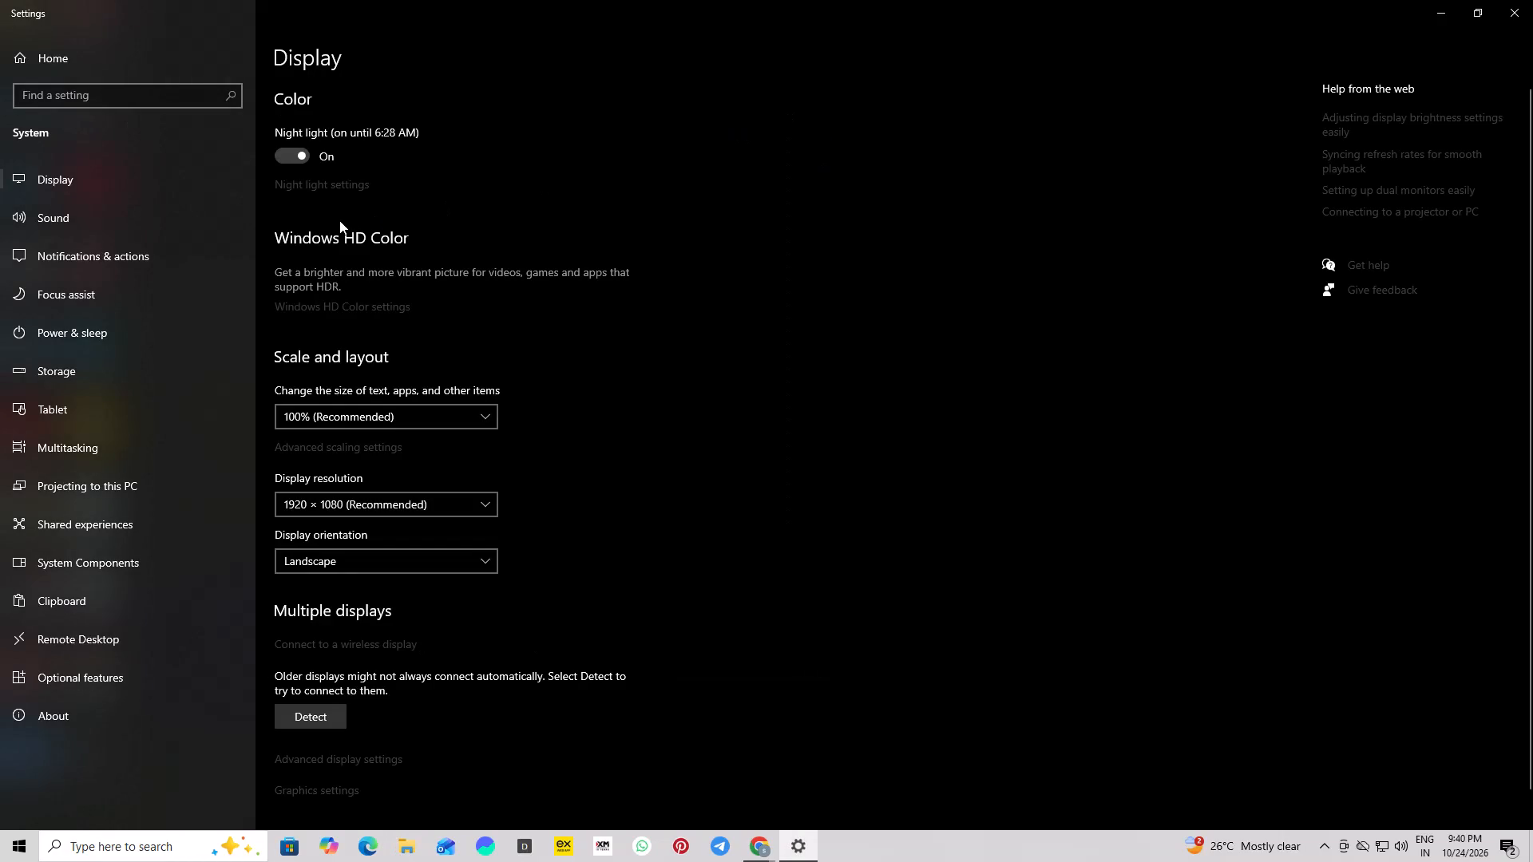
Close the Windows display settings window.
left_click(155, 187)
right_click_drag(608, 455, 1176, 0)
left_click(1499, 0)
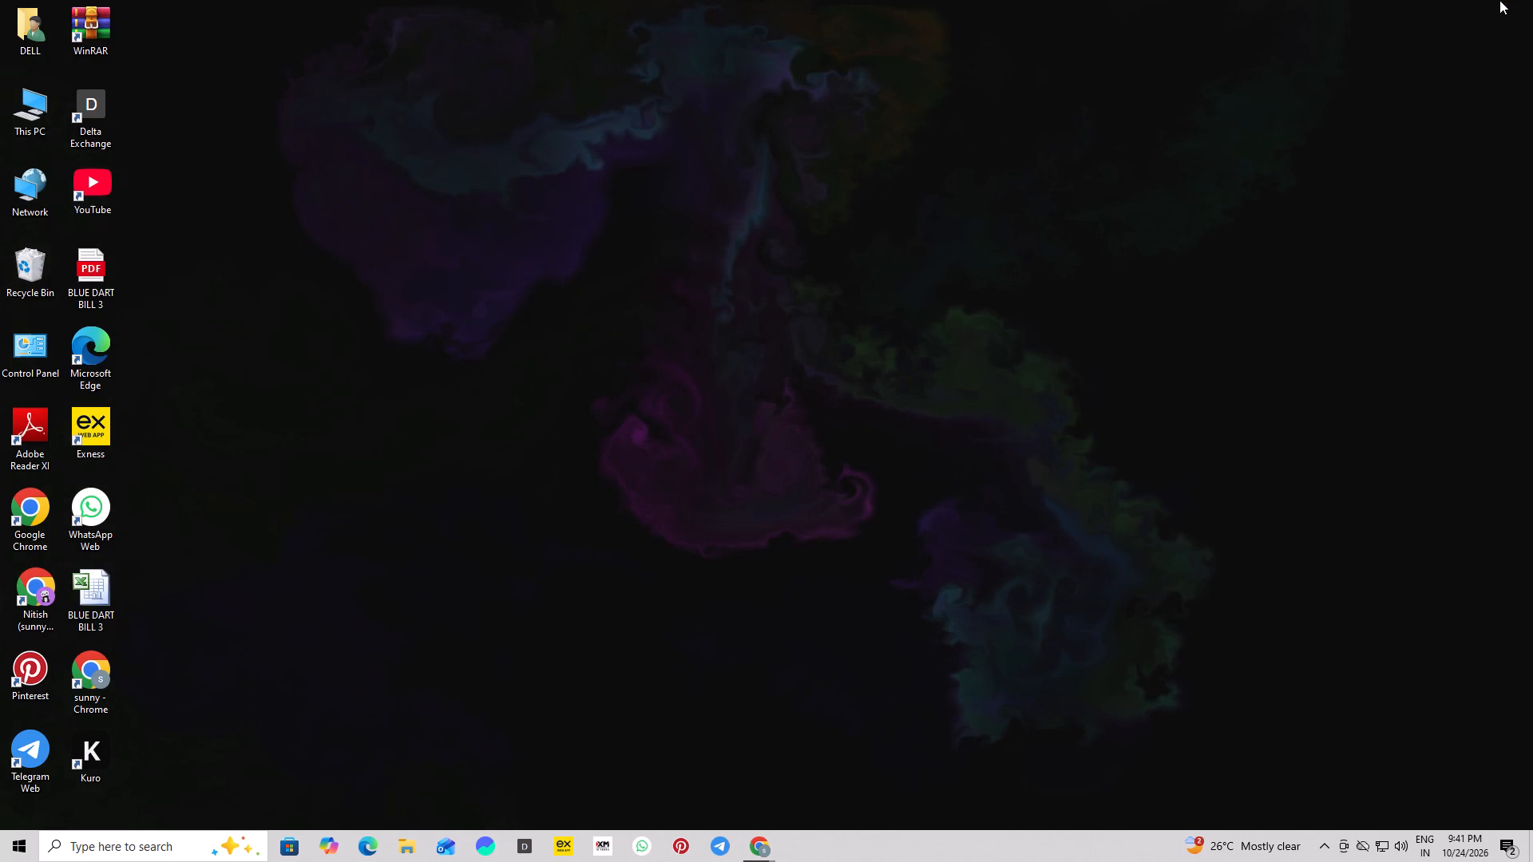
Open the Ease of Access display settings, look through the options, and close the window.
key("super+u")
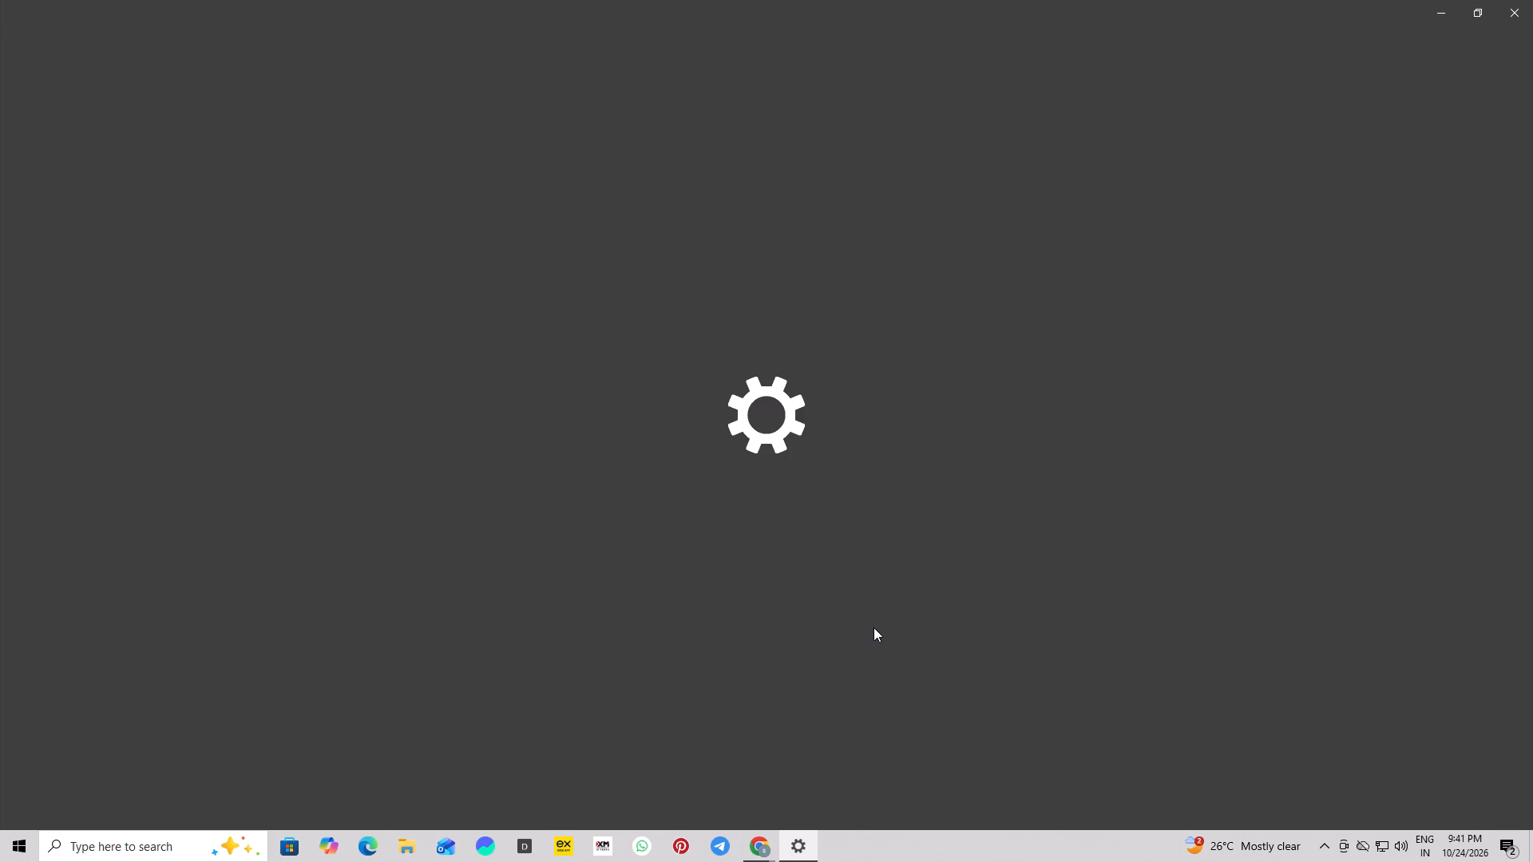
scroll(461, 469, "down", 3)
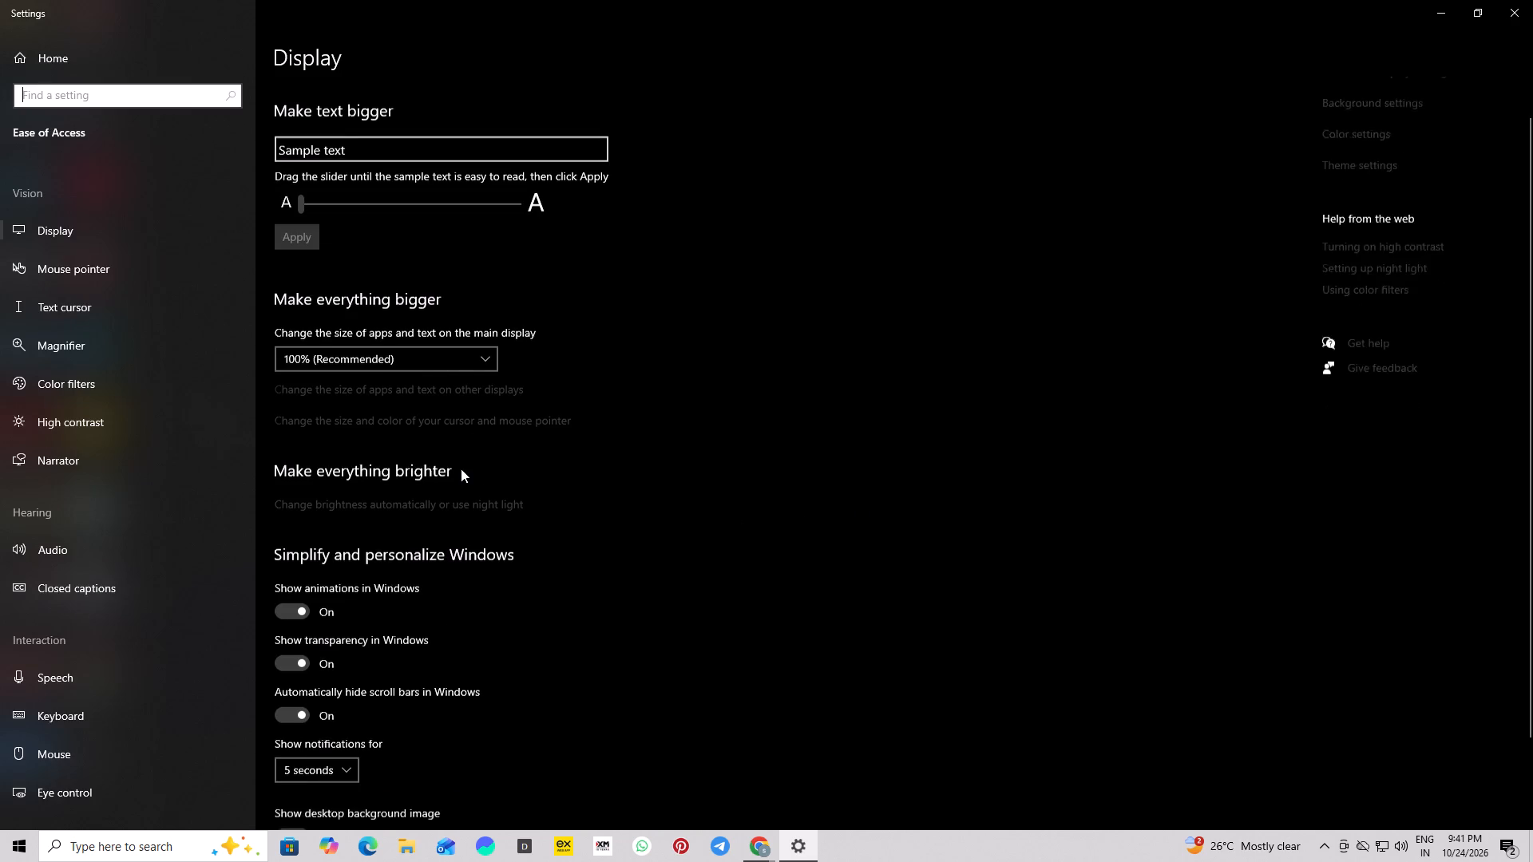
scroll(461, 469, "down", 2)
scroll(460, 469, "up", 6)
scroll(460, 469, "down", 10)
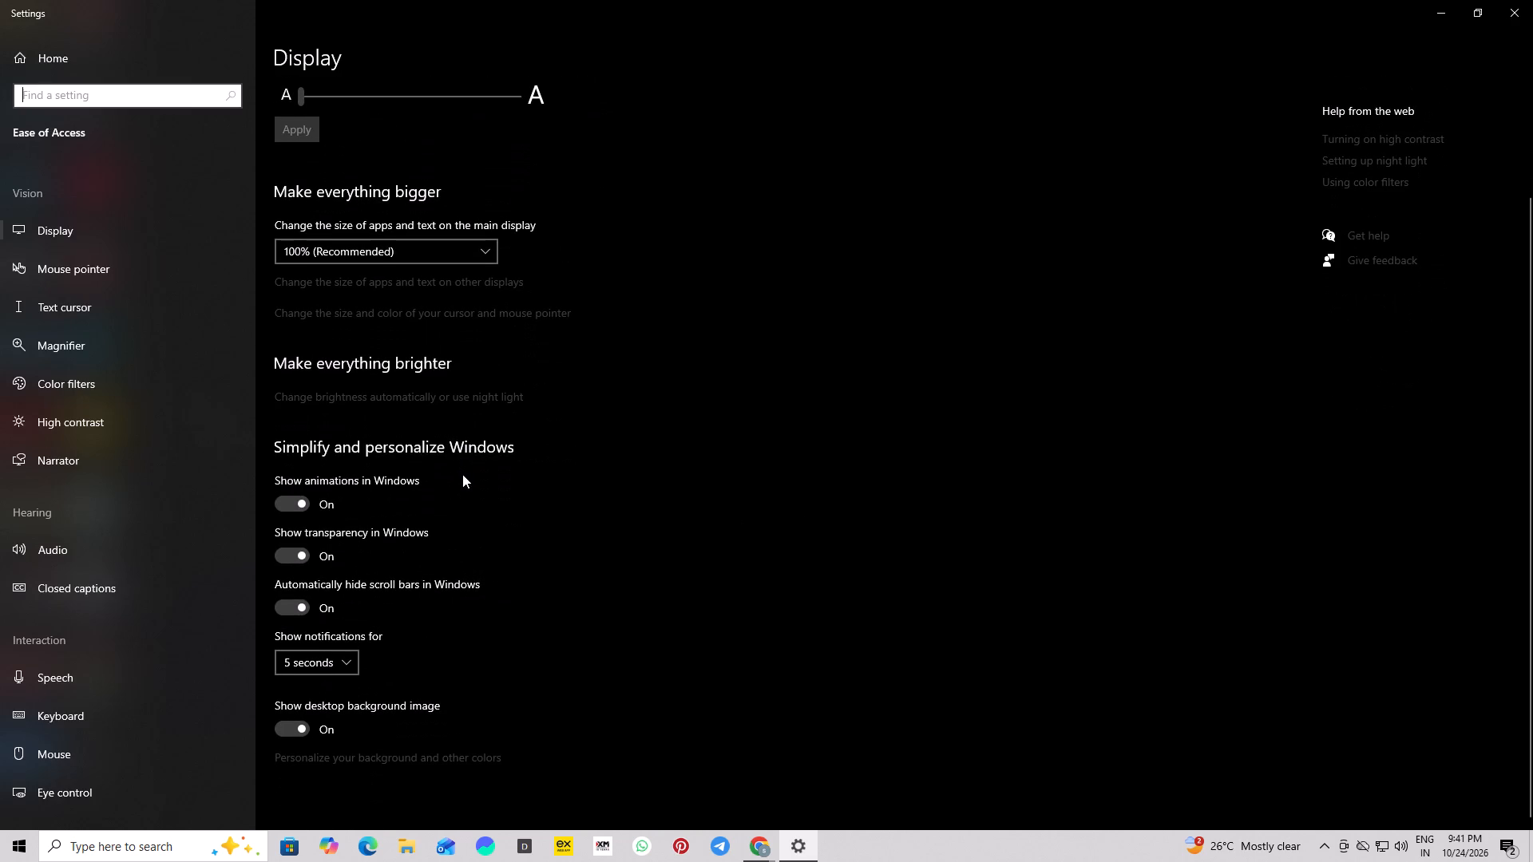
scroll(461, 475, "down", 3)
scroll(462, 475, "up", 10)
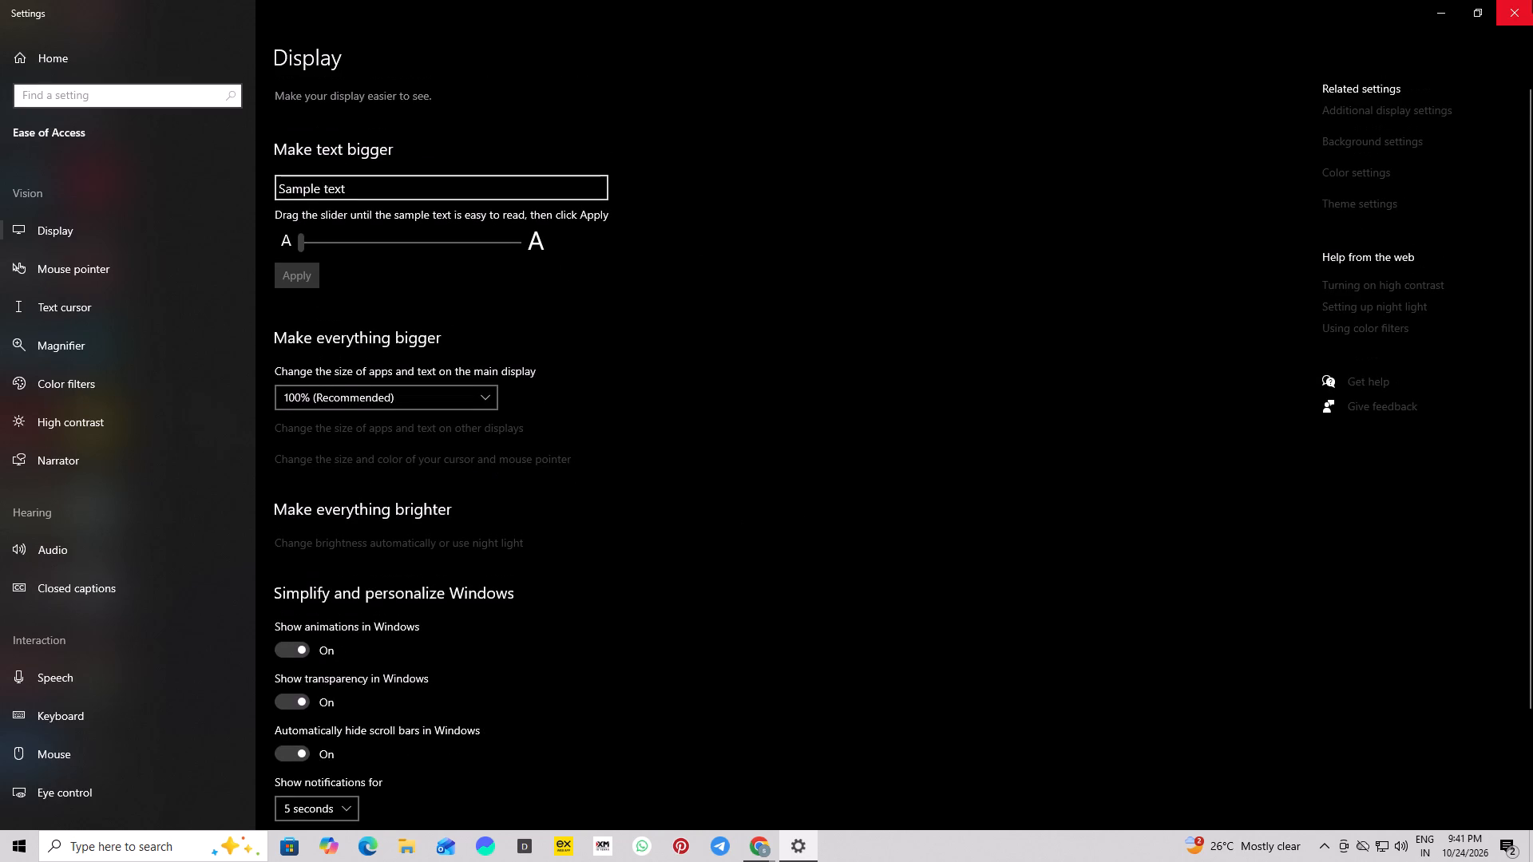
left_click(1532, 0)
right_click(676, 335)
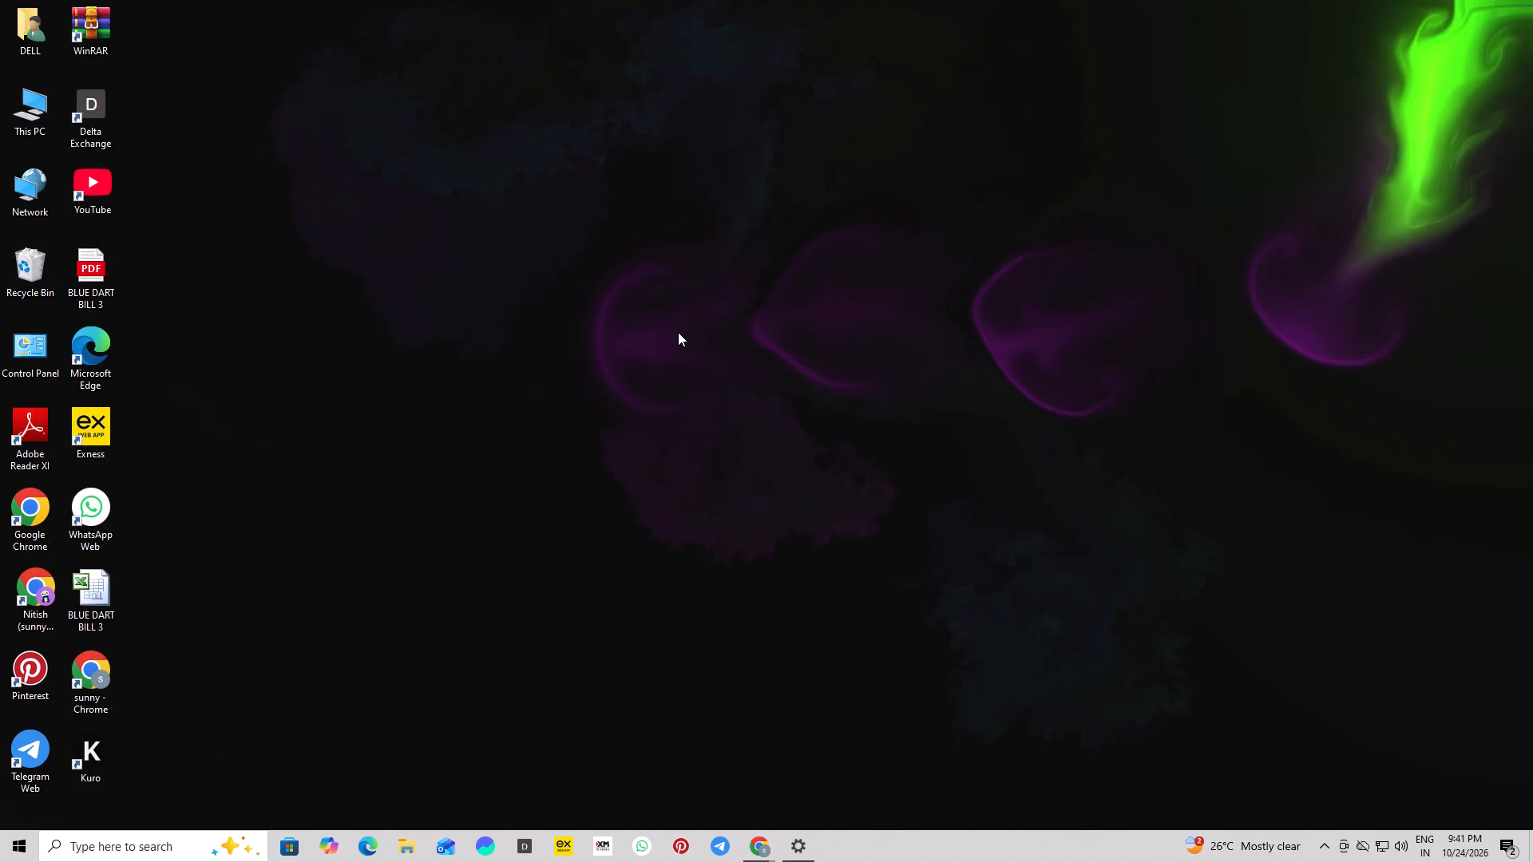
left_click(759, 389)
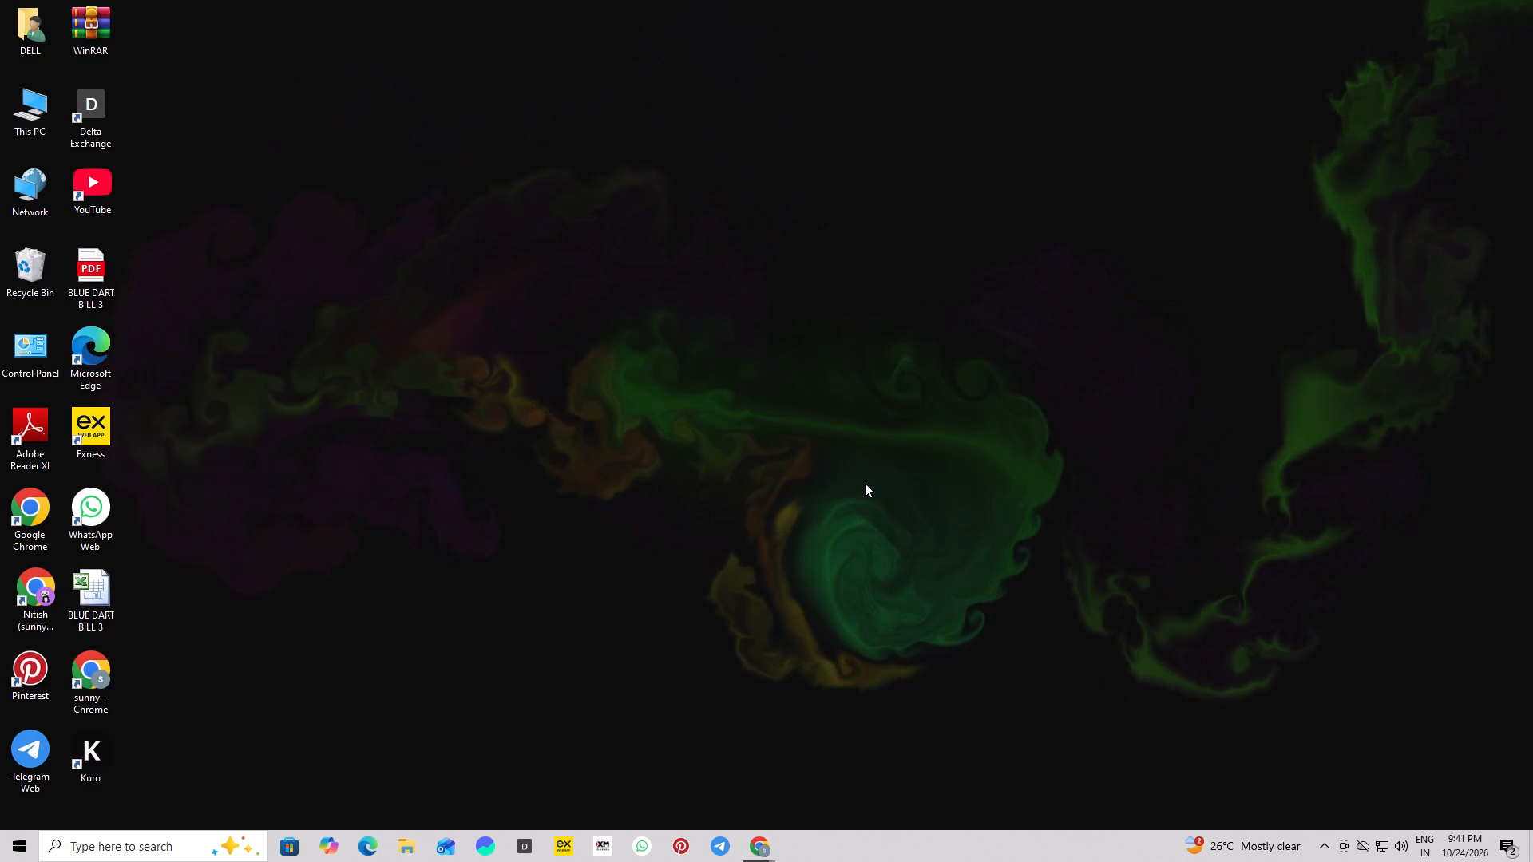
Switch to the BTCUSDT chart in Chrome and dismiss the open chart settings dialog and the Delta Exchange advertisement.
key("alt+Tab")
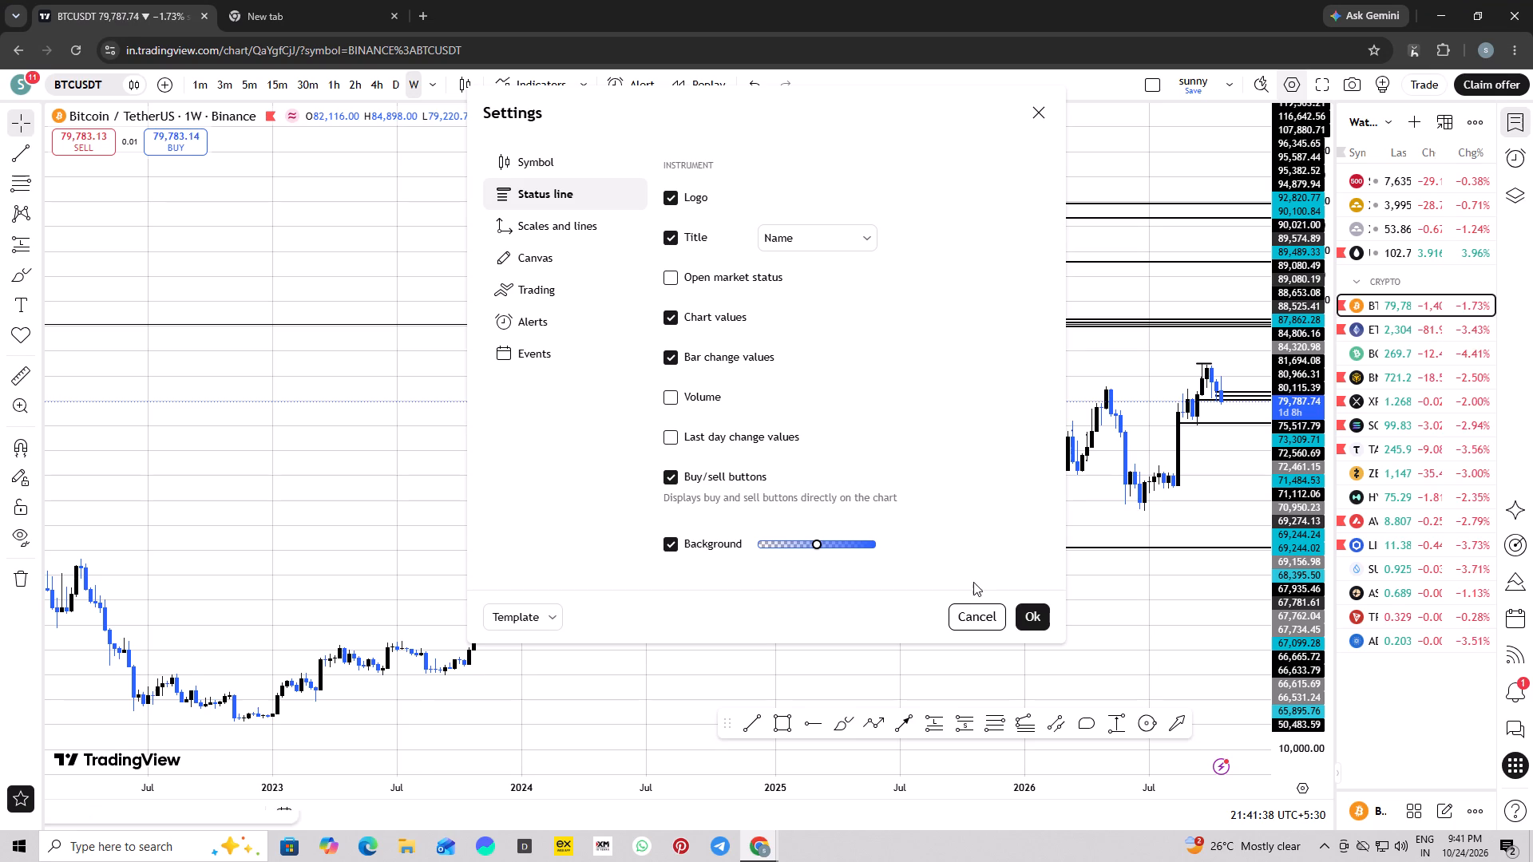
left_click(984, 613)
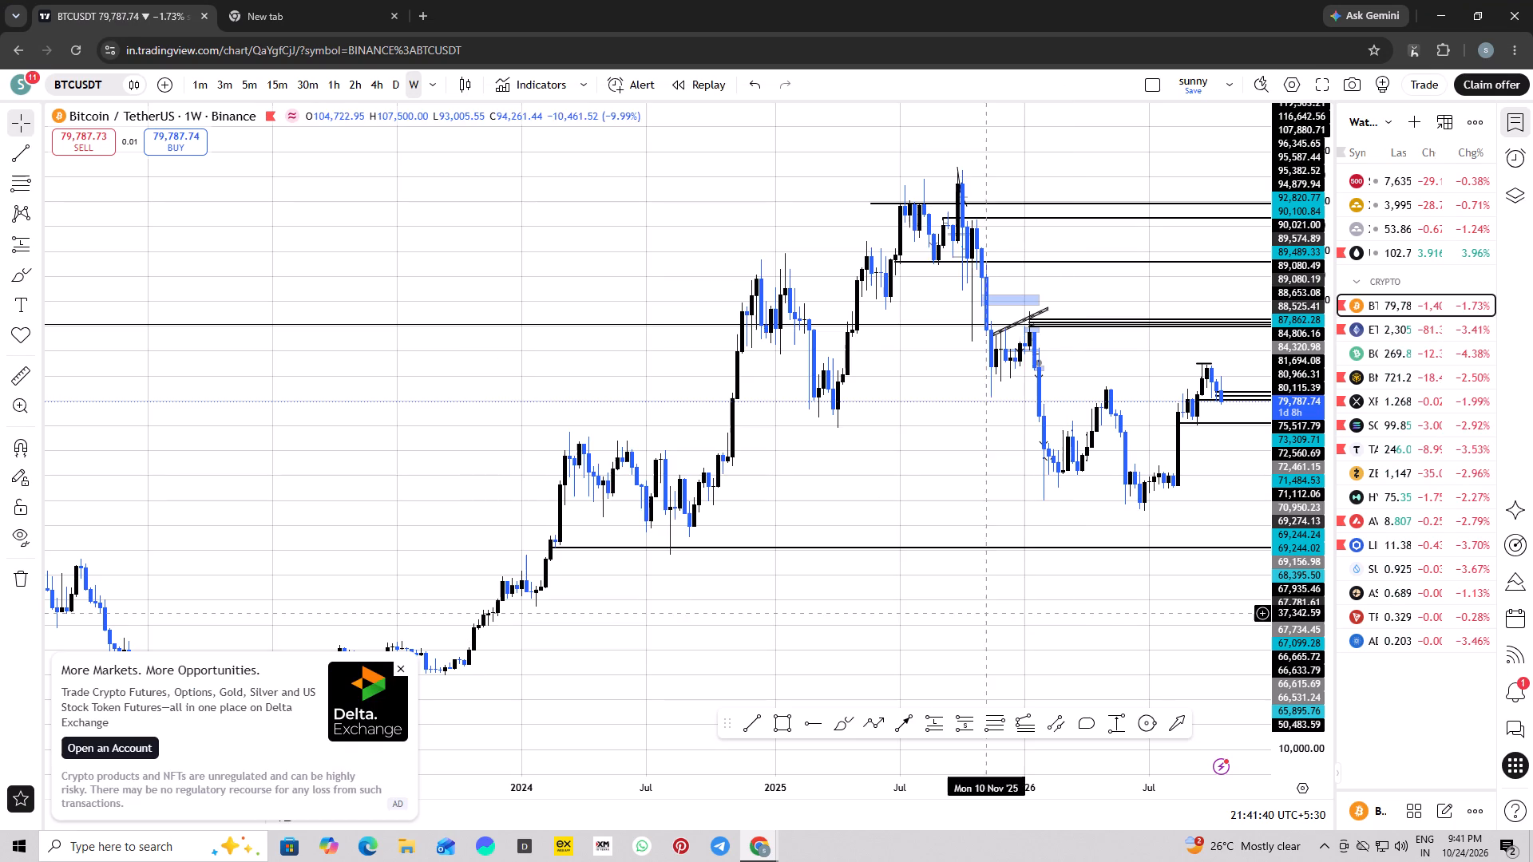
left_click(401, 665)
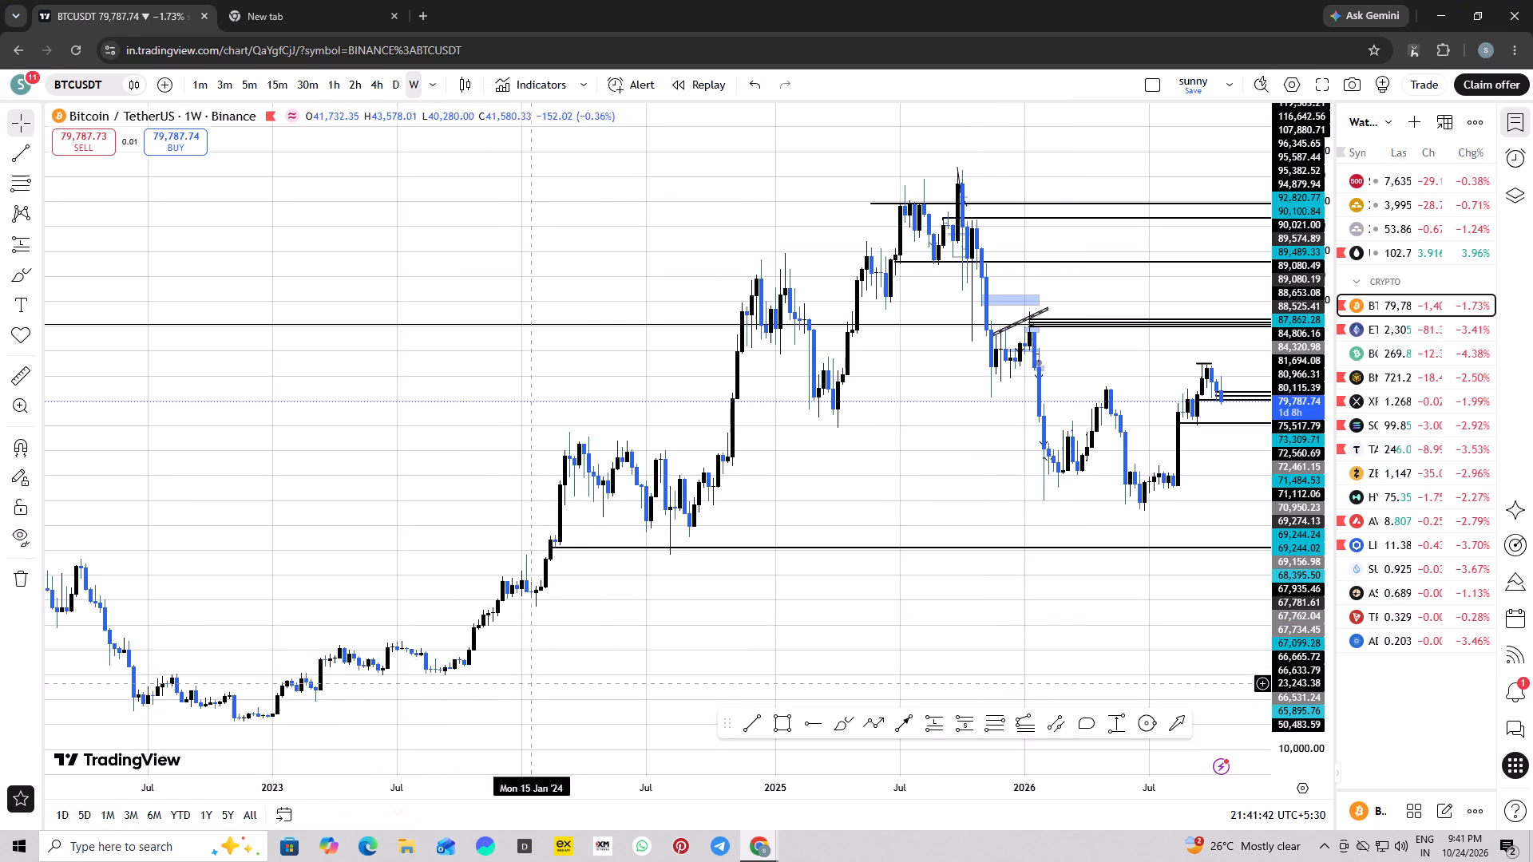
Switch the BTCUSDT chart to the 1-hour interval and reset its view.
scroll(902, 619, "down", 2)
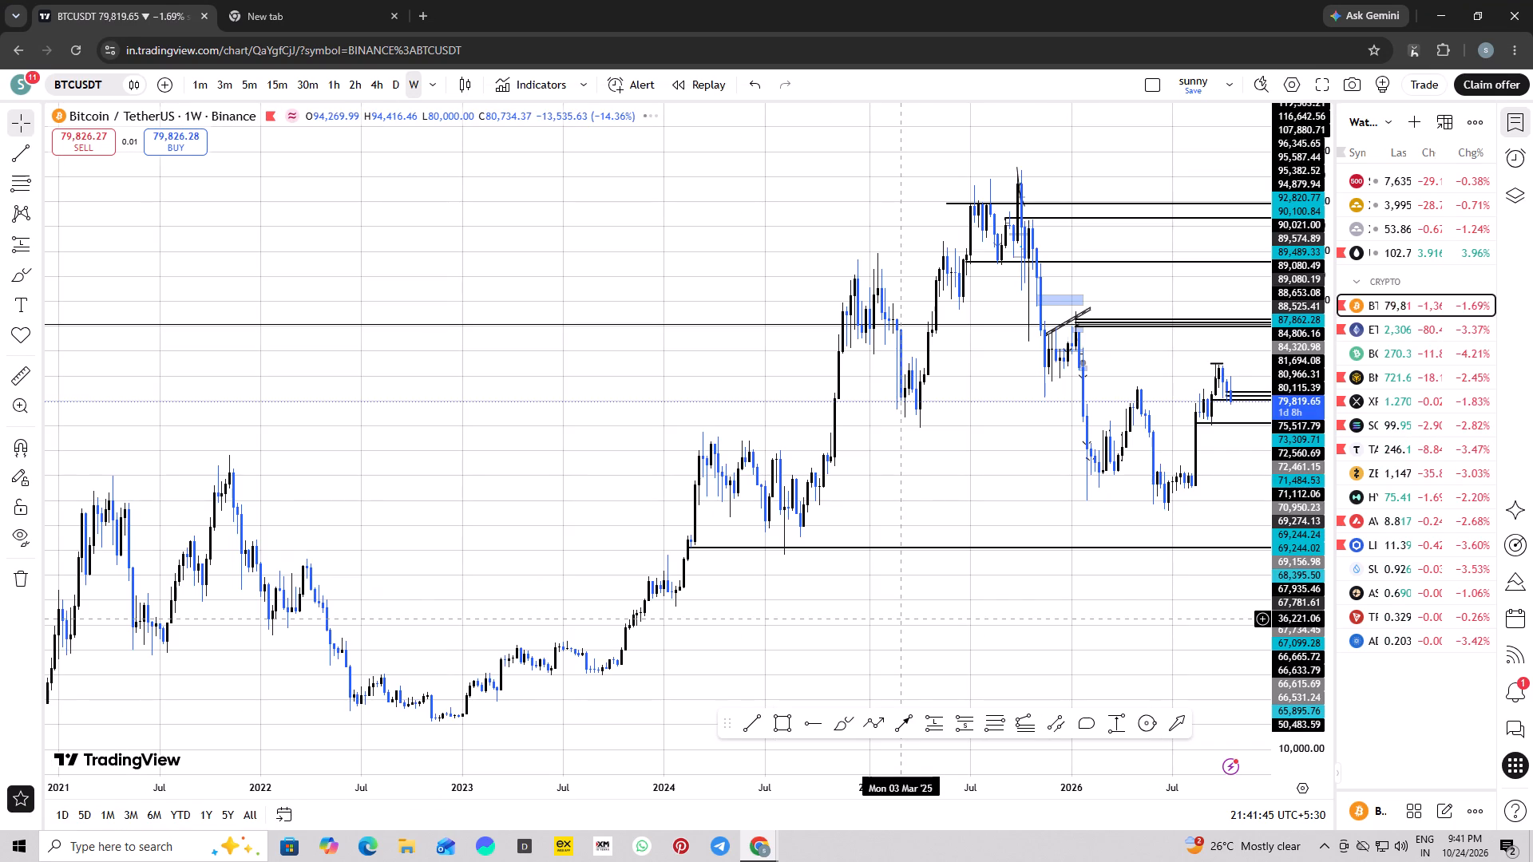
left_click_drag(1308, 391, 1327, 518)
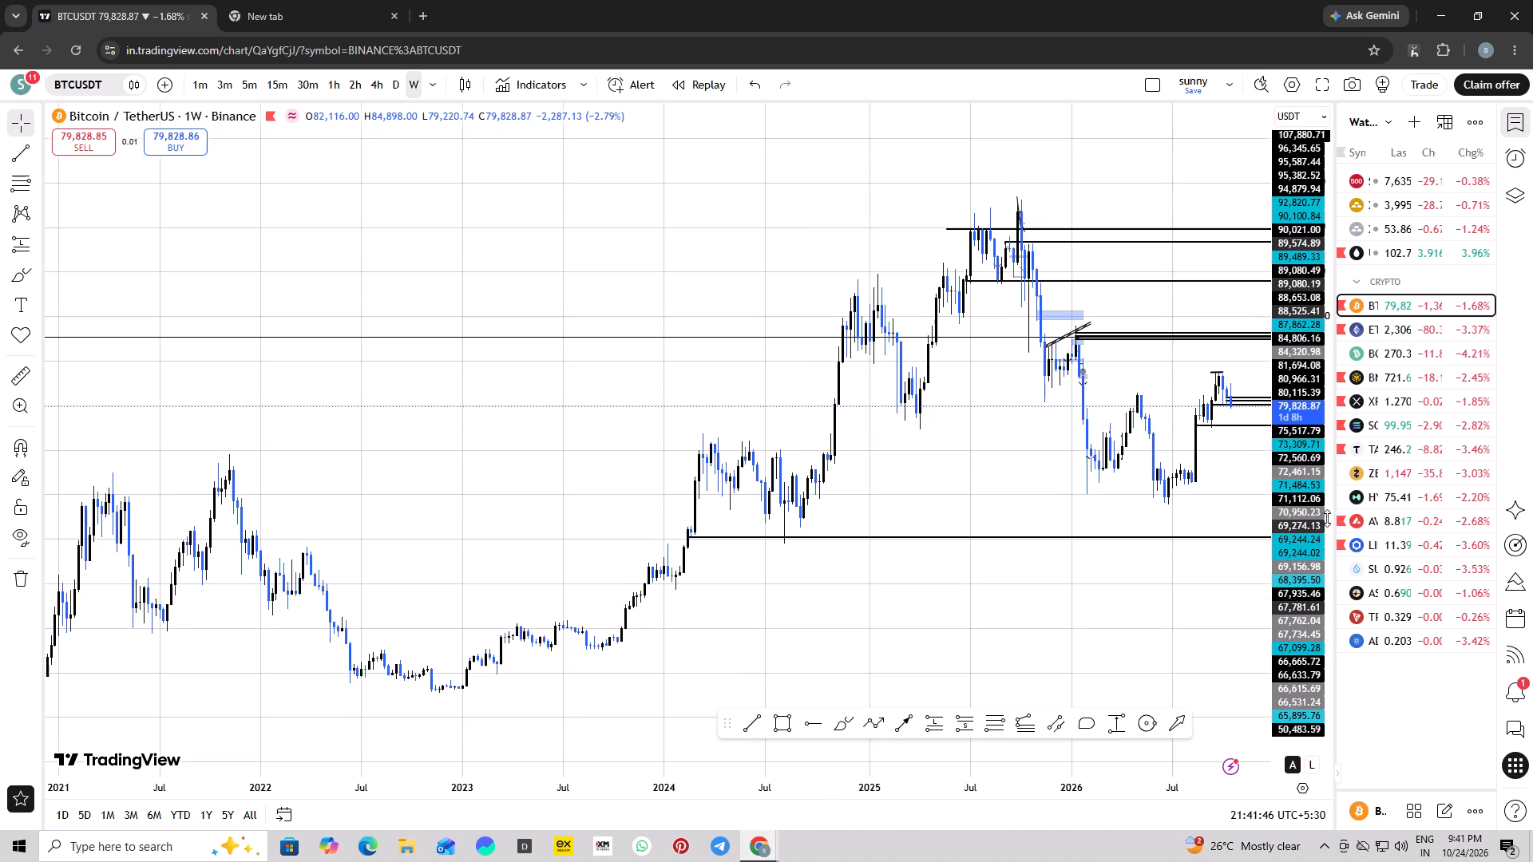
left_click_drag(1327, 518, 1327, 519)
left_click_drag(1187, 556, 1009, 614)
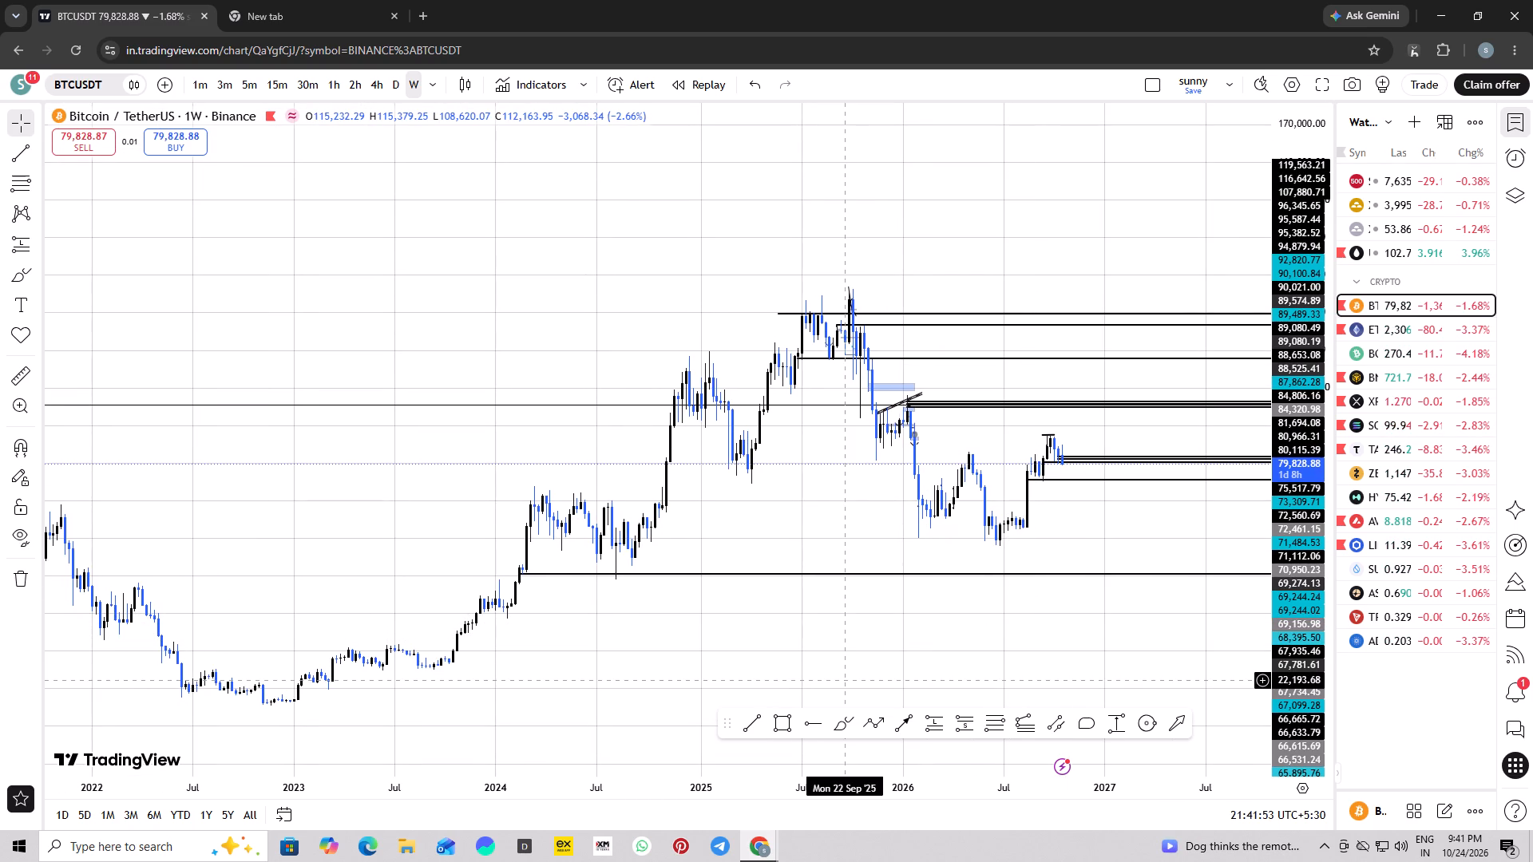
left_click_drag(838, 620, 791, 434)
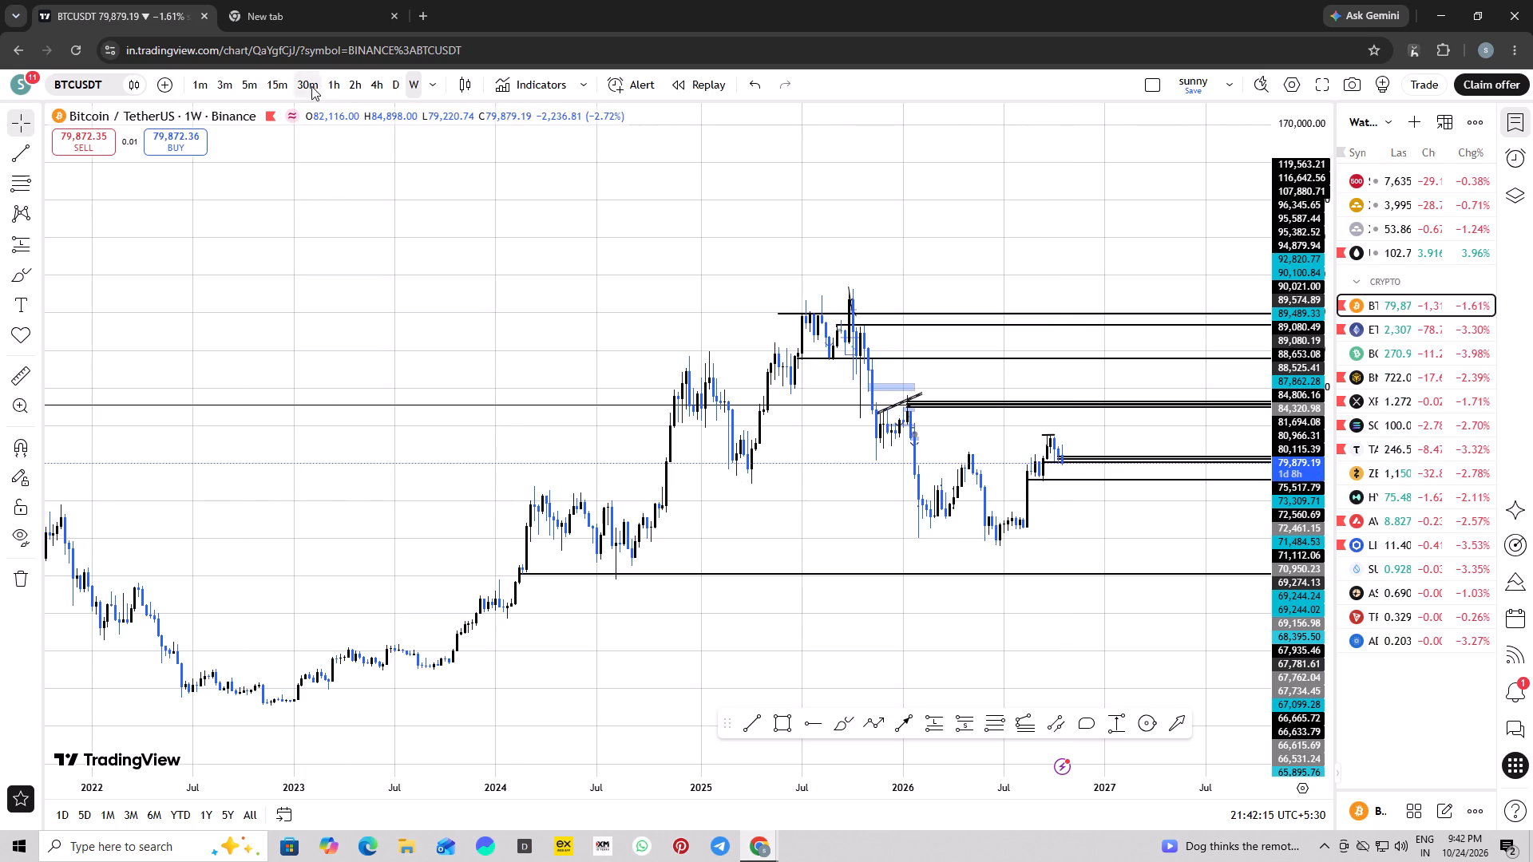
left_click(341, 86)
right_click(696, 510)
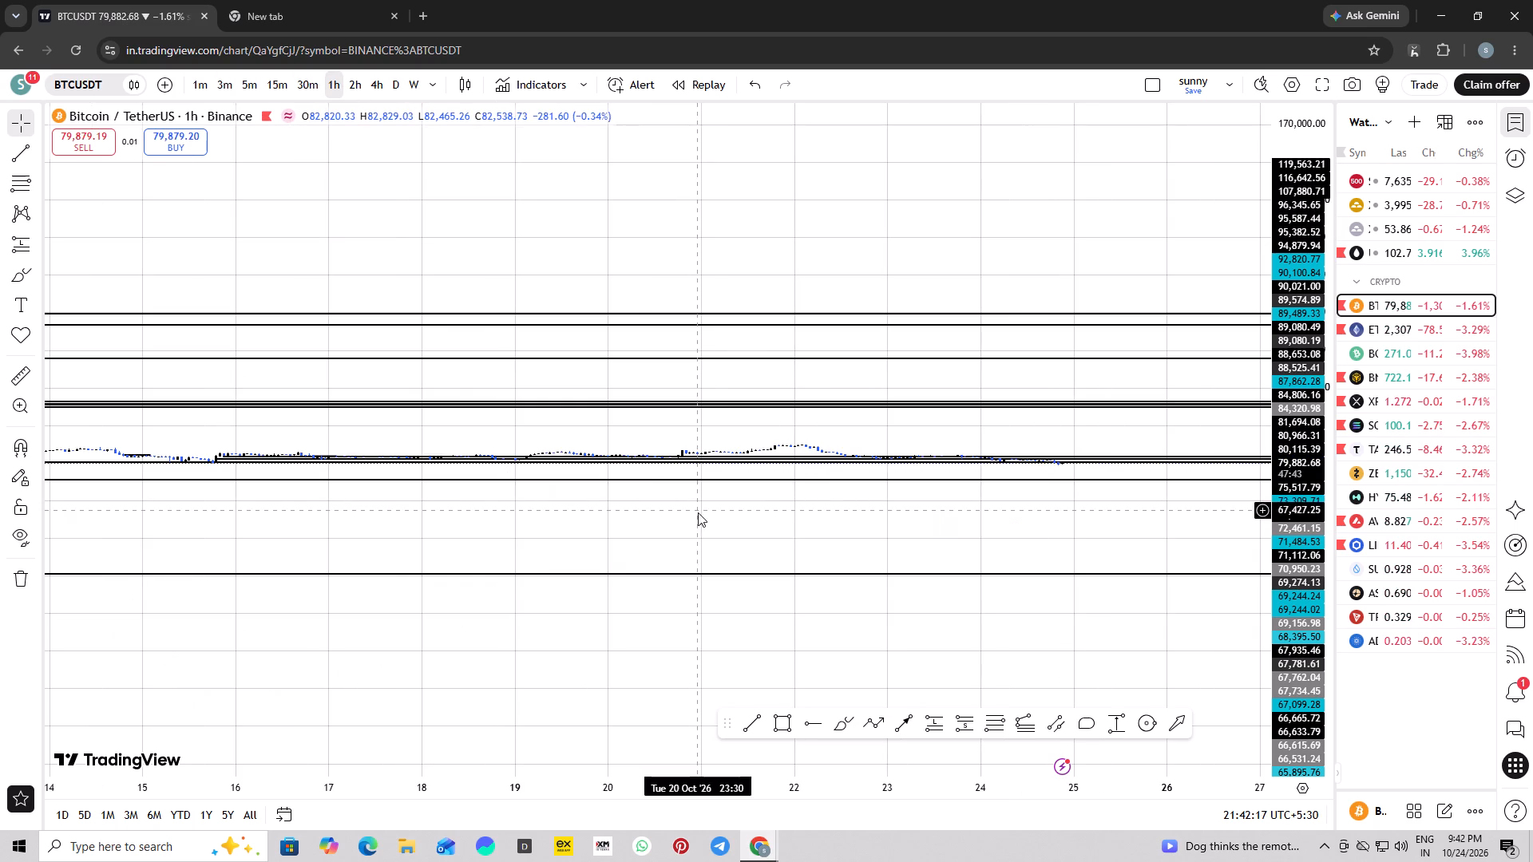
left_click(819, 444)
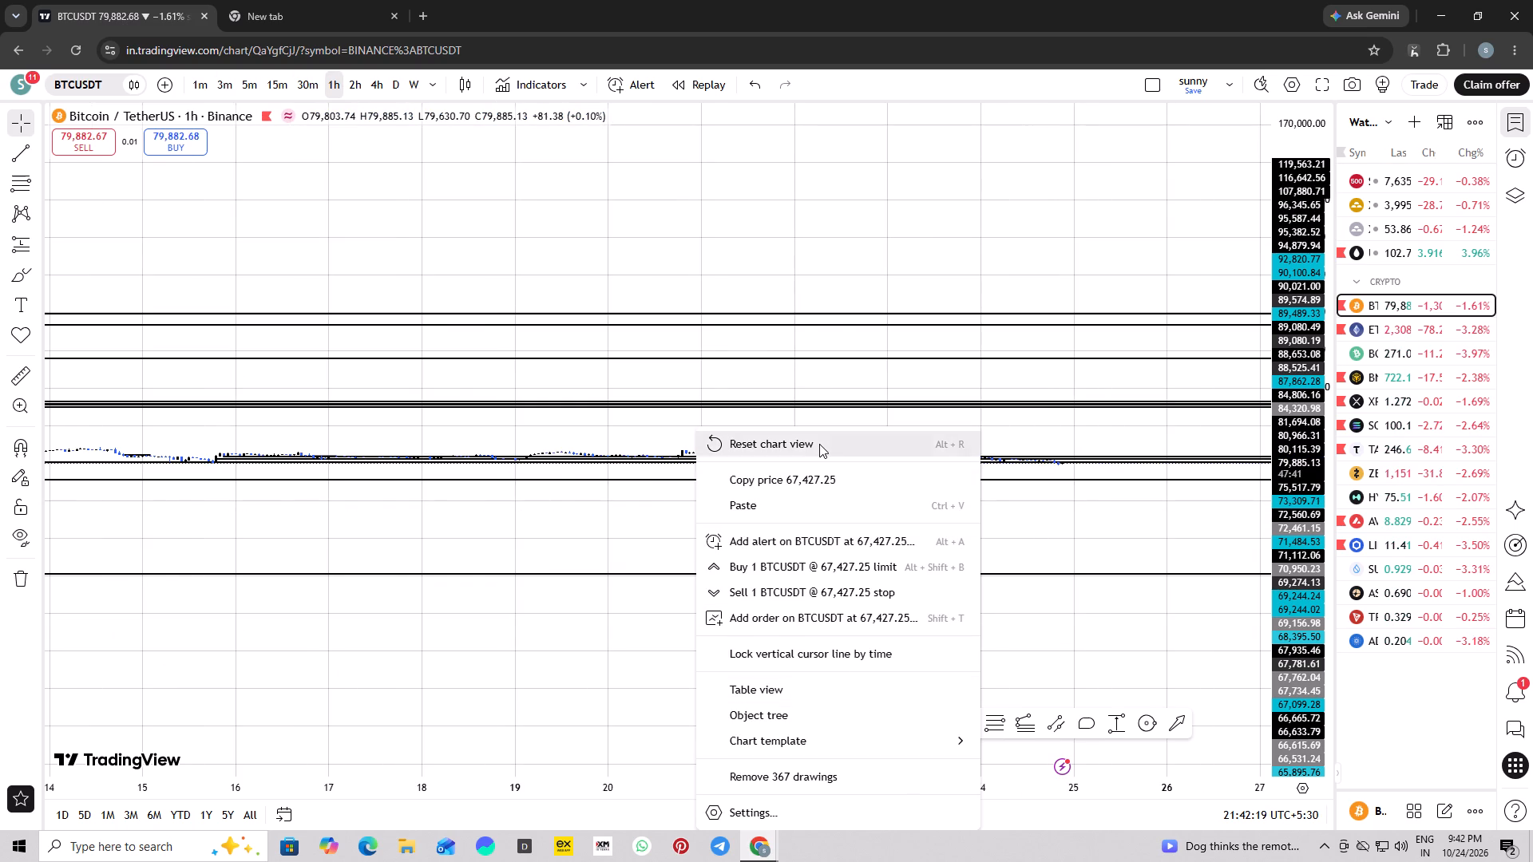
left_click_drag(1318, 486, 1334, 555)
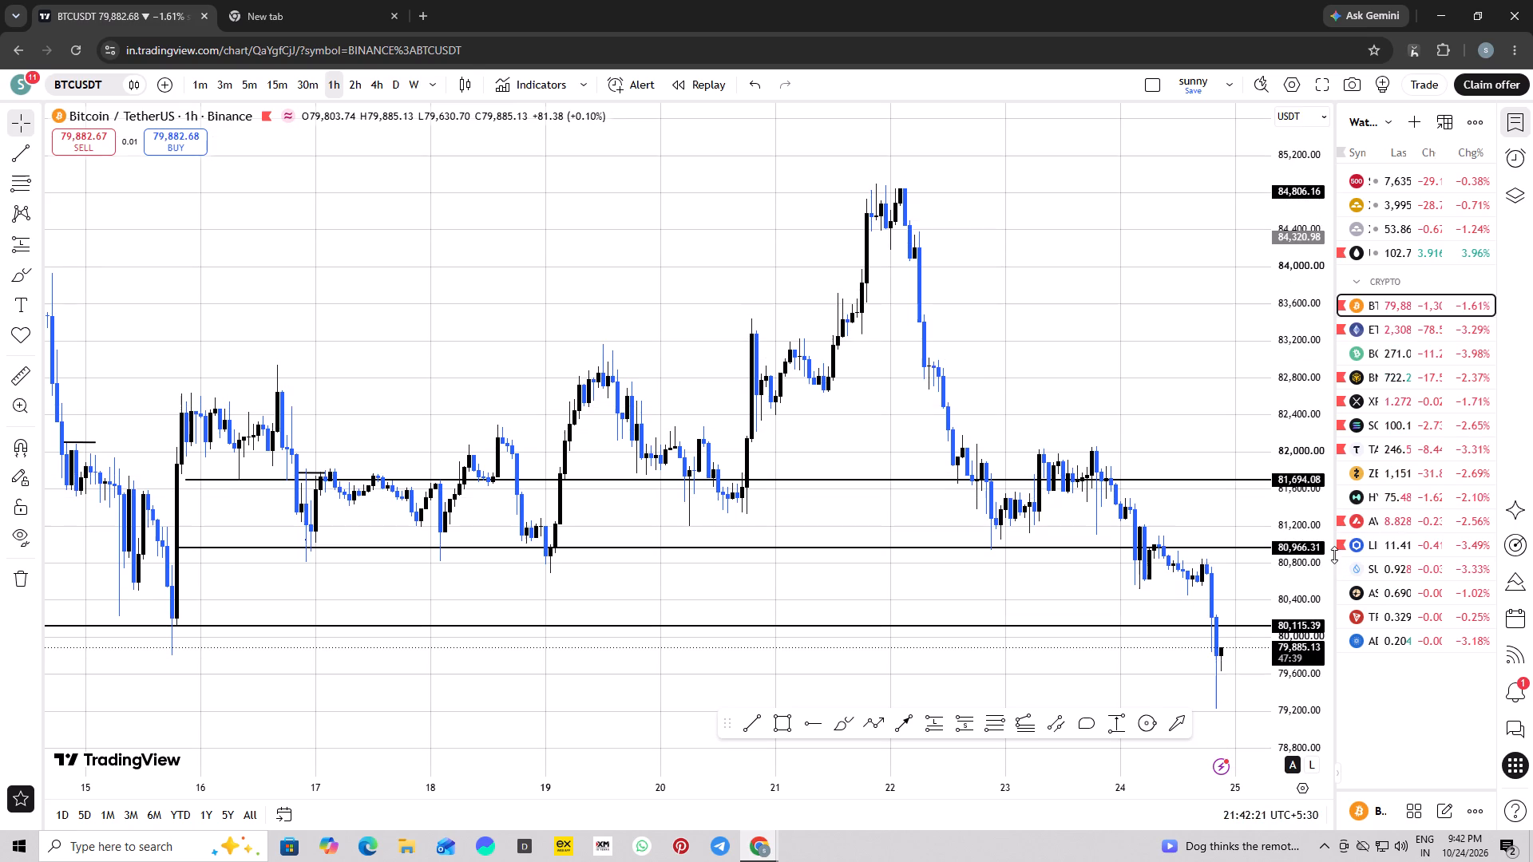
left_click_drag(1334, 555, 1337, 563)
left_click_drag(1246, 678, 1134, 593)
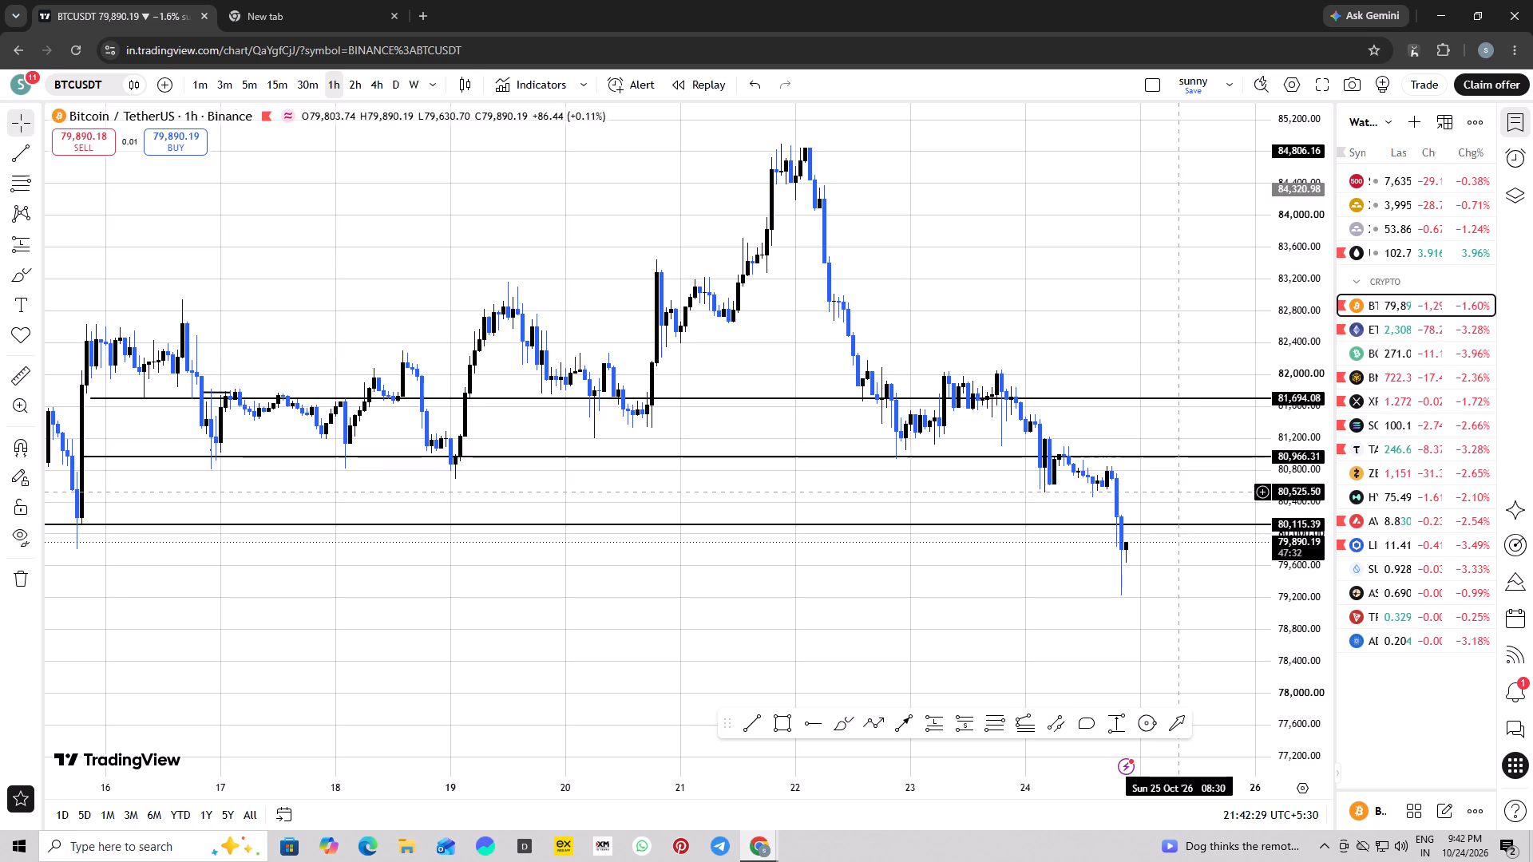
Remove all existing drawings from the BTCUSDT chart.
right_click(948, 581)
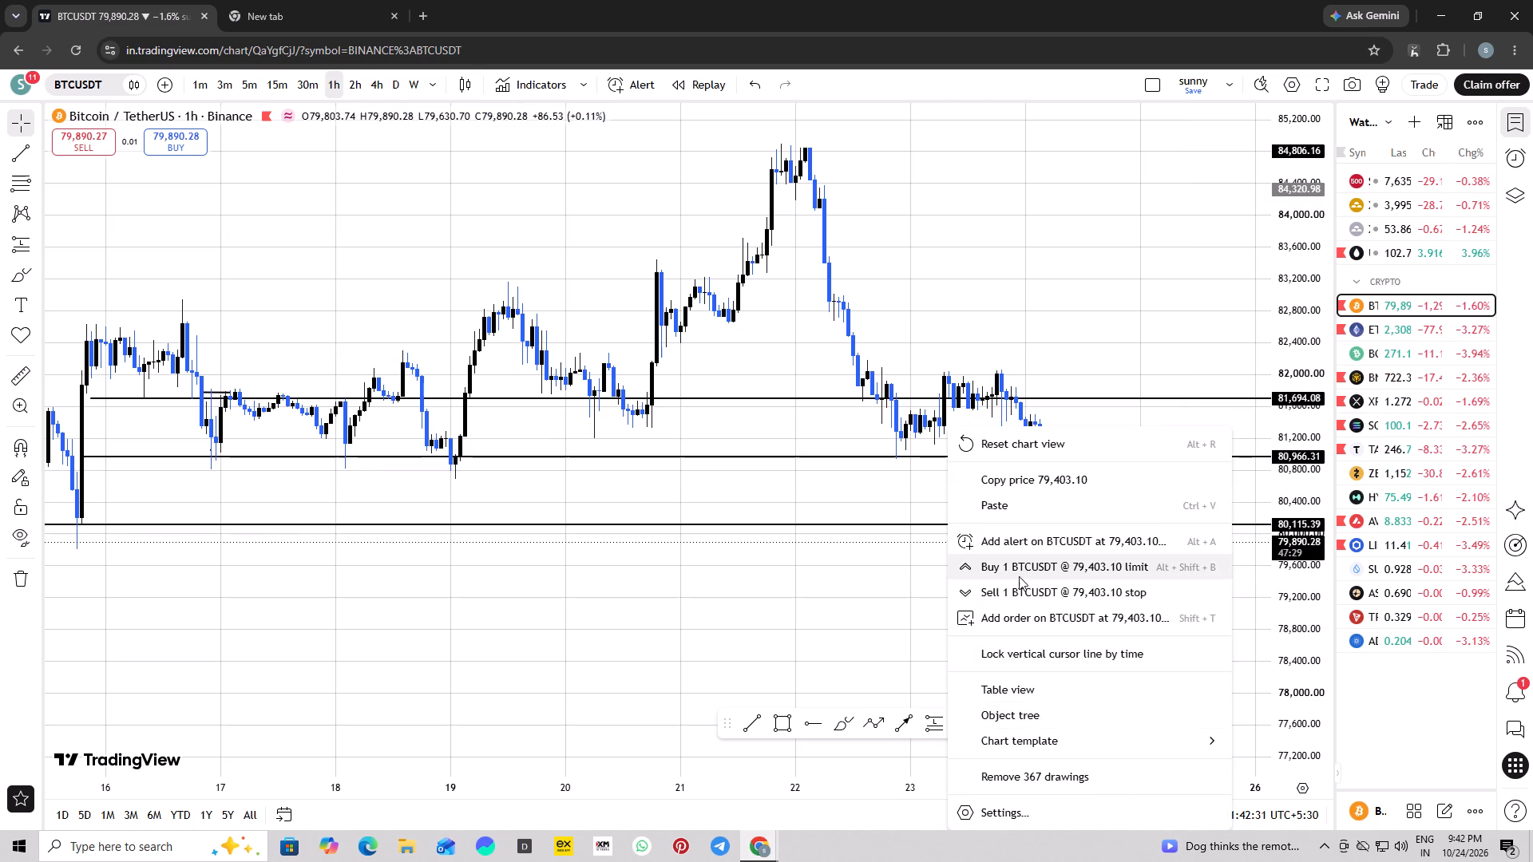
left_click(1111, 789)
left_click(1104, 772)
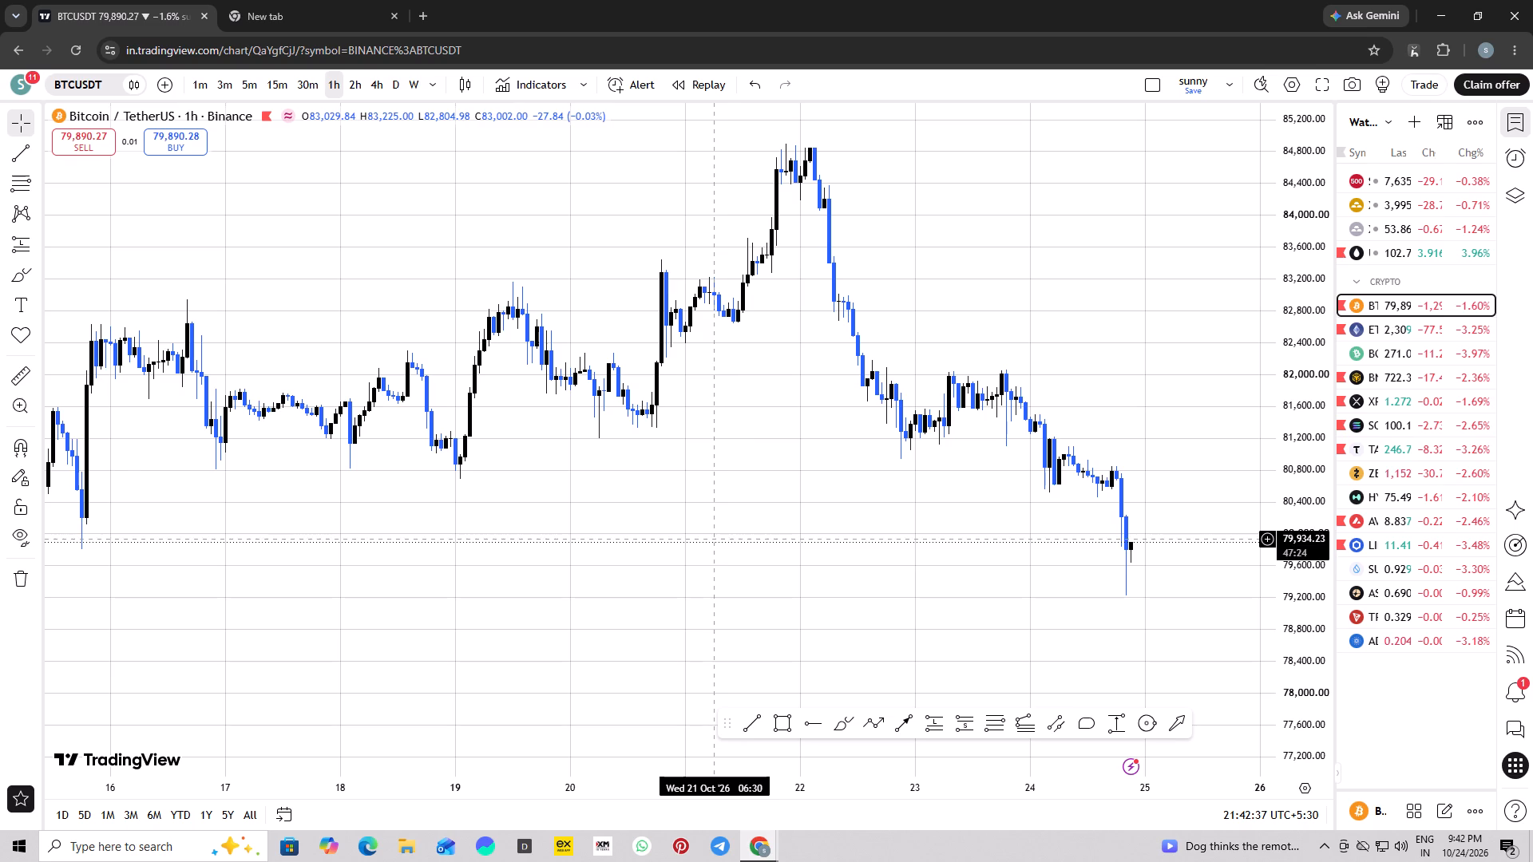
Change the chart interval to 1D.
type("1d")
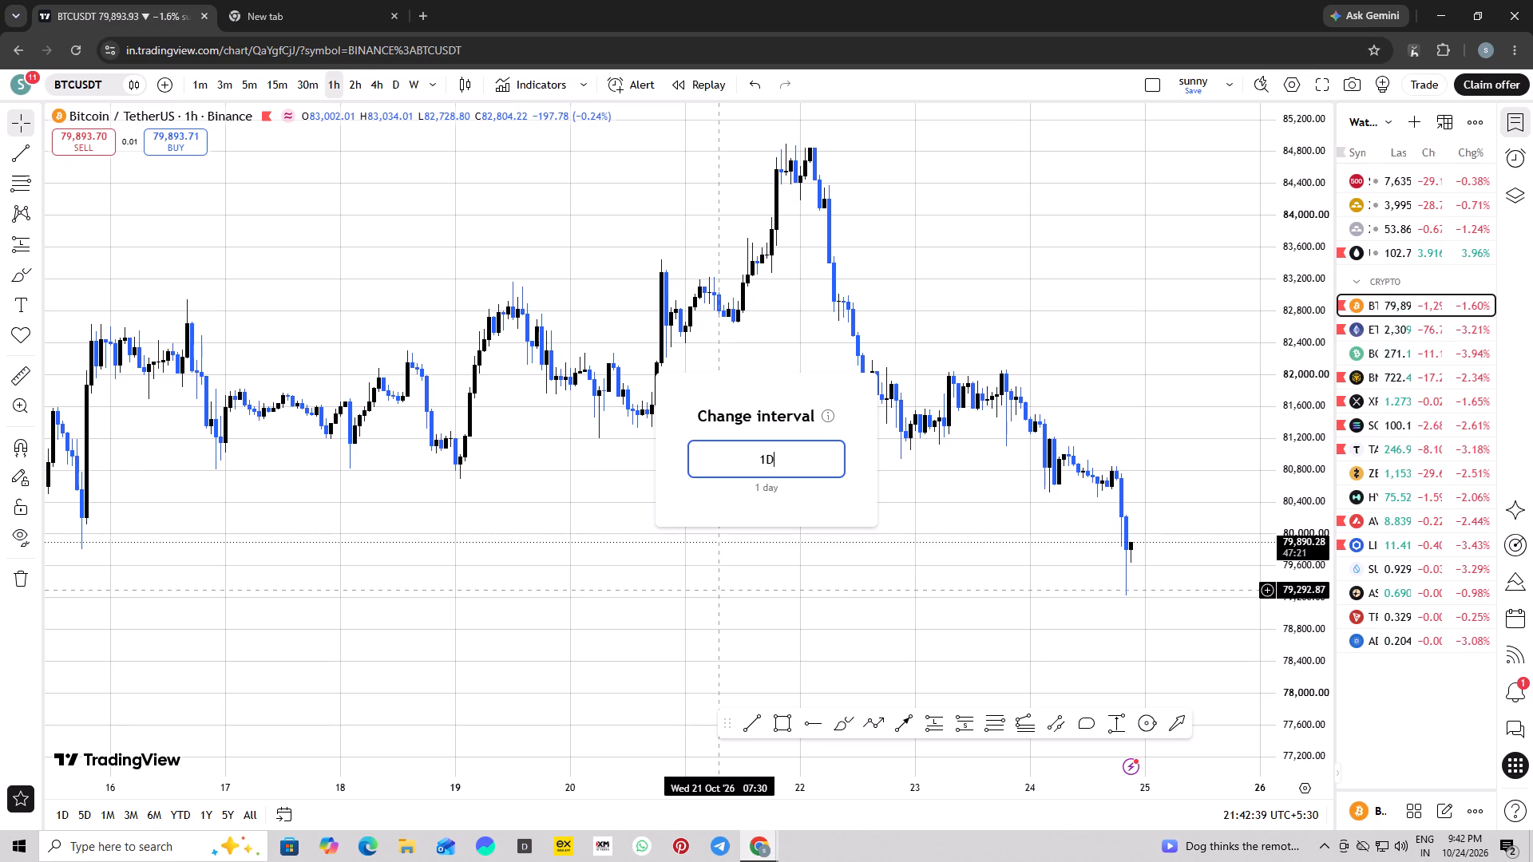
key("Return")
Add a horizontal line to the daily chart at a price of about 76,024, just above the mid-September low.
scroll(739, 553, "down", 2)
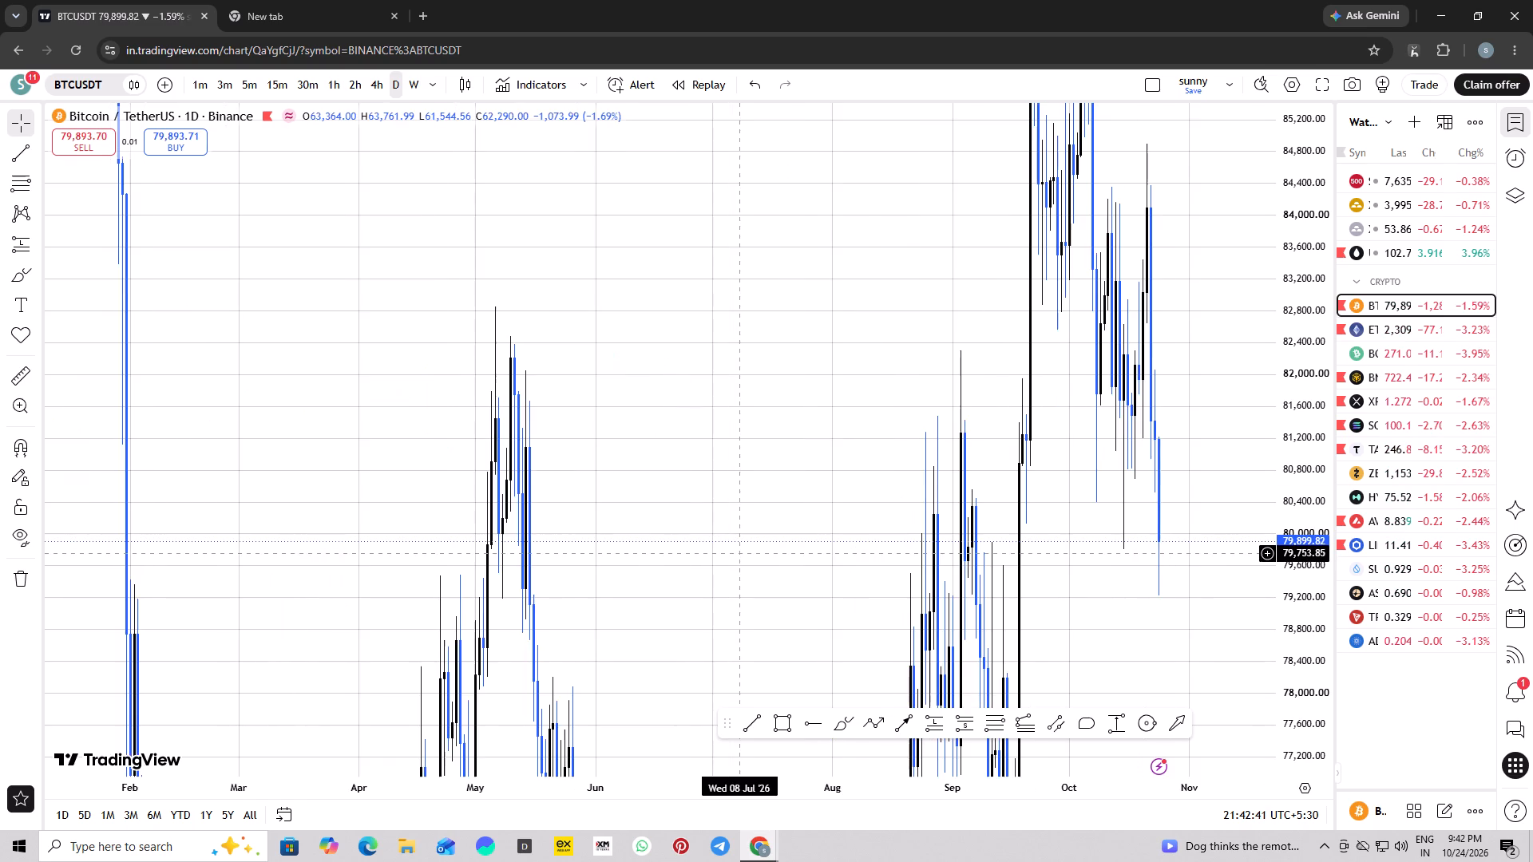
left_click_drag(1287, 349, 1332, 482)
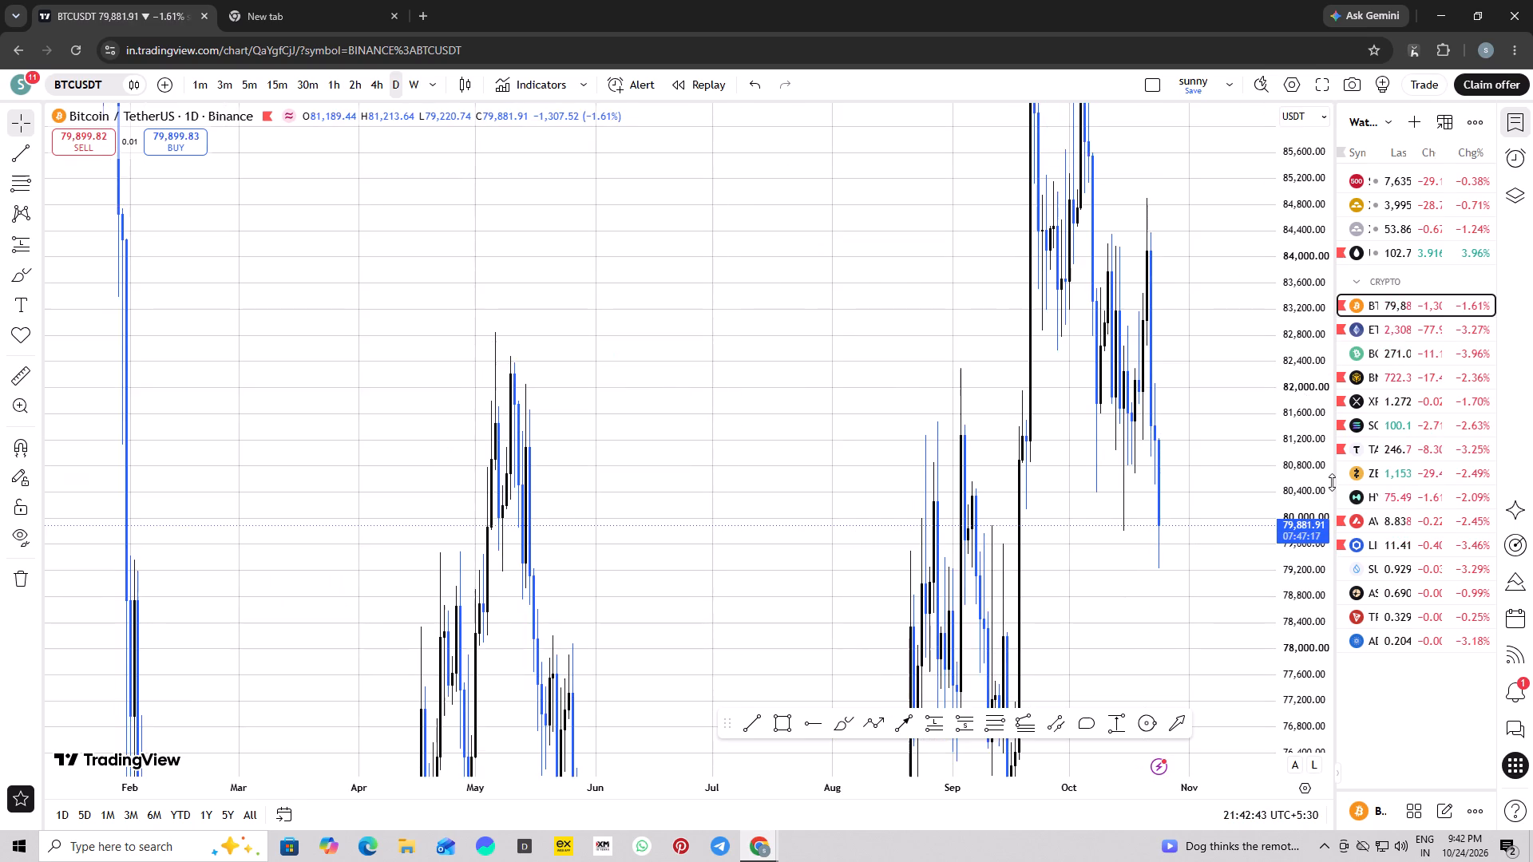
left_click_drag(1332, 482, 1329, 654)
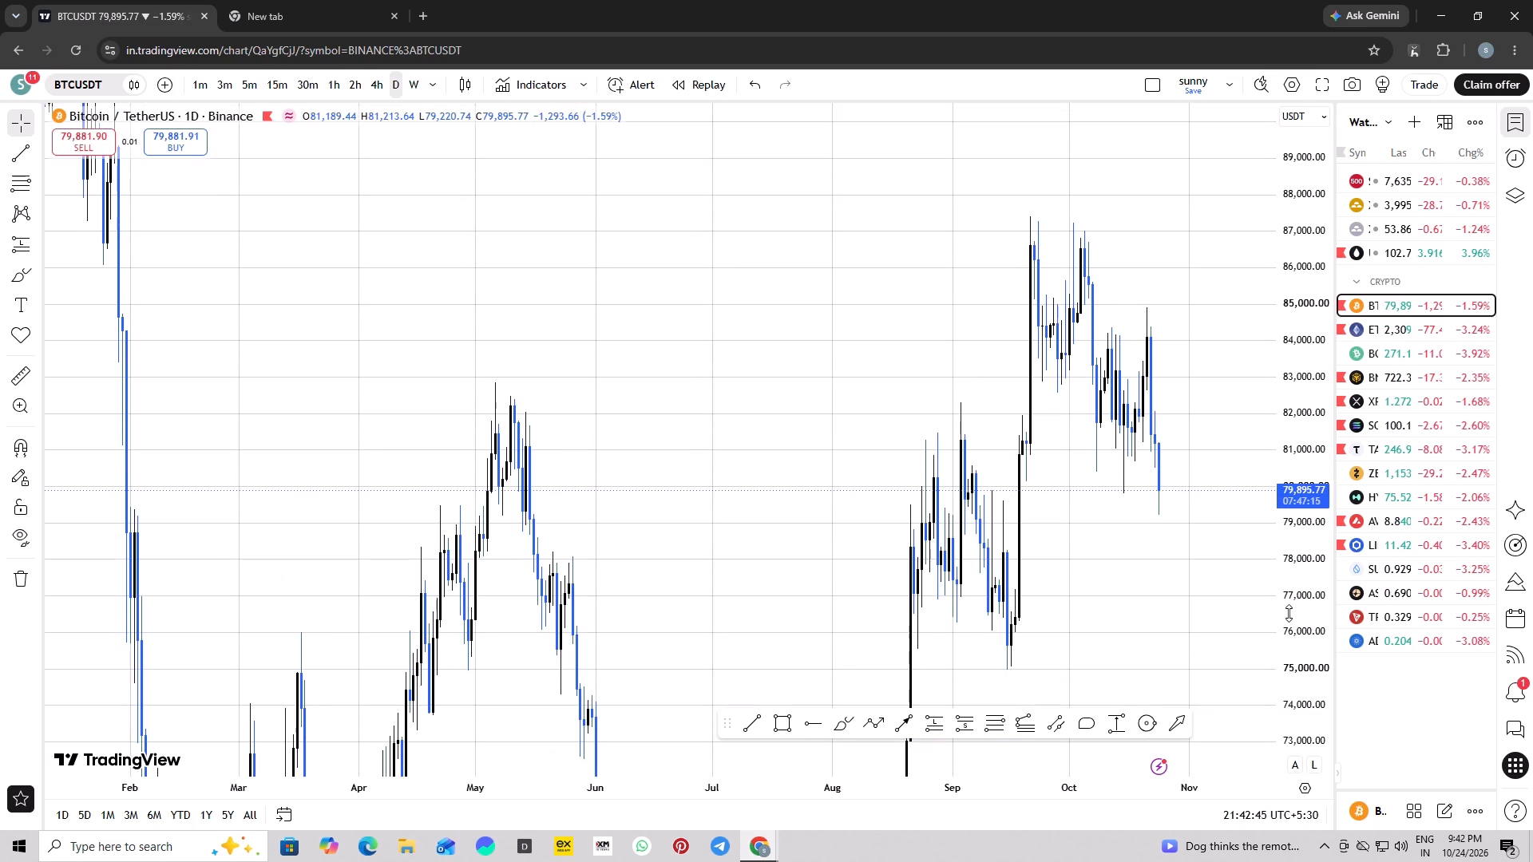
left_click_drag(1299, 461, 1324, 592)
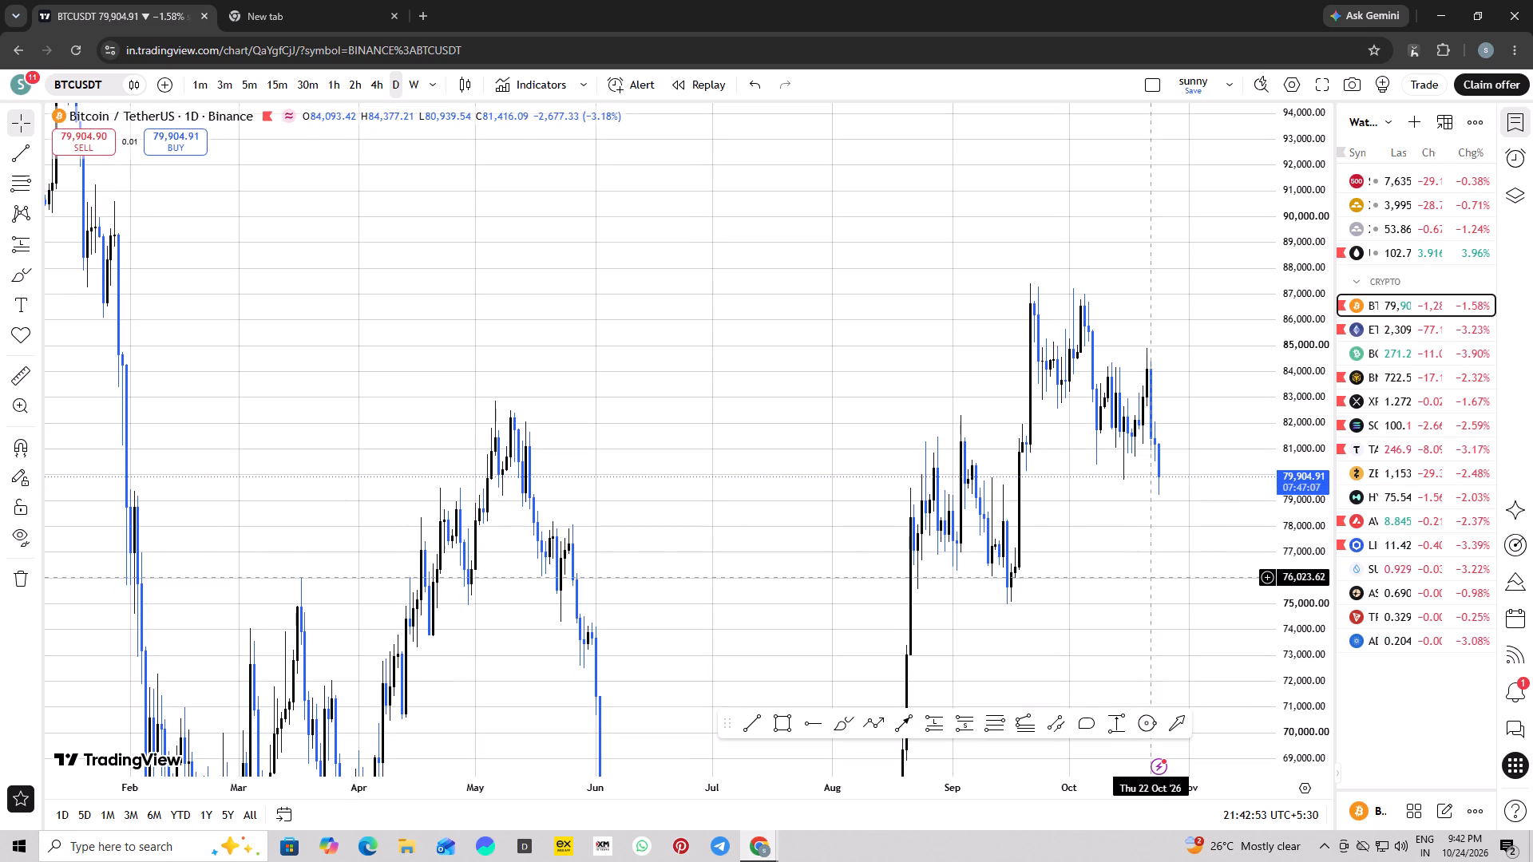
key("alt+h")
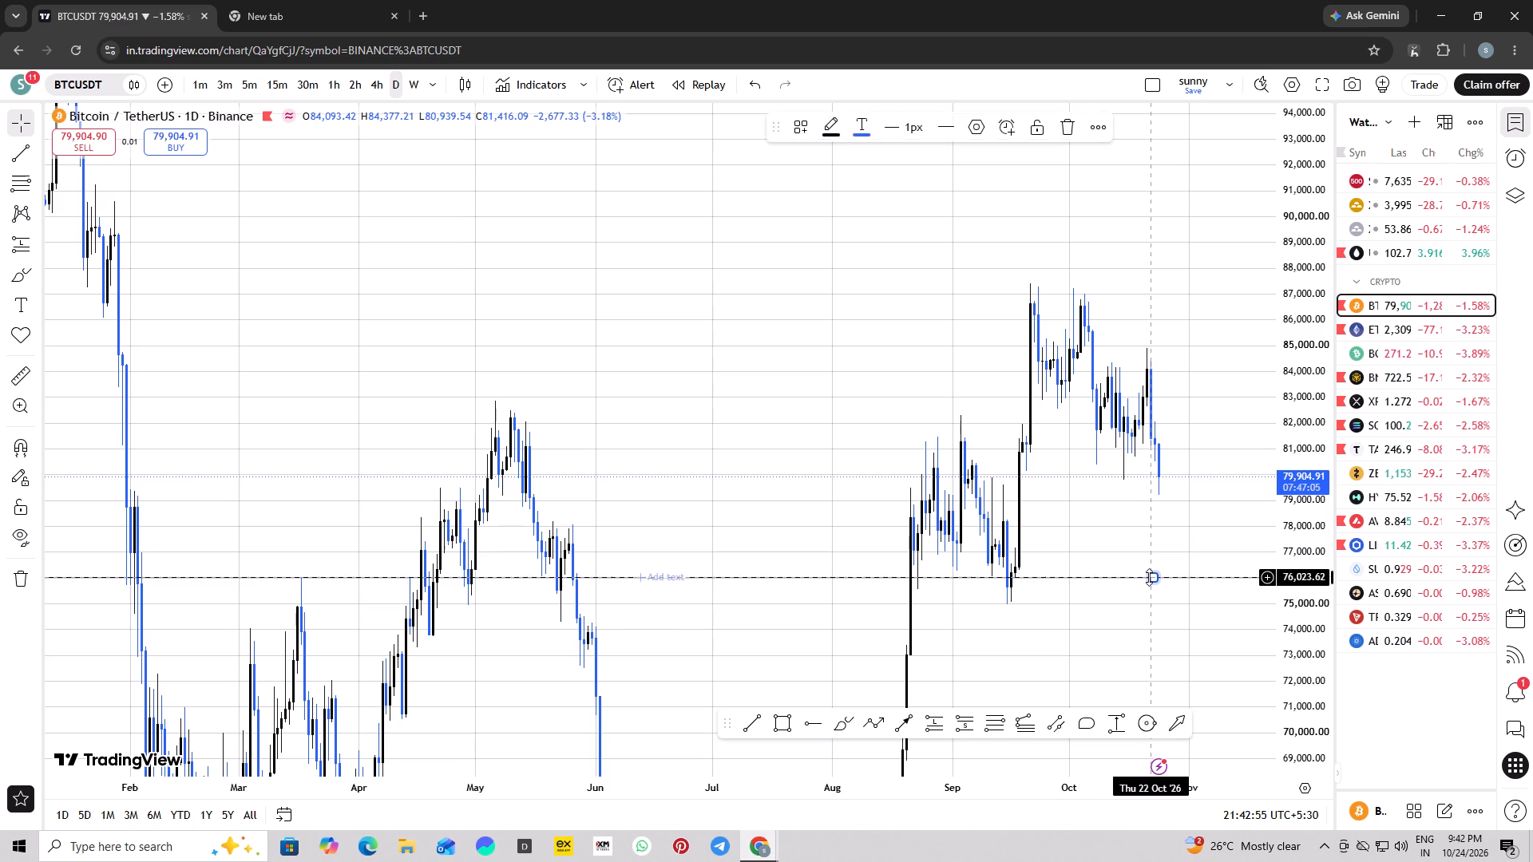
left_click(1150, 627)
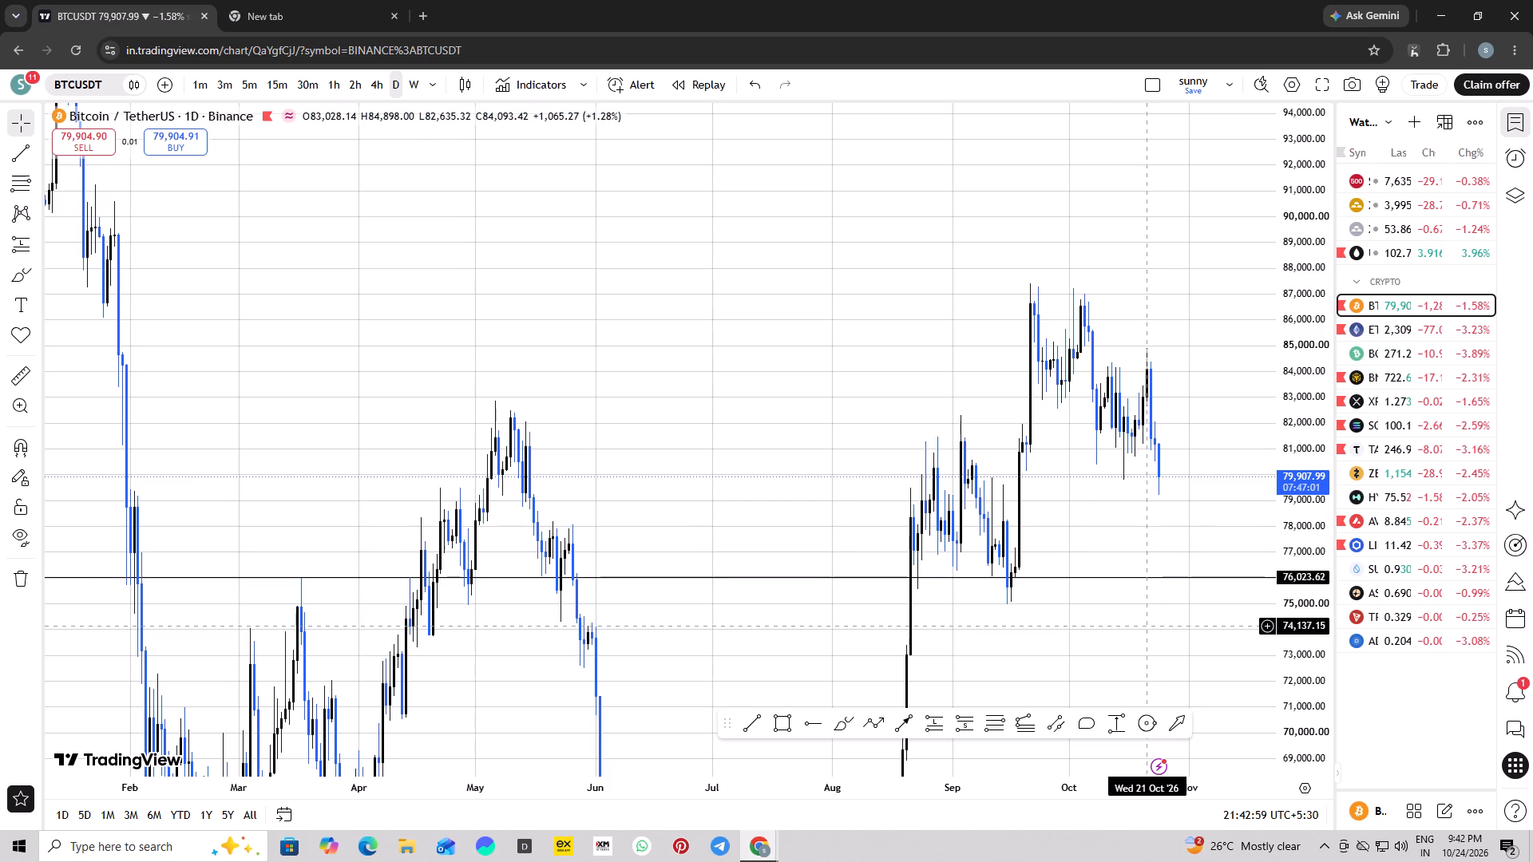
Draw a Fibonacci retracement from about 75,003 on 5 Sep '26 up to about 87,466 on 24 Oct '26.
left_click(968, 603)
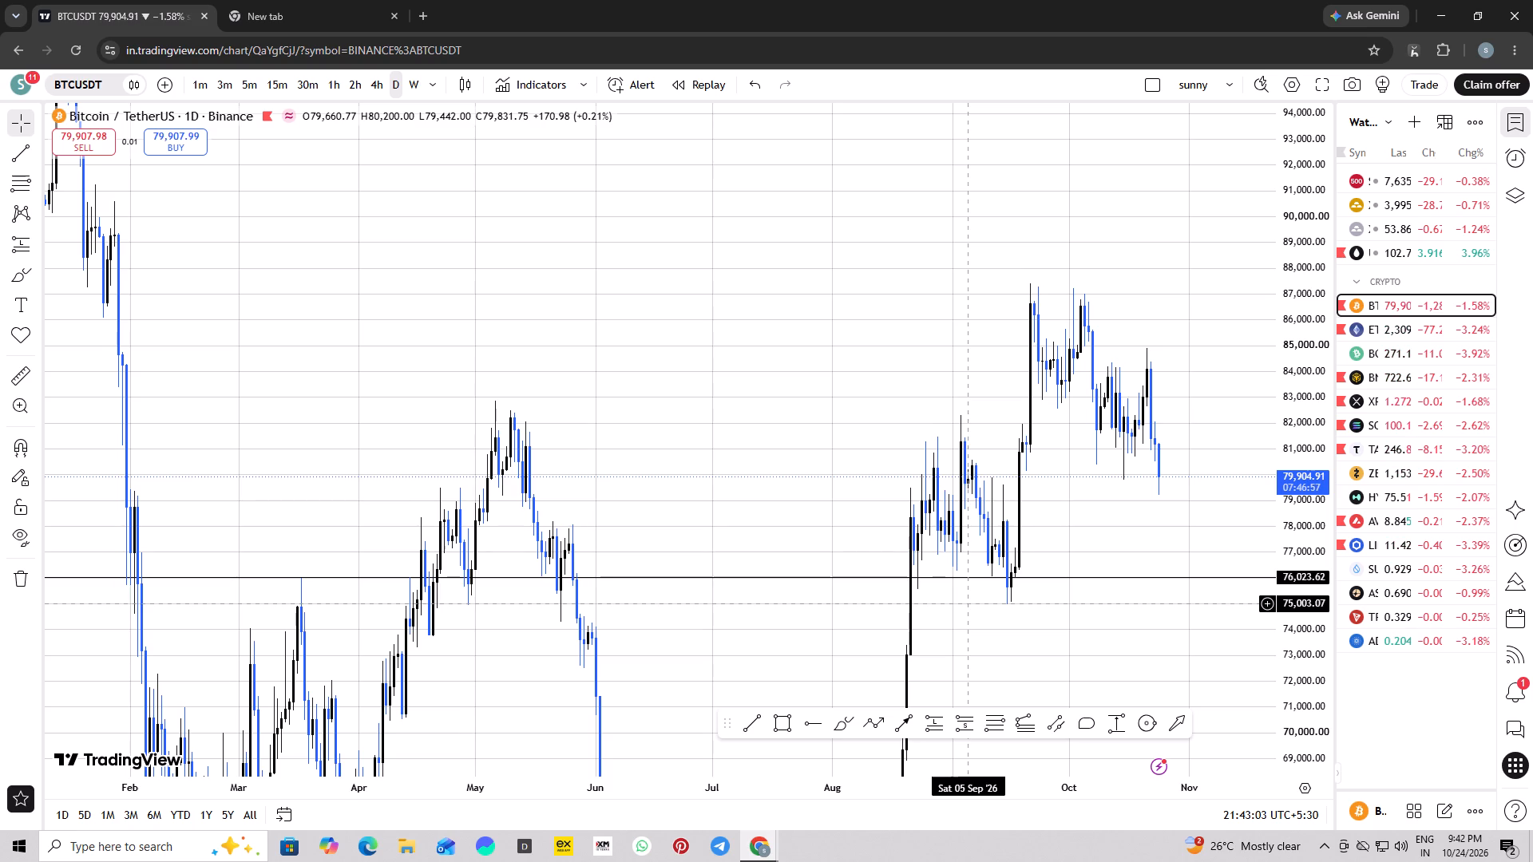
key("alt+f")
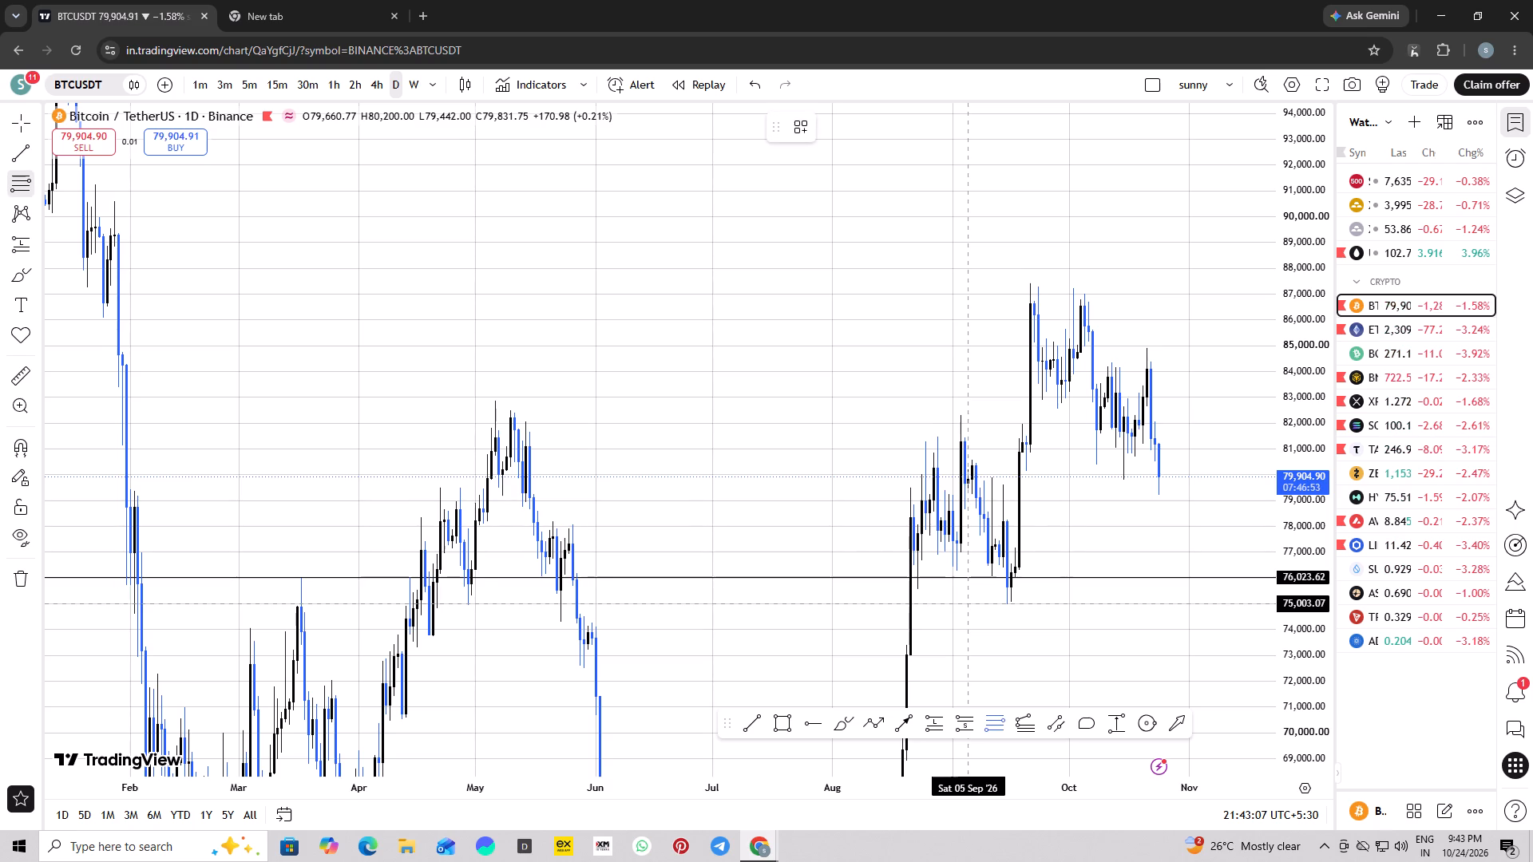
left_click_drag(968, 603, 1047, 440)
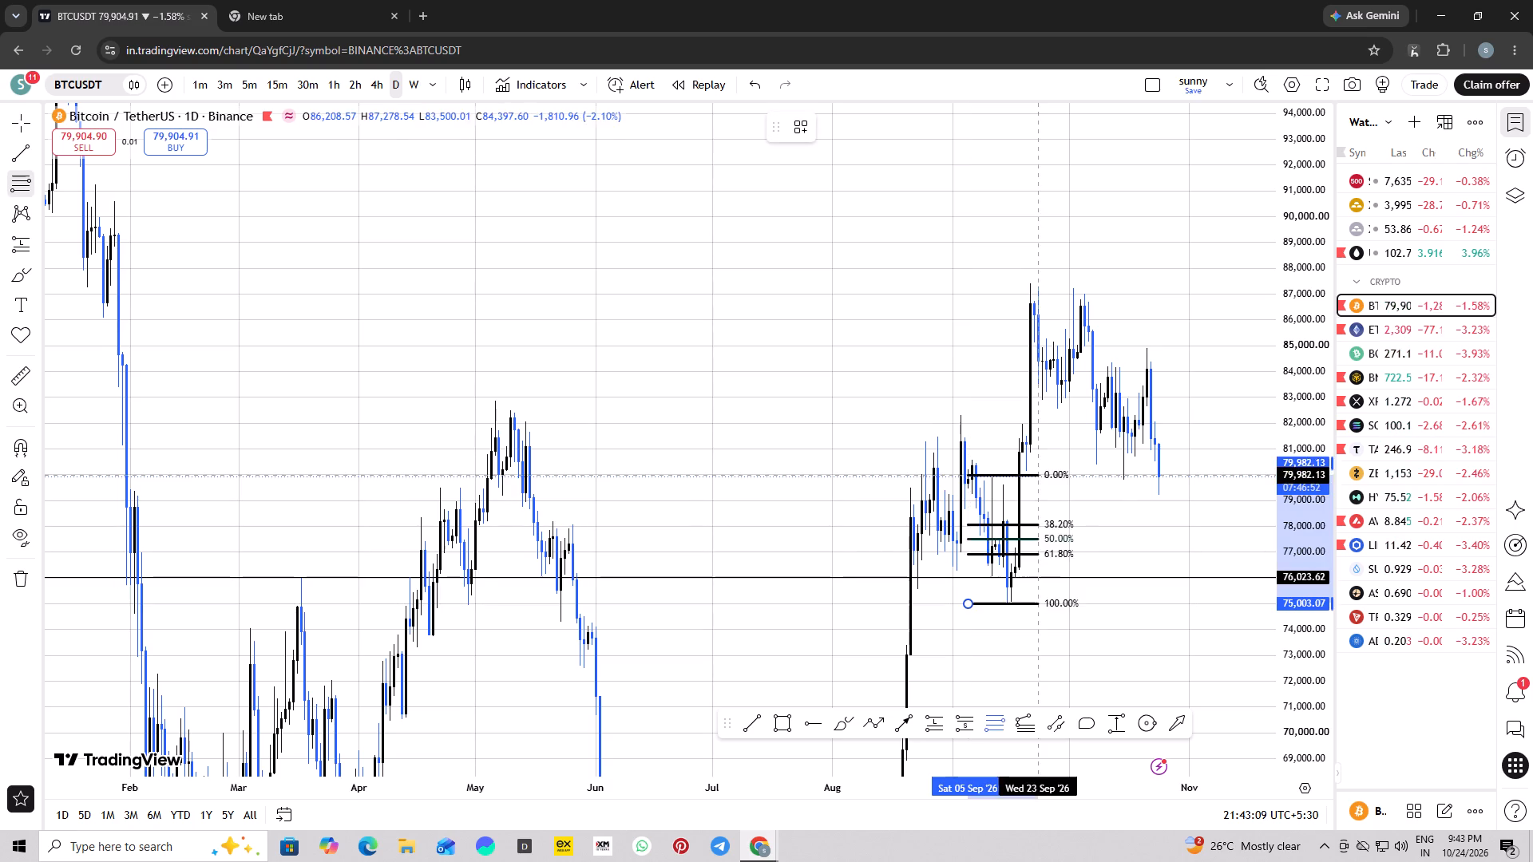
left_click_drag(1047, 440, 1143, 284)
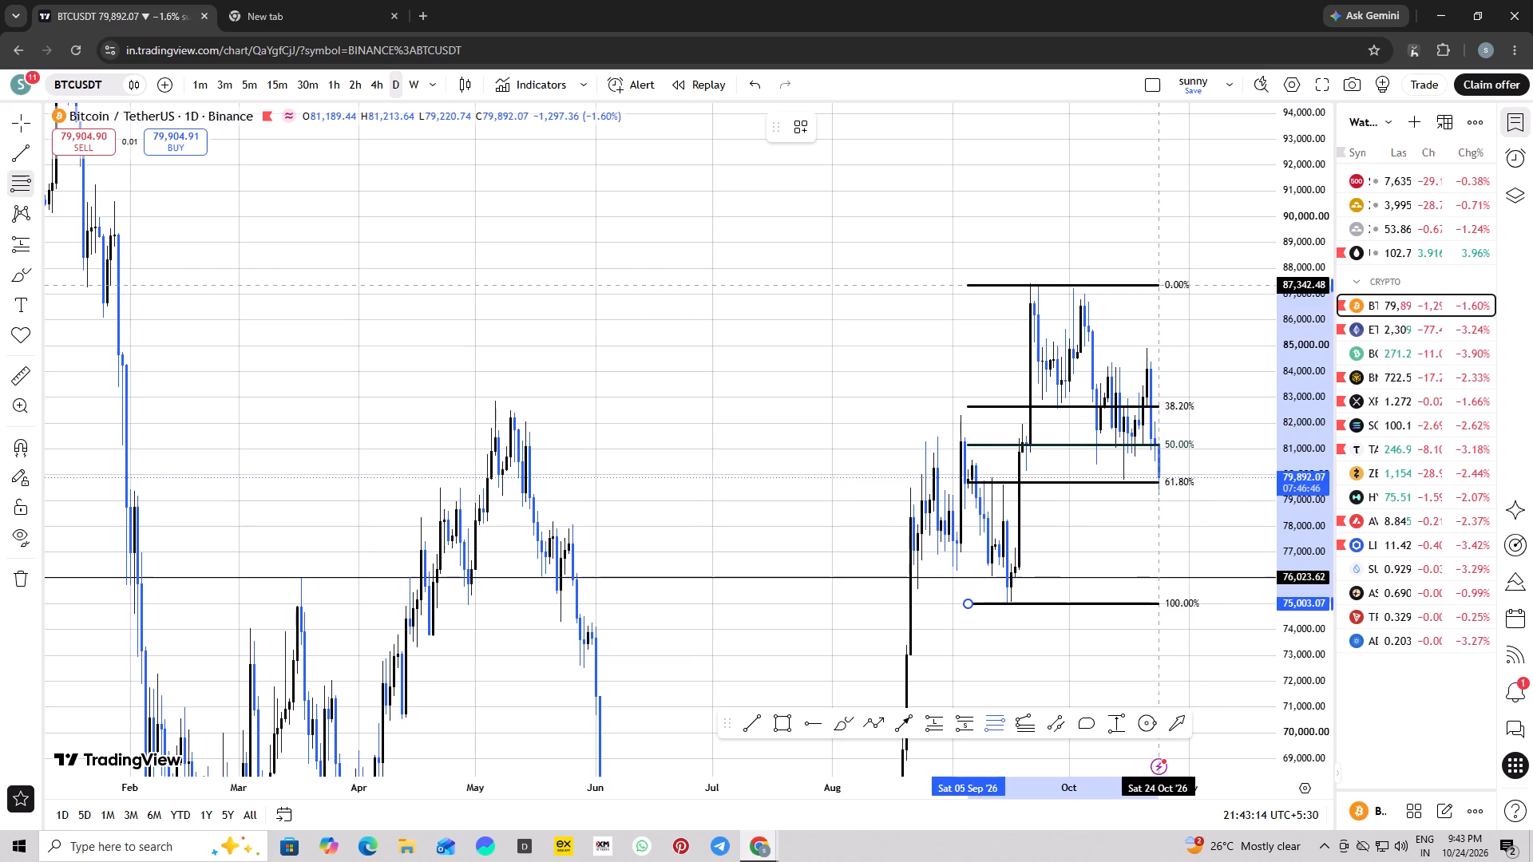
left_click(1160, 282)
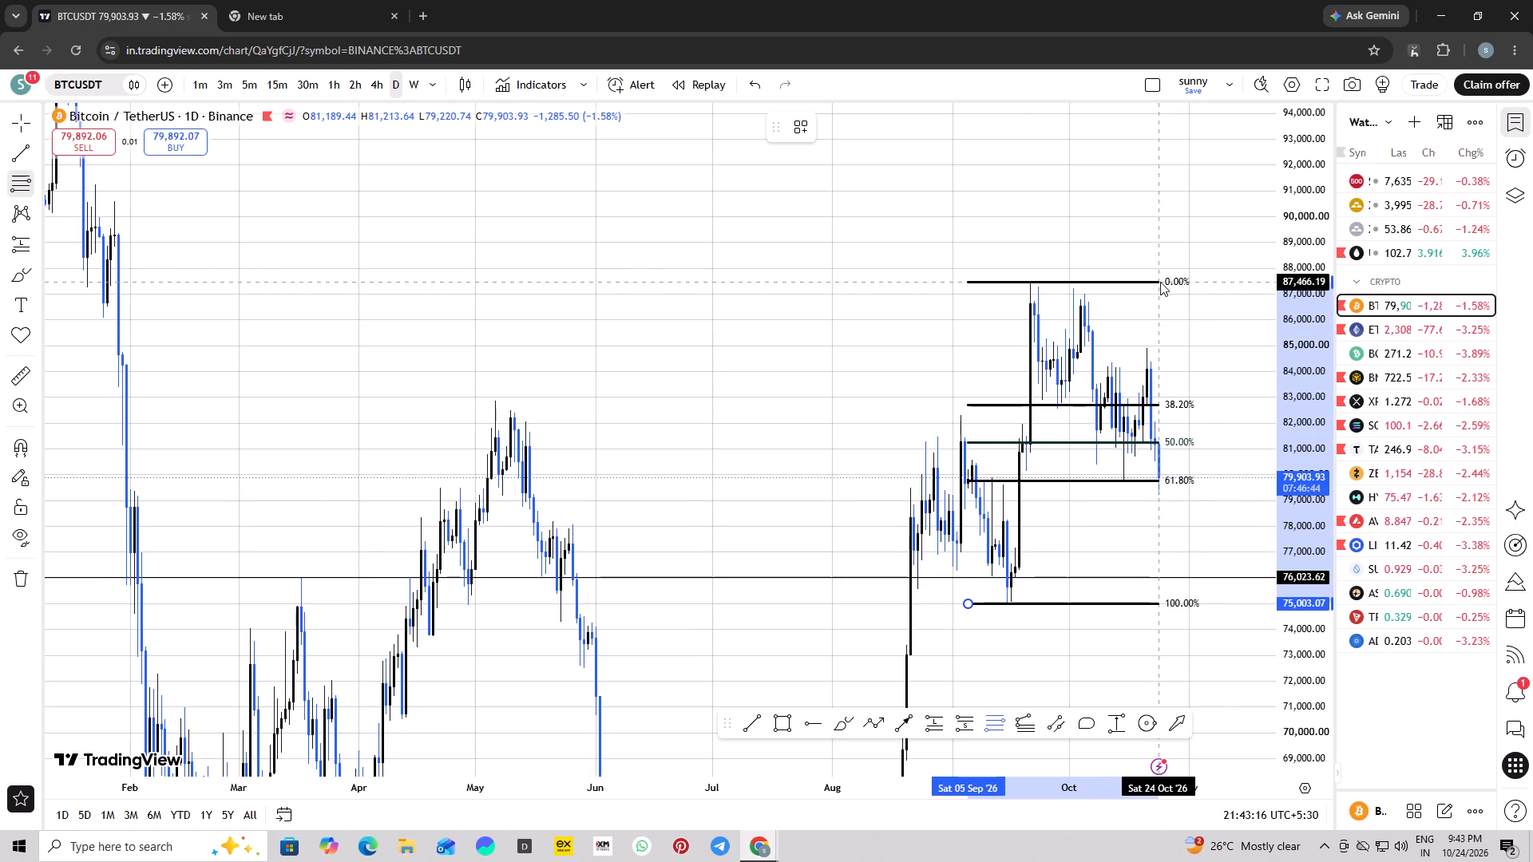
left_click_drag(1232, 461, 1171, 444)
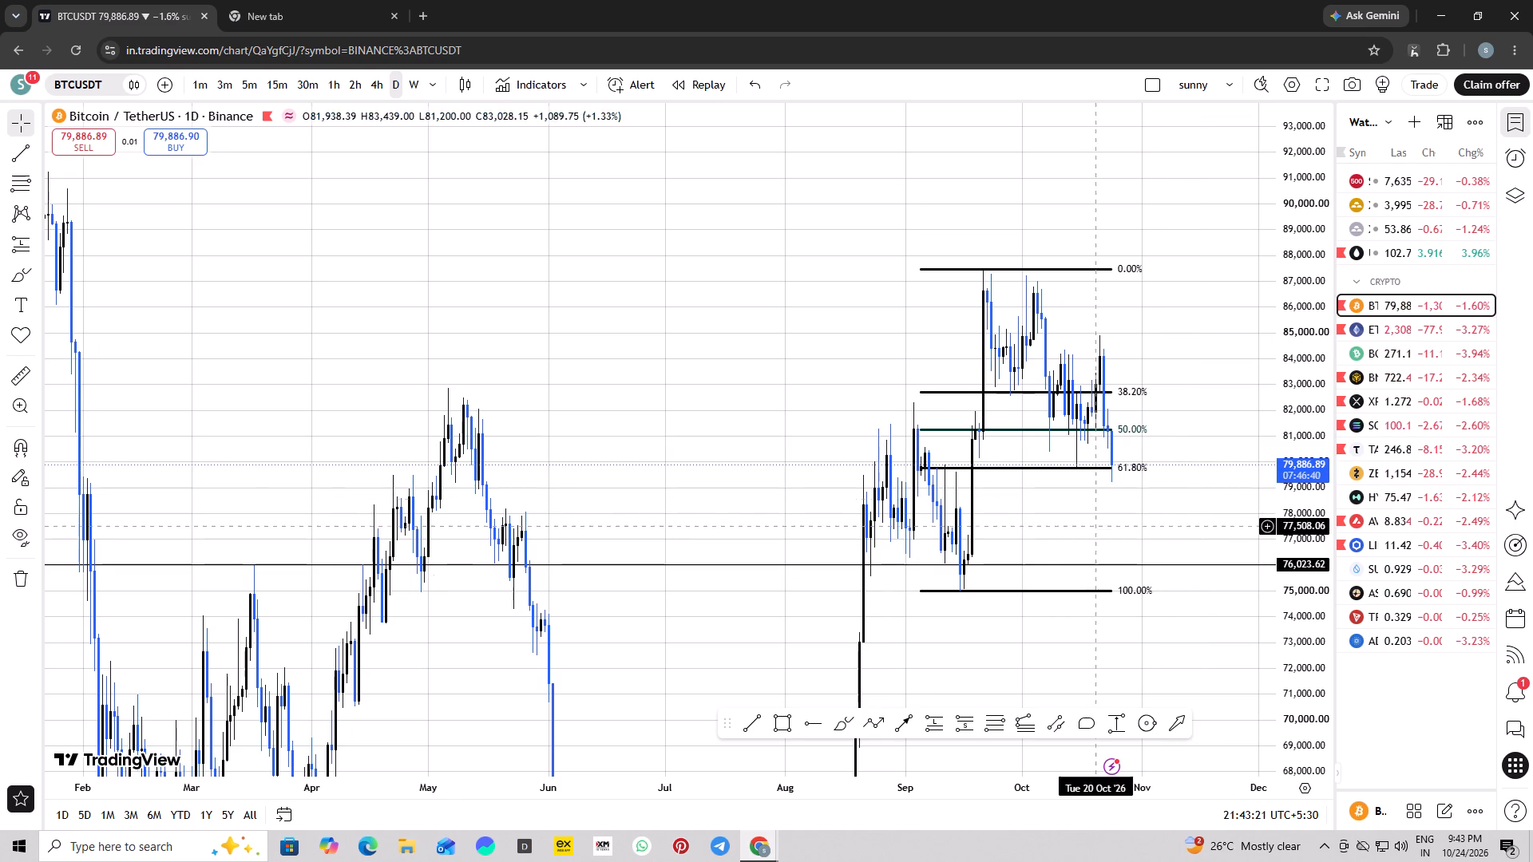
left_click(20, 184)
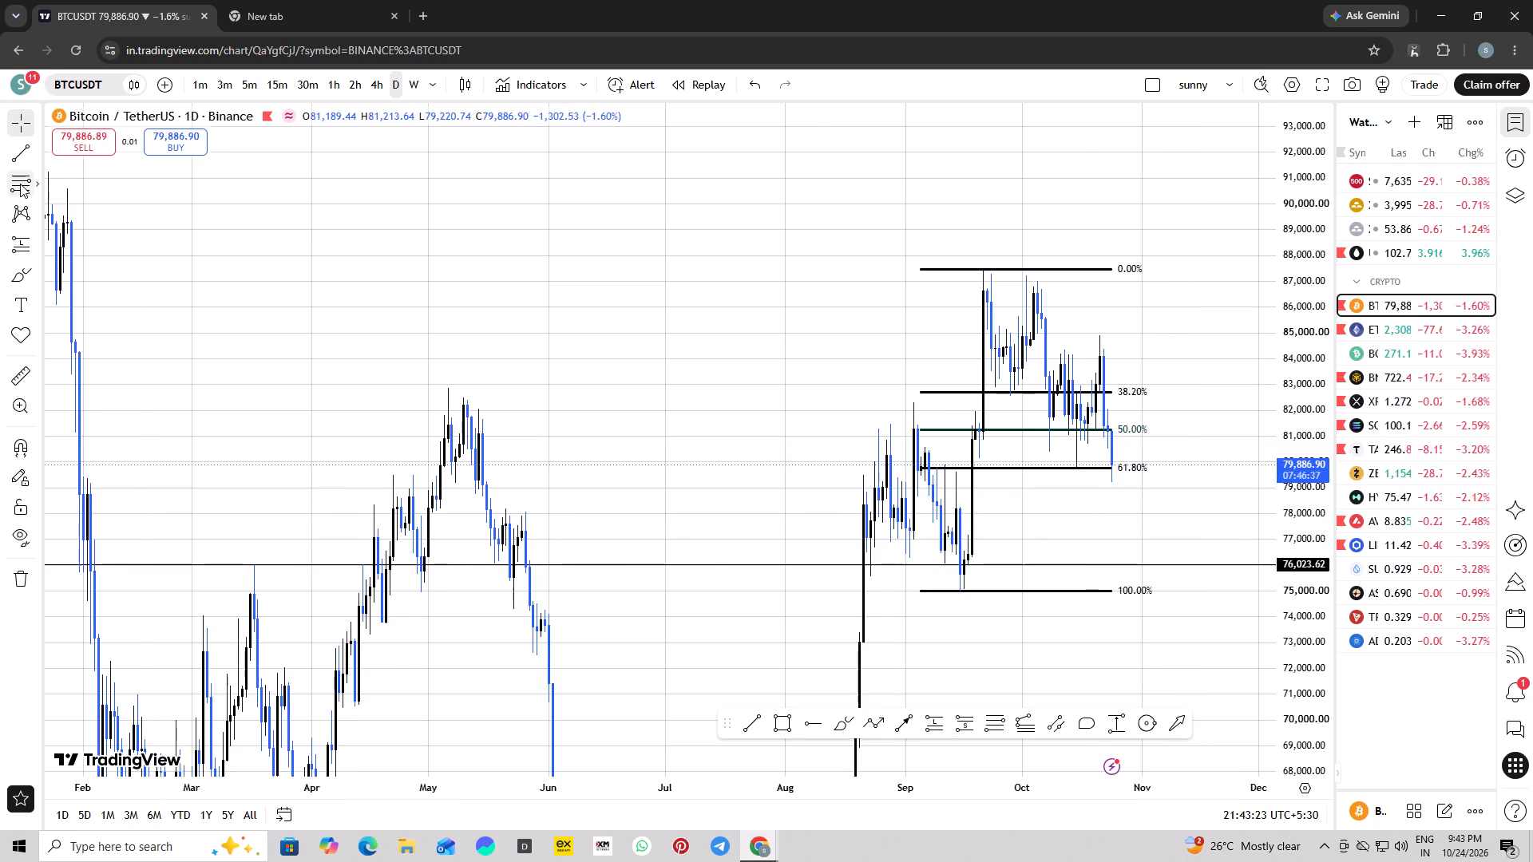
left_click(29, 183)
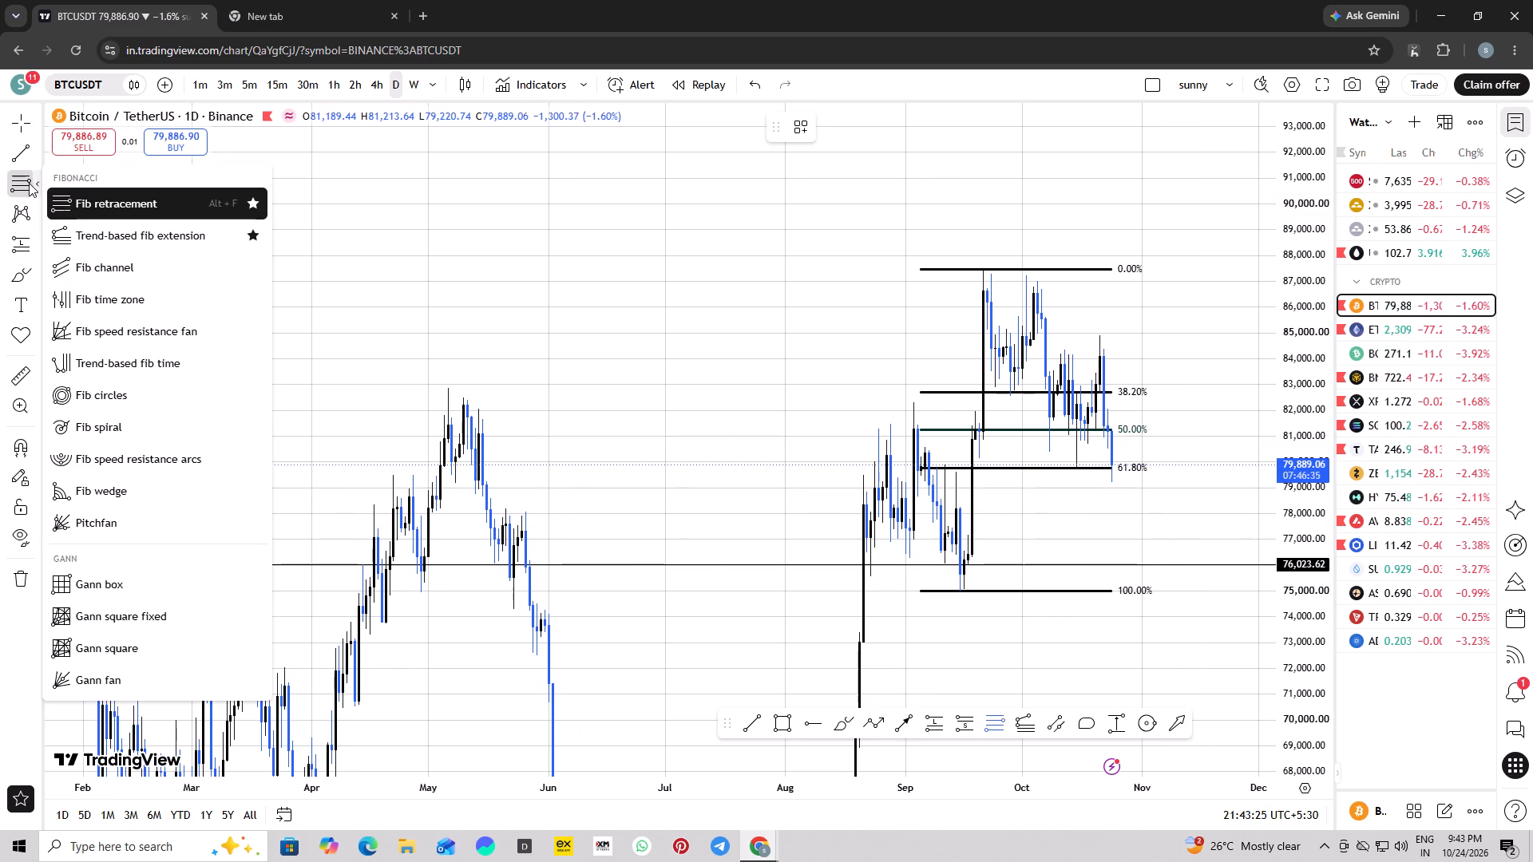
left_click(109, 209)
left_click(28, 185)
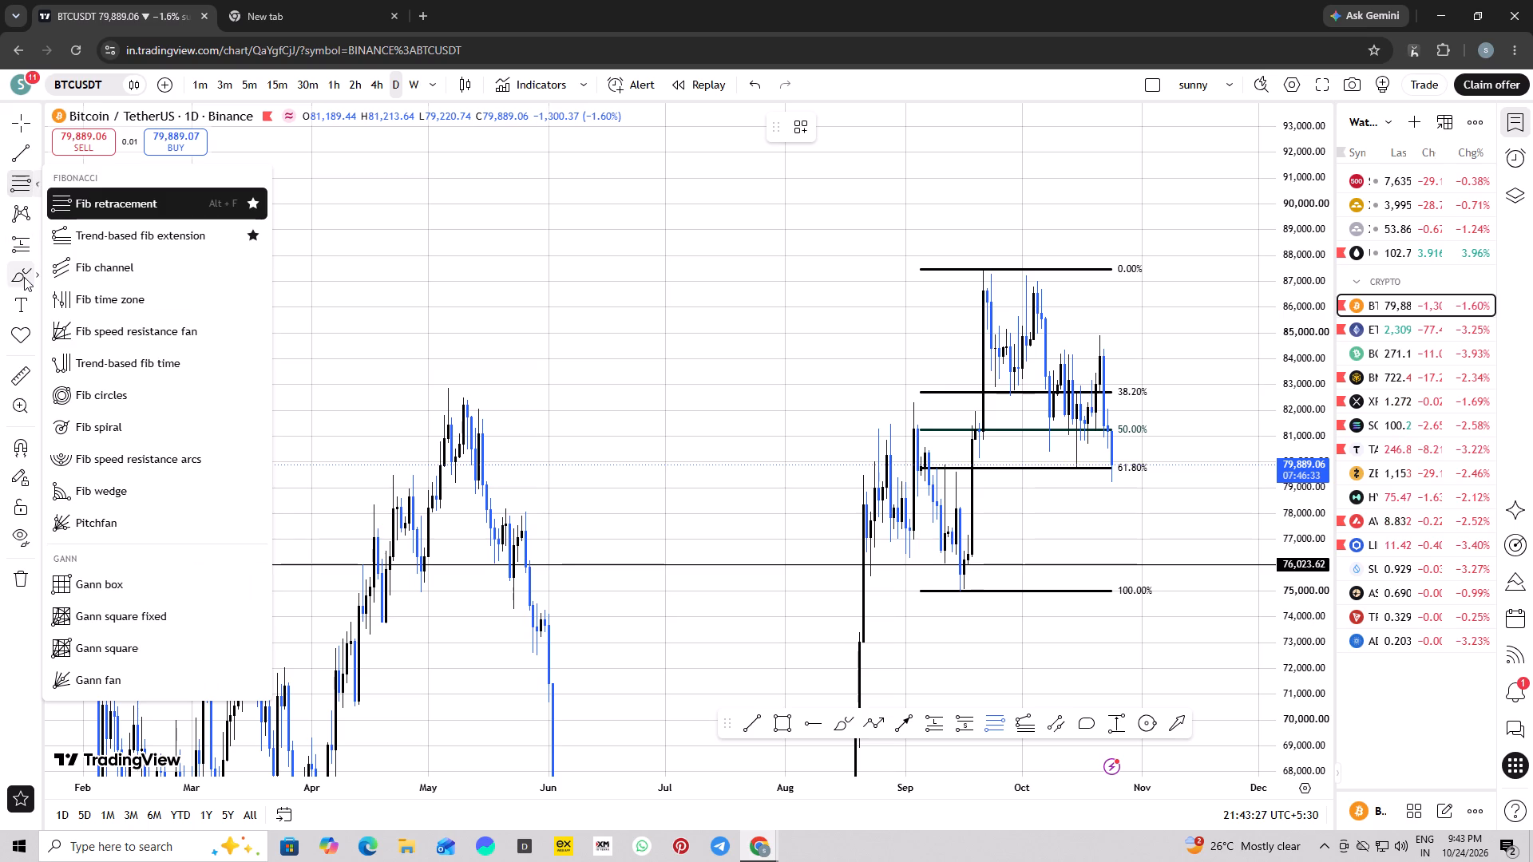
Draw a rectangle from 5 Sep to 26 Oct '26 over the 38.20%–50.00% retracement zone, between about 82,704 and 81,312.
left_click(23, 278)
left_click(23, 278)
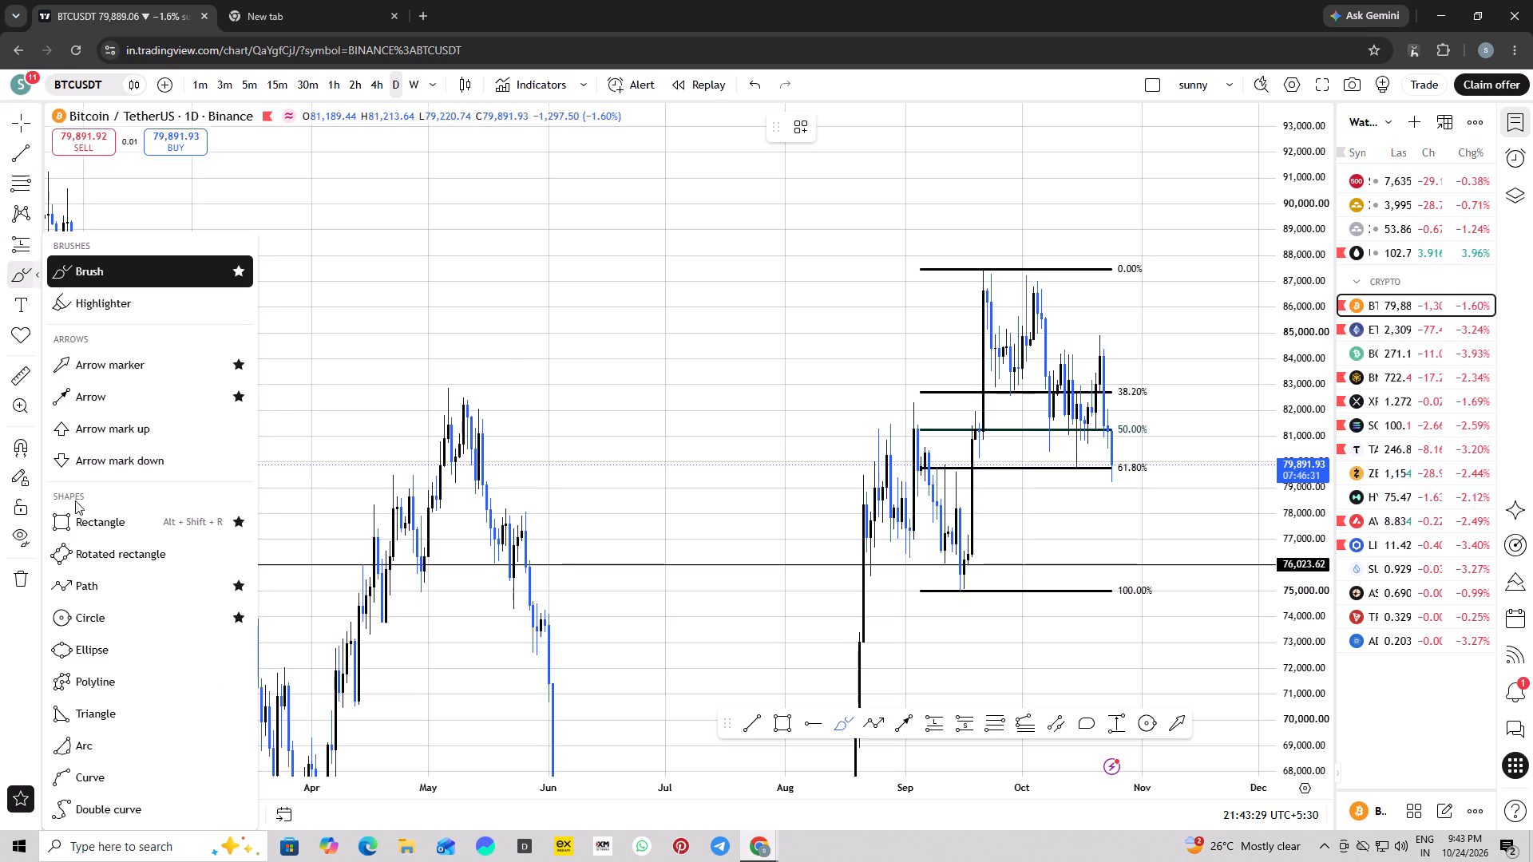
left_click(82, 524)
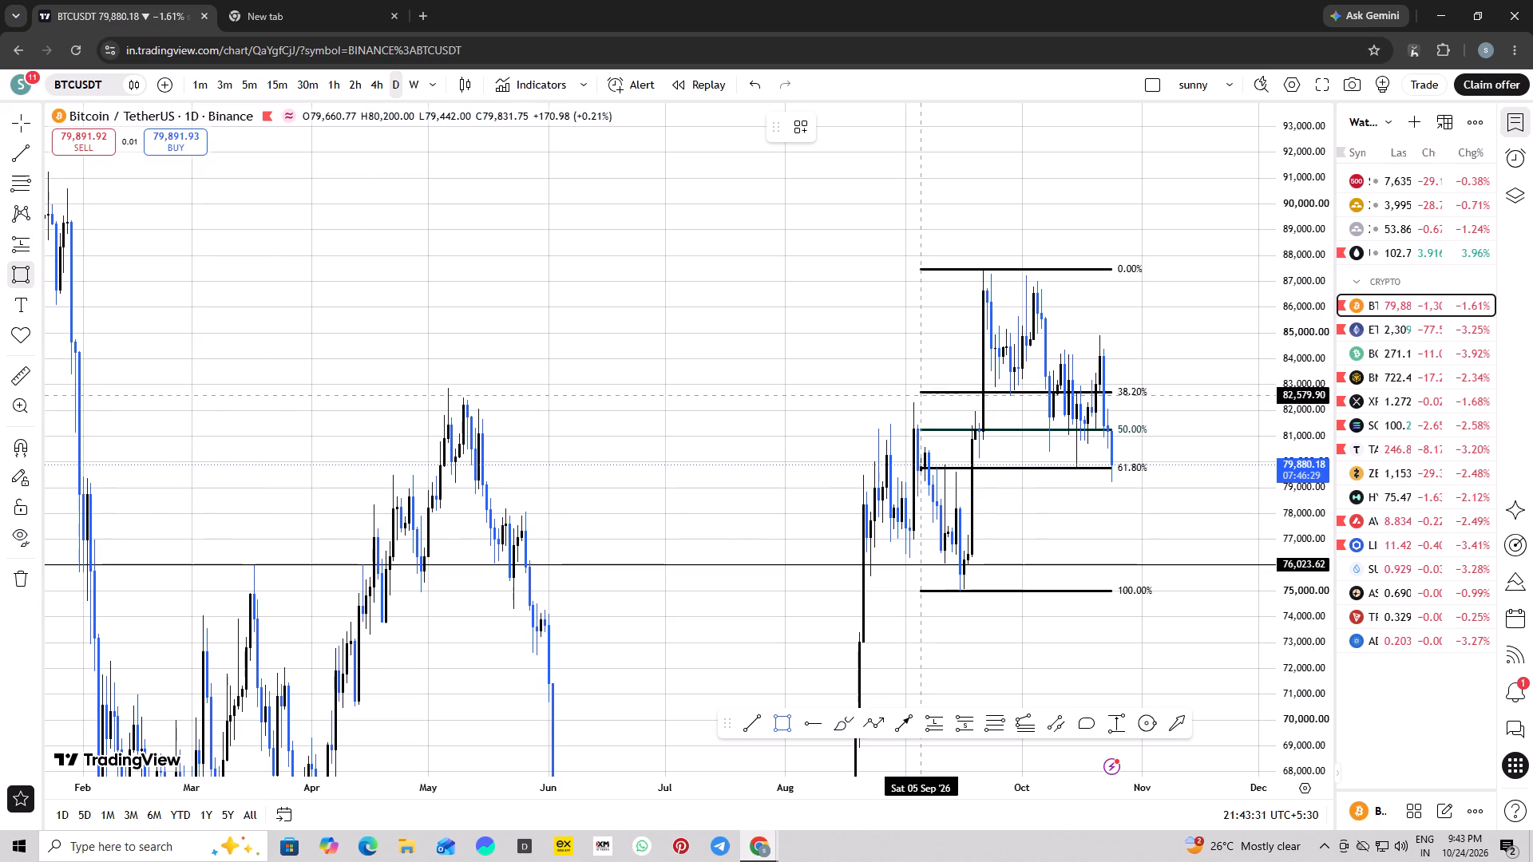
left_click_drag(921, 392, 1118, 429)
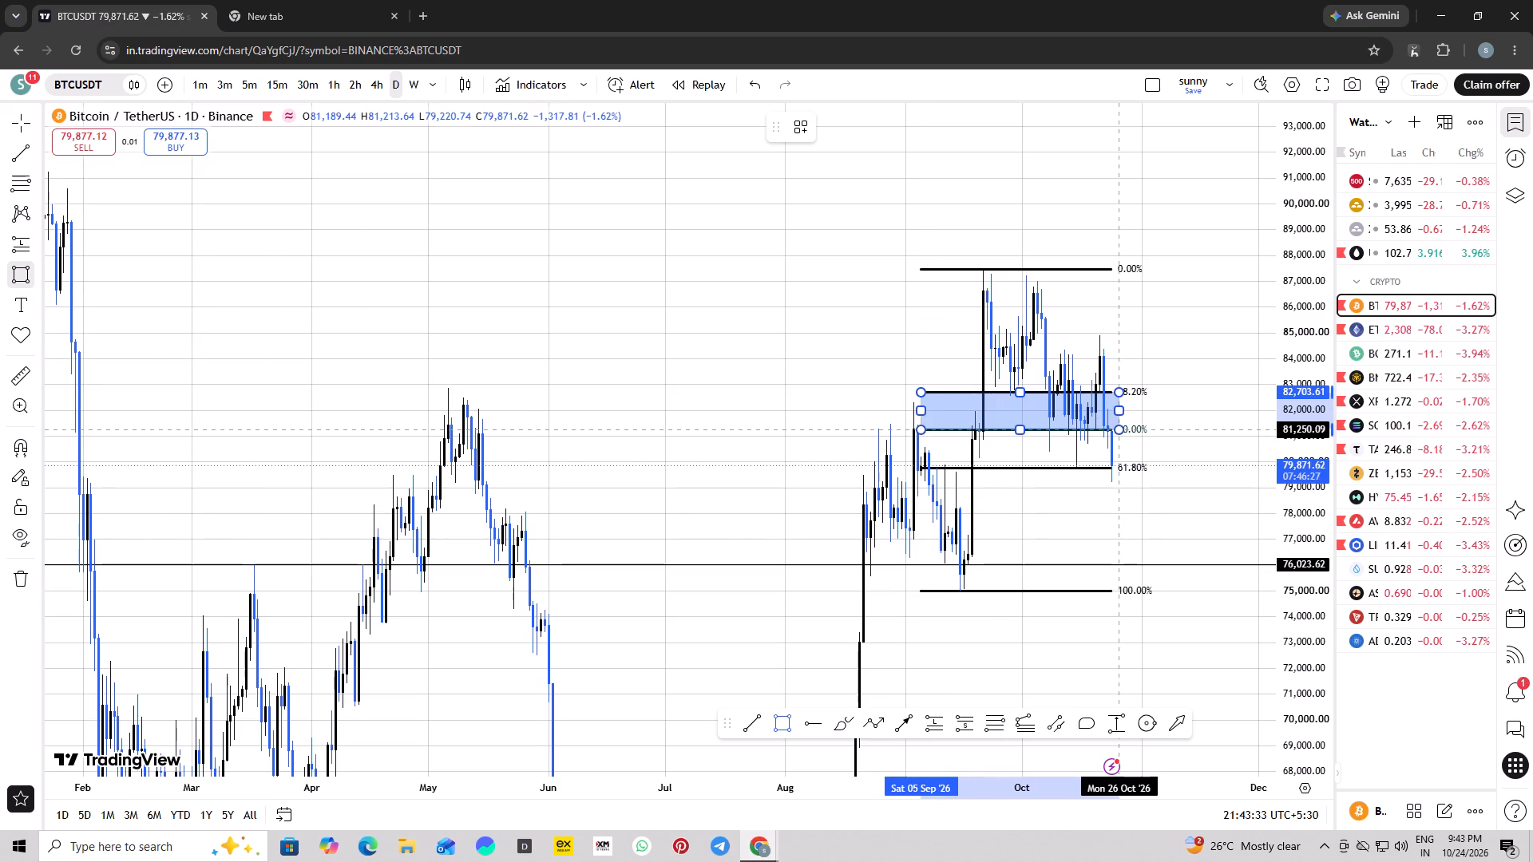
left_click_drag(1118, 429, 1120, 428)
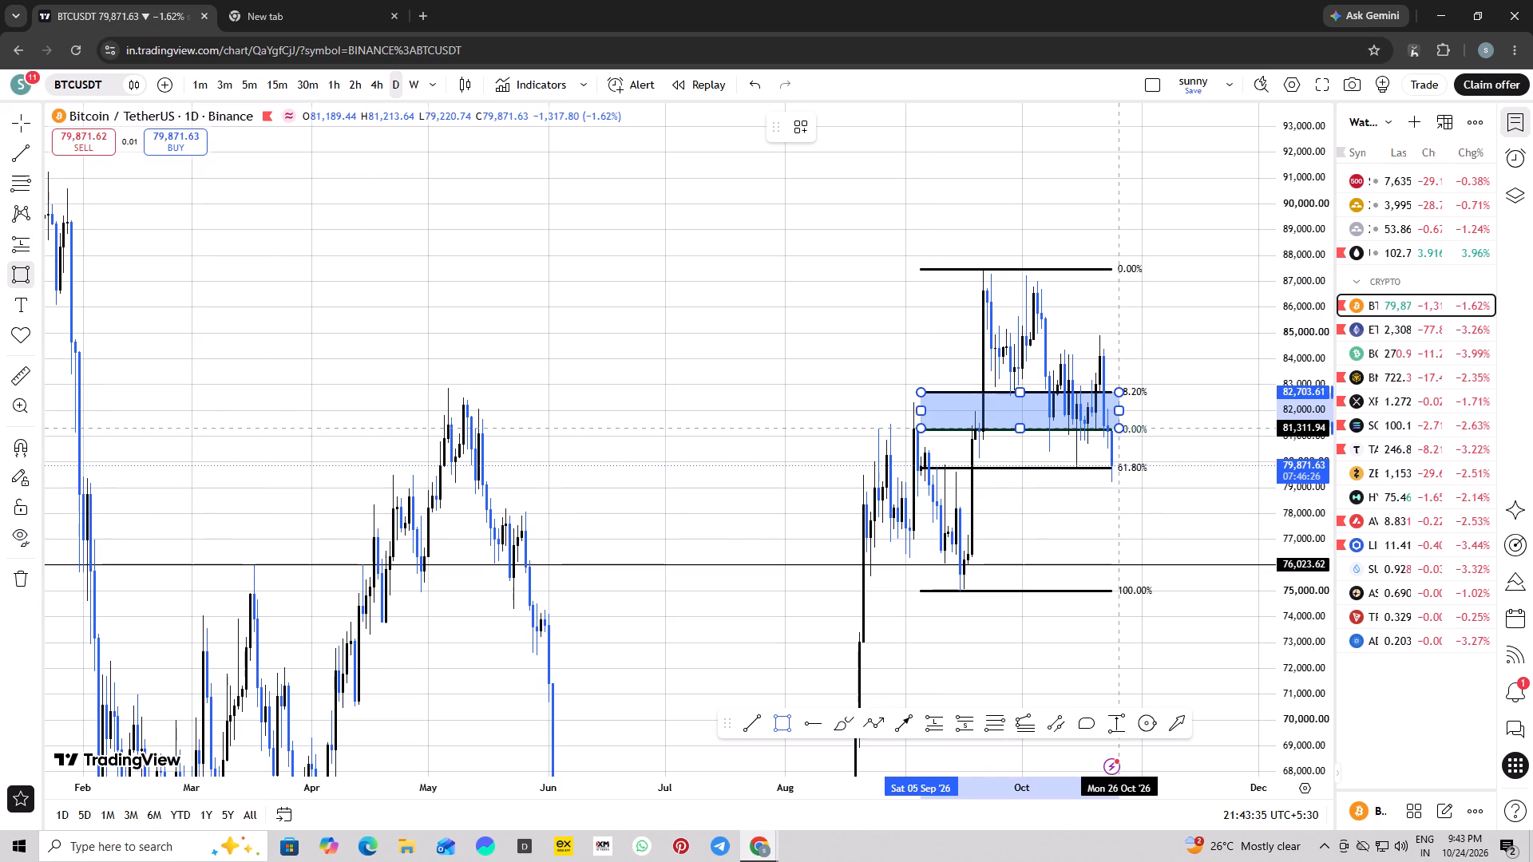
left_click(1120, 428)
left_click(1156, 428)
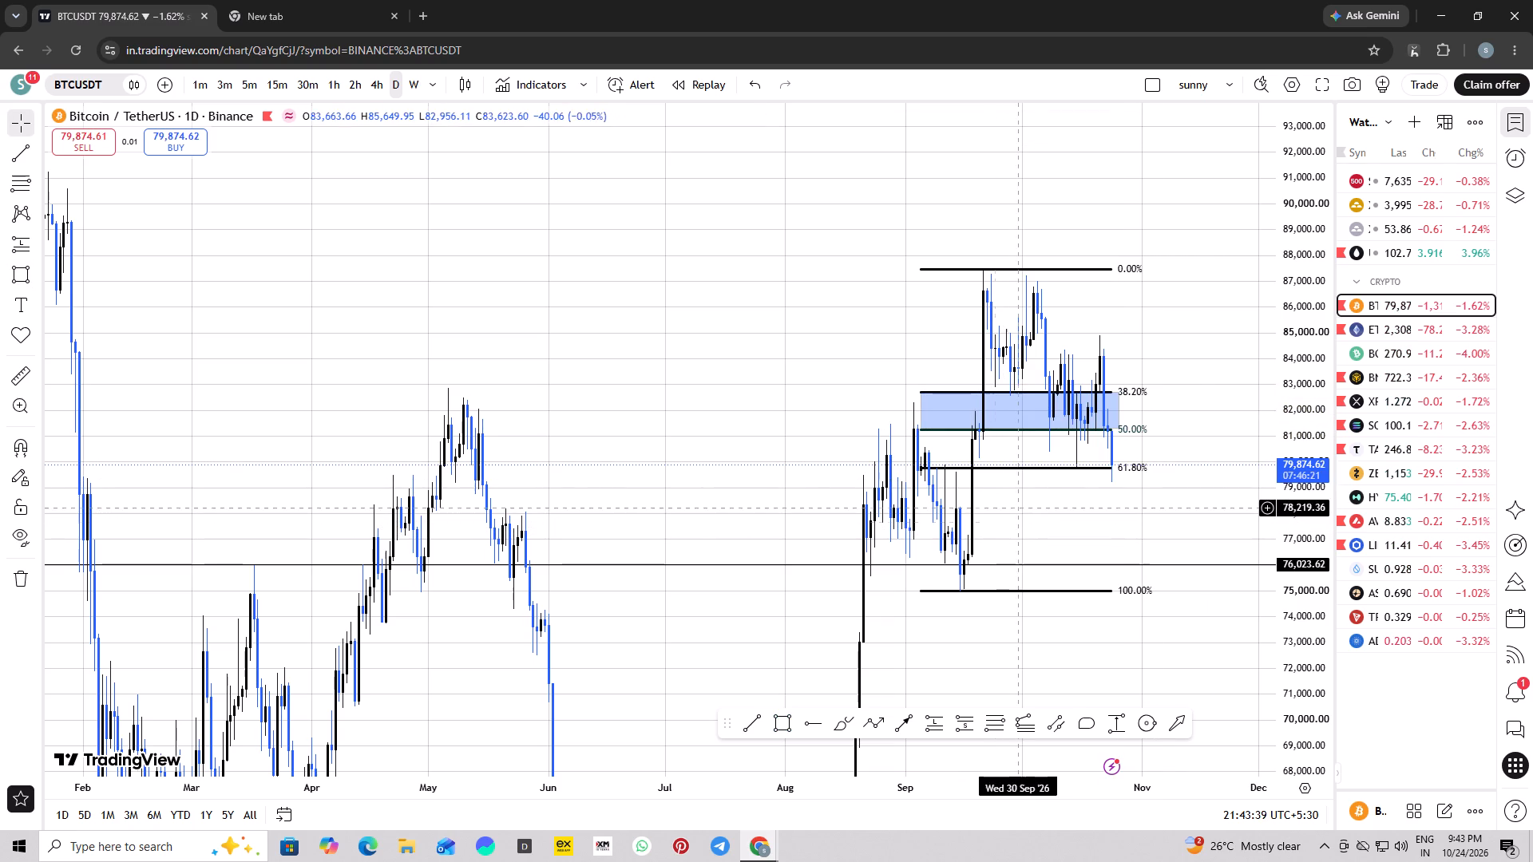
Delete the Fibonacci retracement from the daily chart, keeping the rectangle.
left_click(1099, 271)
key("Delete")
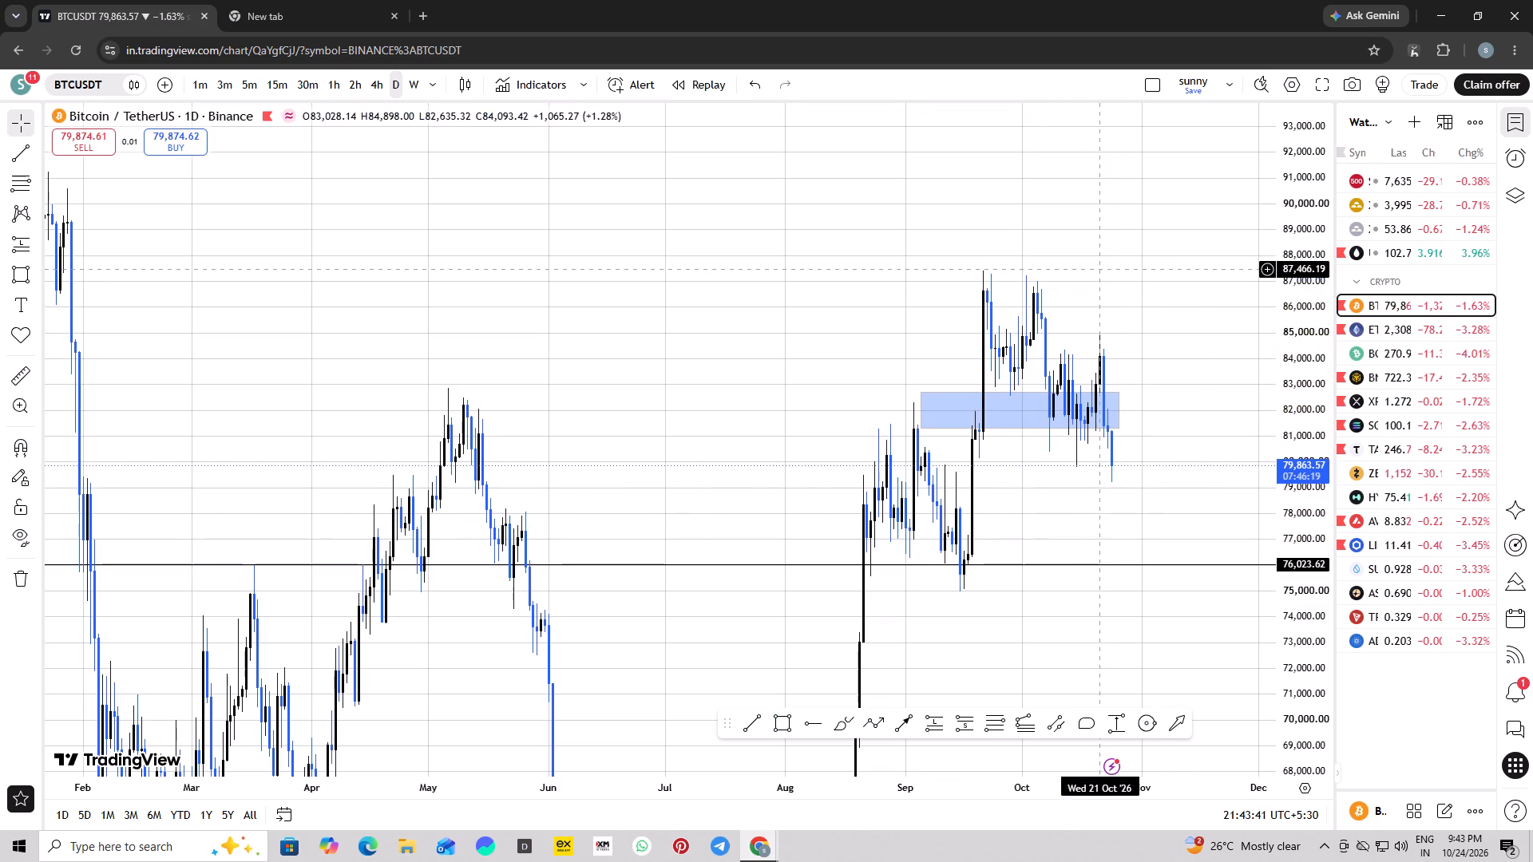
Add a horizontal line to the daily chart at a price of about 79,828, level with the mid-October low.
left_click_drag(1216, 778, 1155, 771)
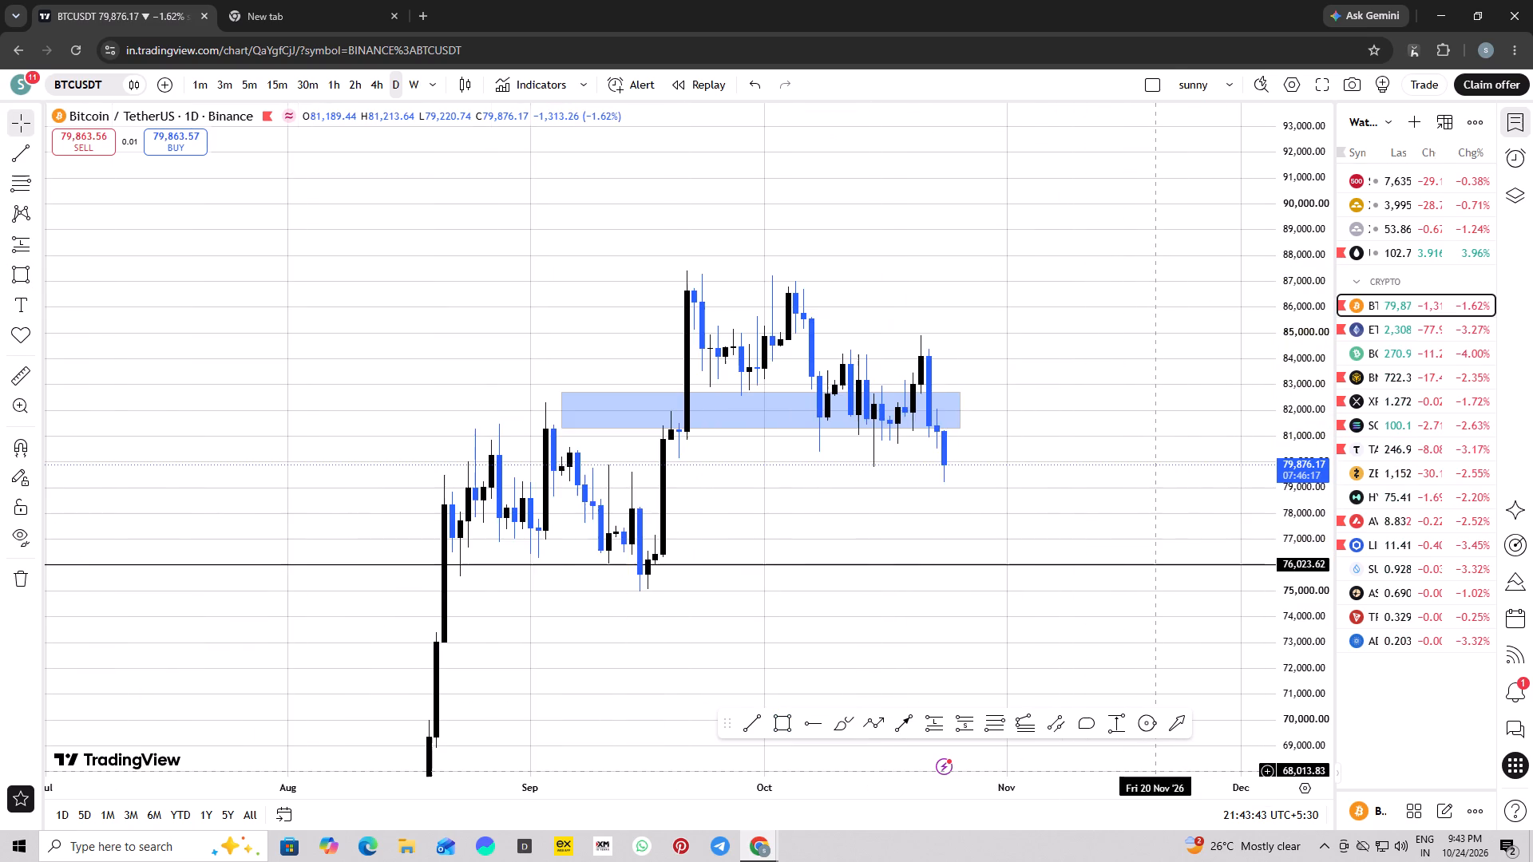
left_click_drag(1155, 771, 1128, 771)
left_click_drag(868, 501, 914, 529)
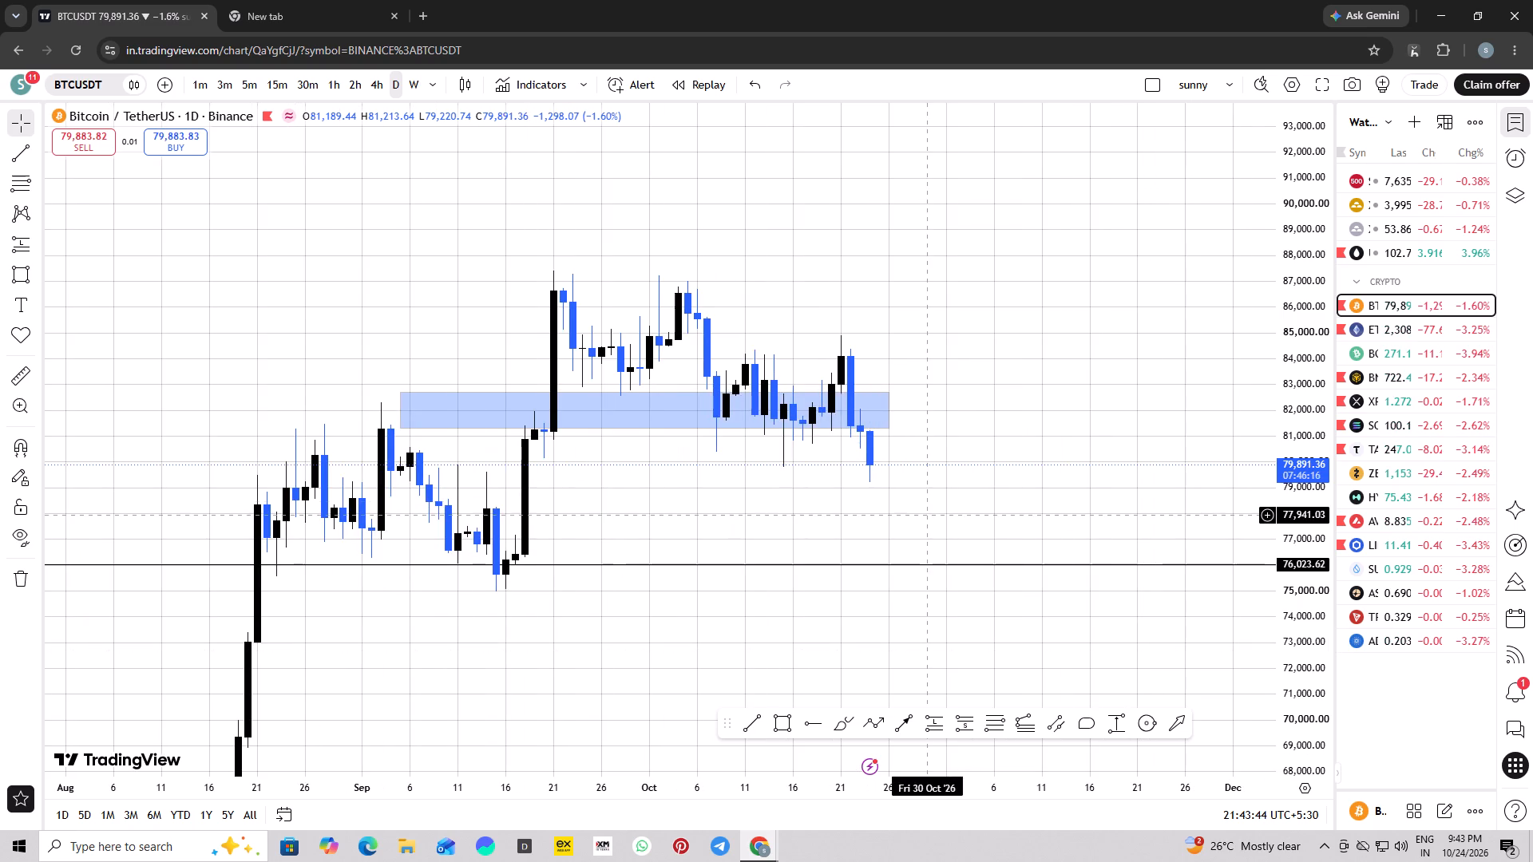
left_click_drag(914, 529, 917, 530)
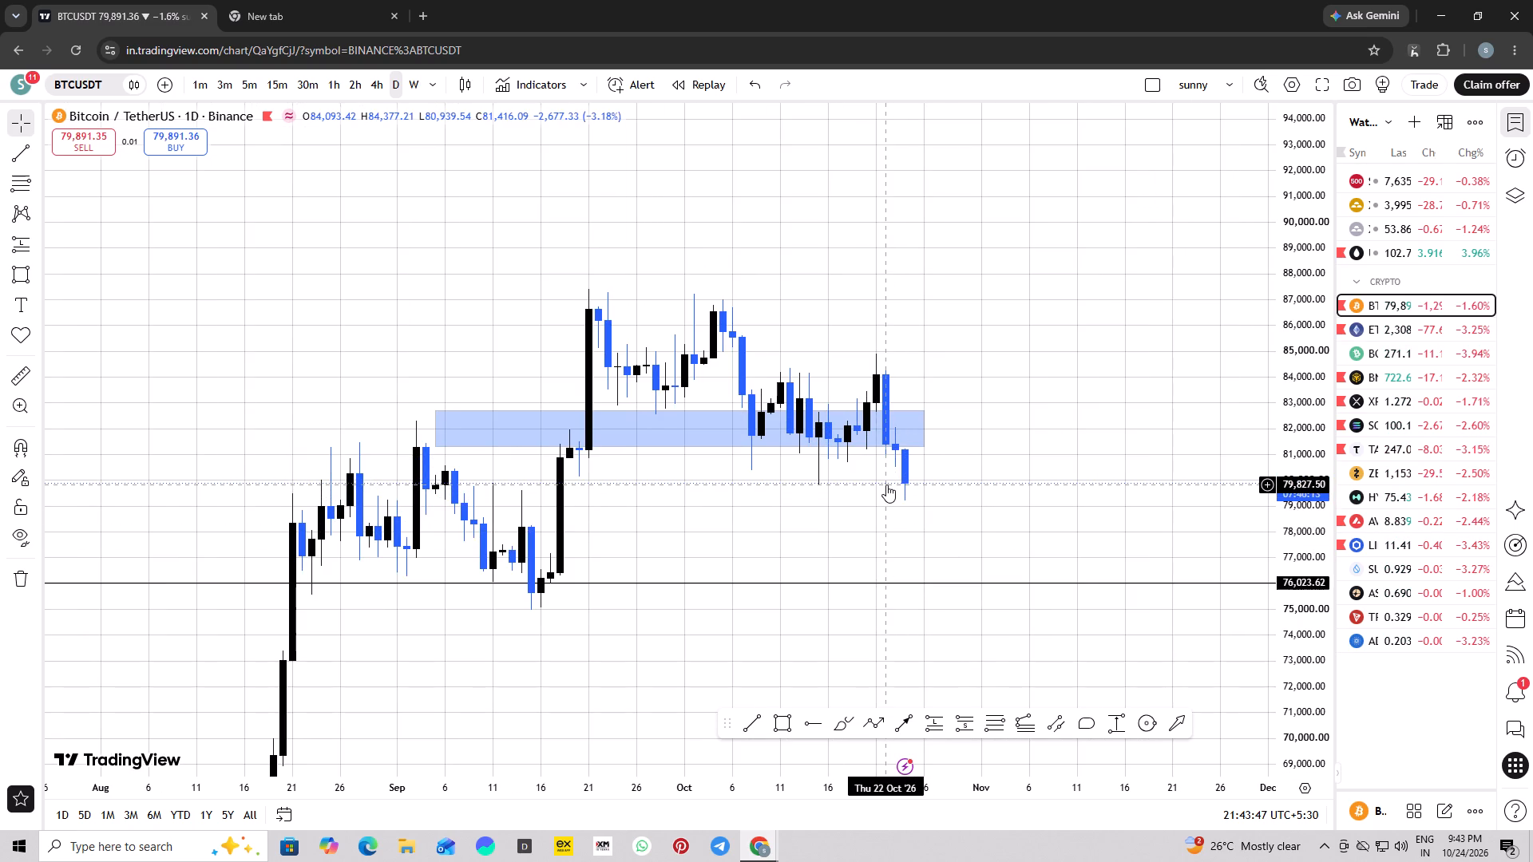
key("alt+h")
left_click(961, 532)
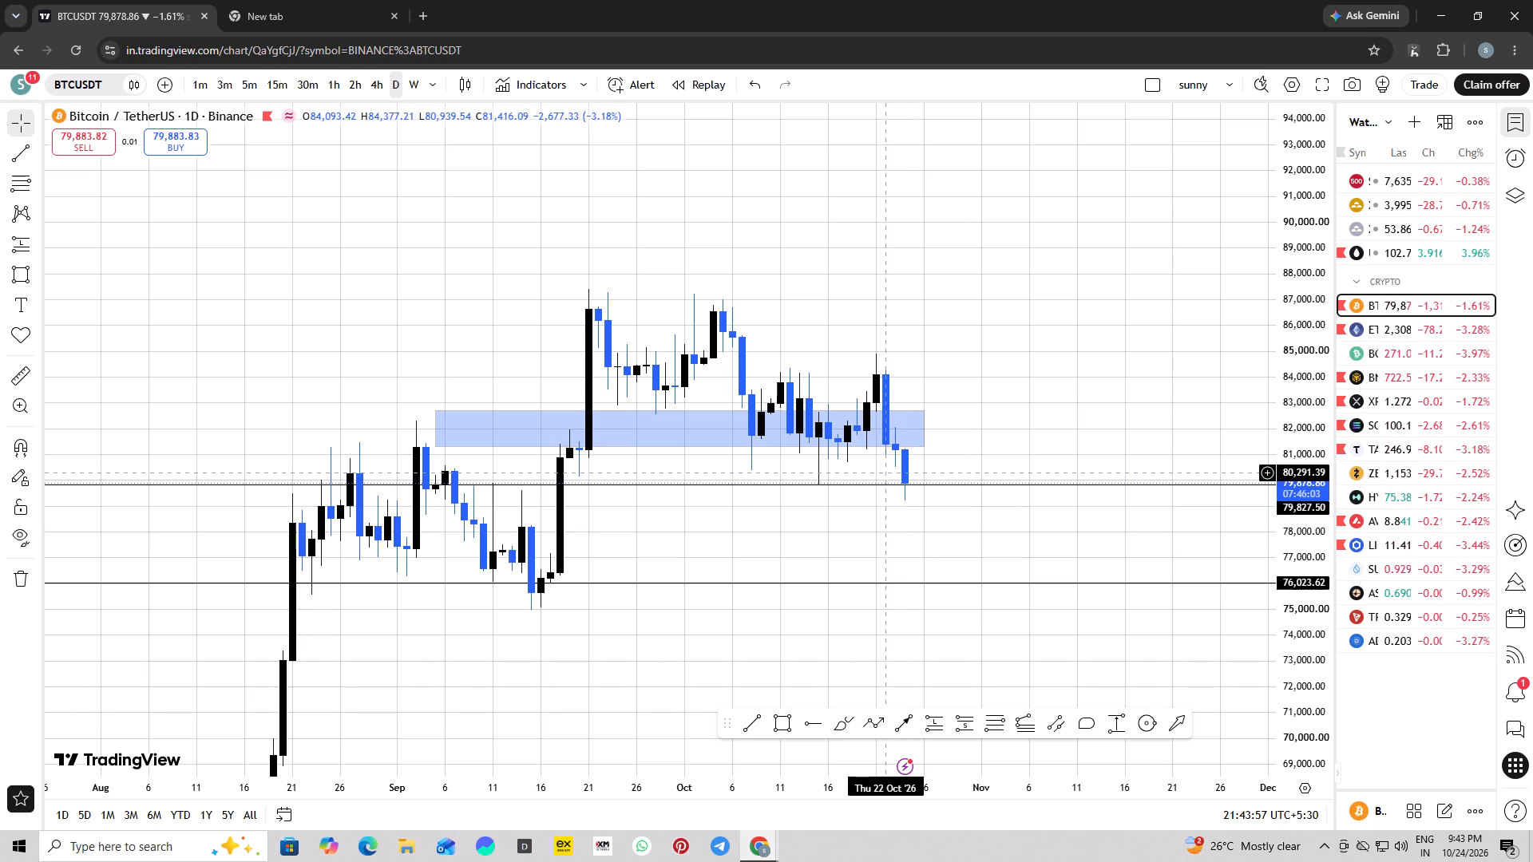
Draw a level trend line at about 80,137 from 18 Sep '26 to 17 Nov '26.
left_click(820, 726)
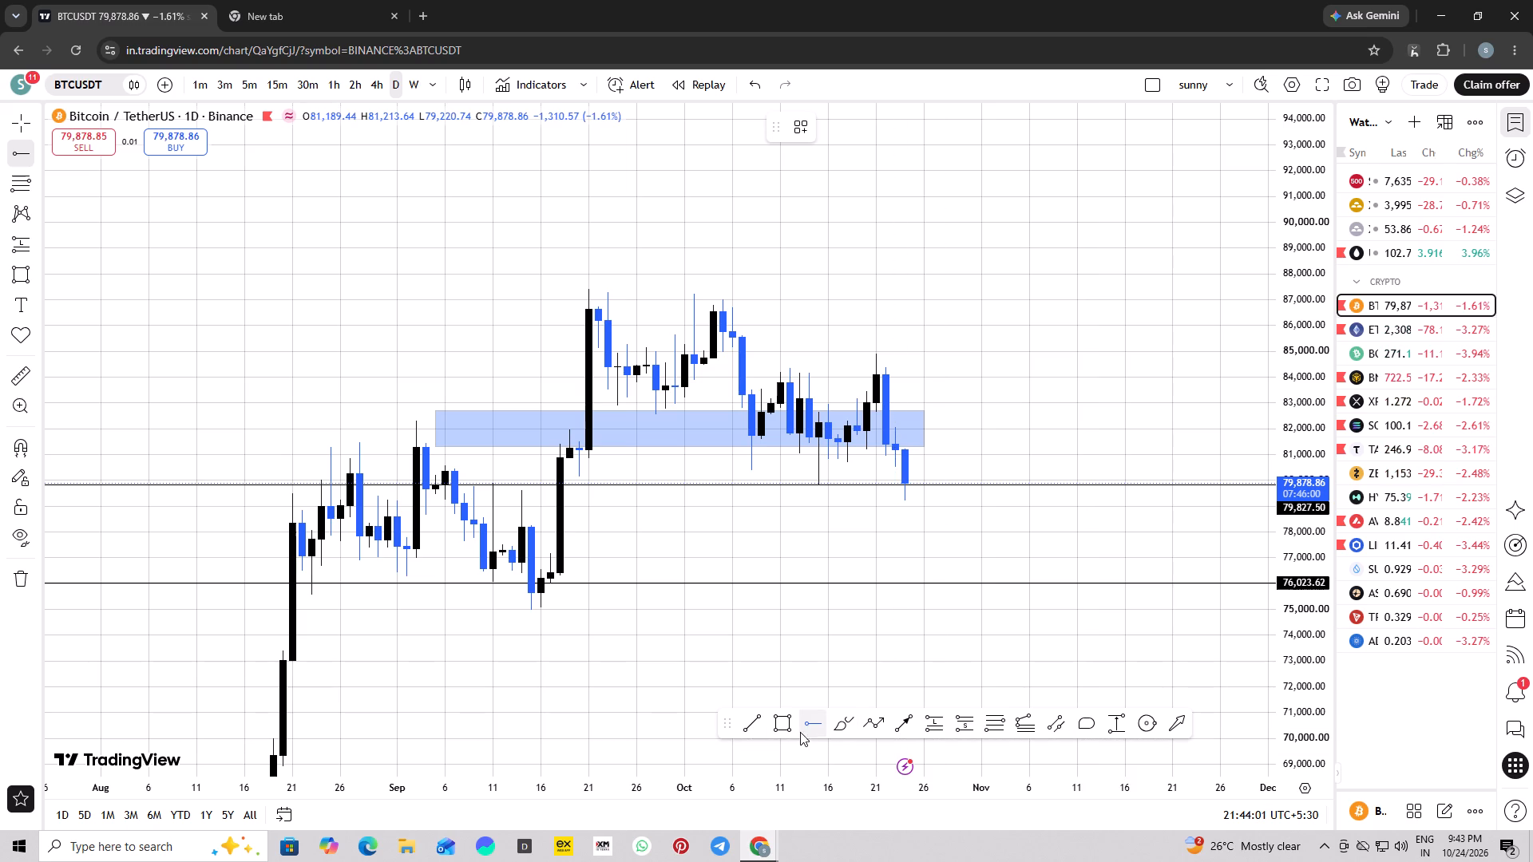
left_click(751, 733)
left_click(556, 477)
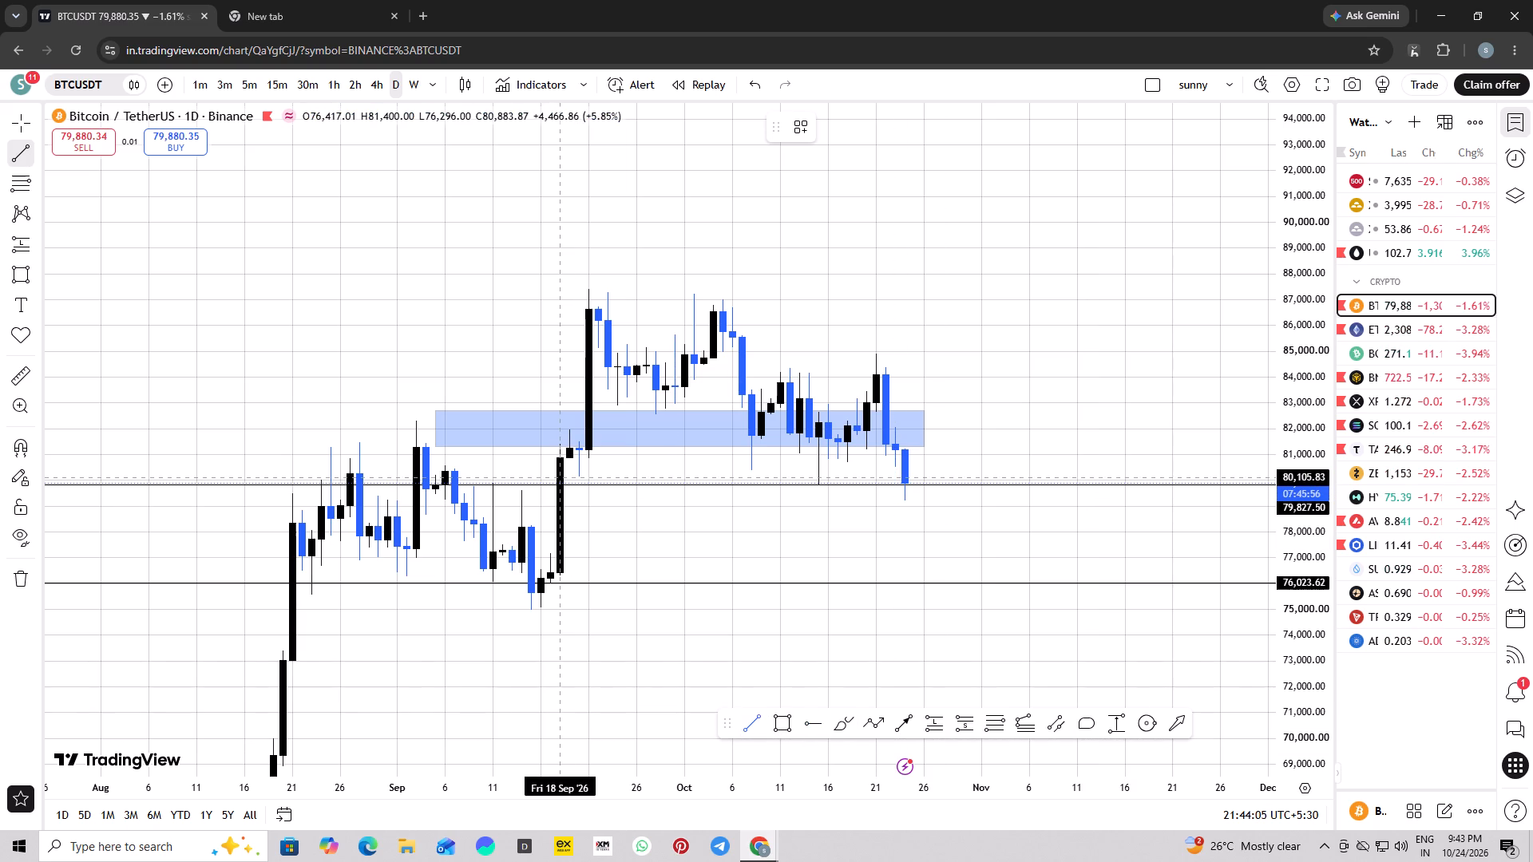
left_click(1135, 478)
left_click(1139, 544)
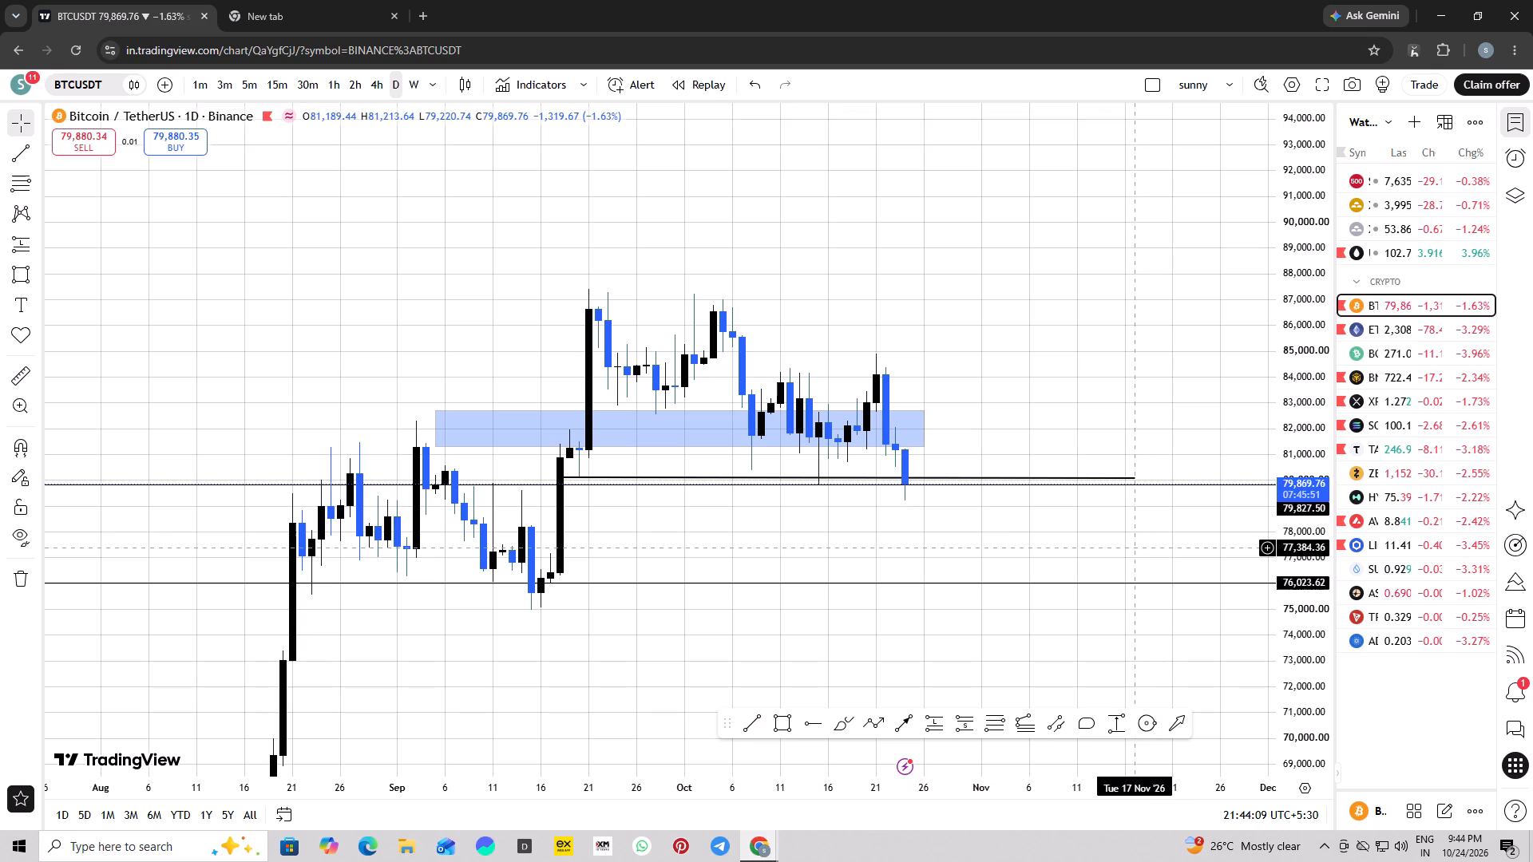
Change the chart interval to 1m and reset the chart view.
scroll(1284, 520, "up", 1)
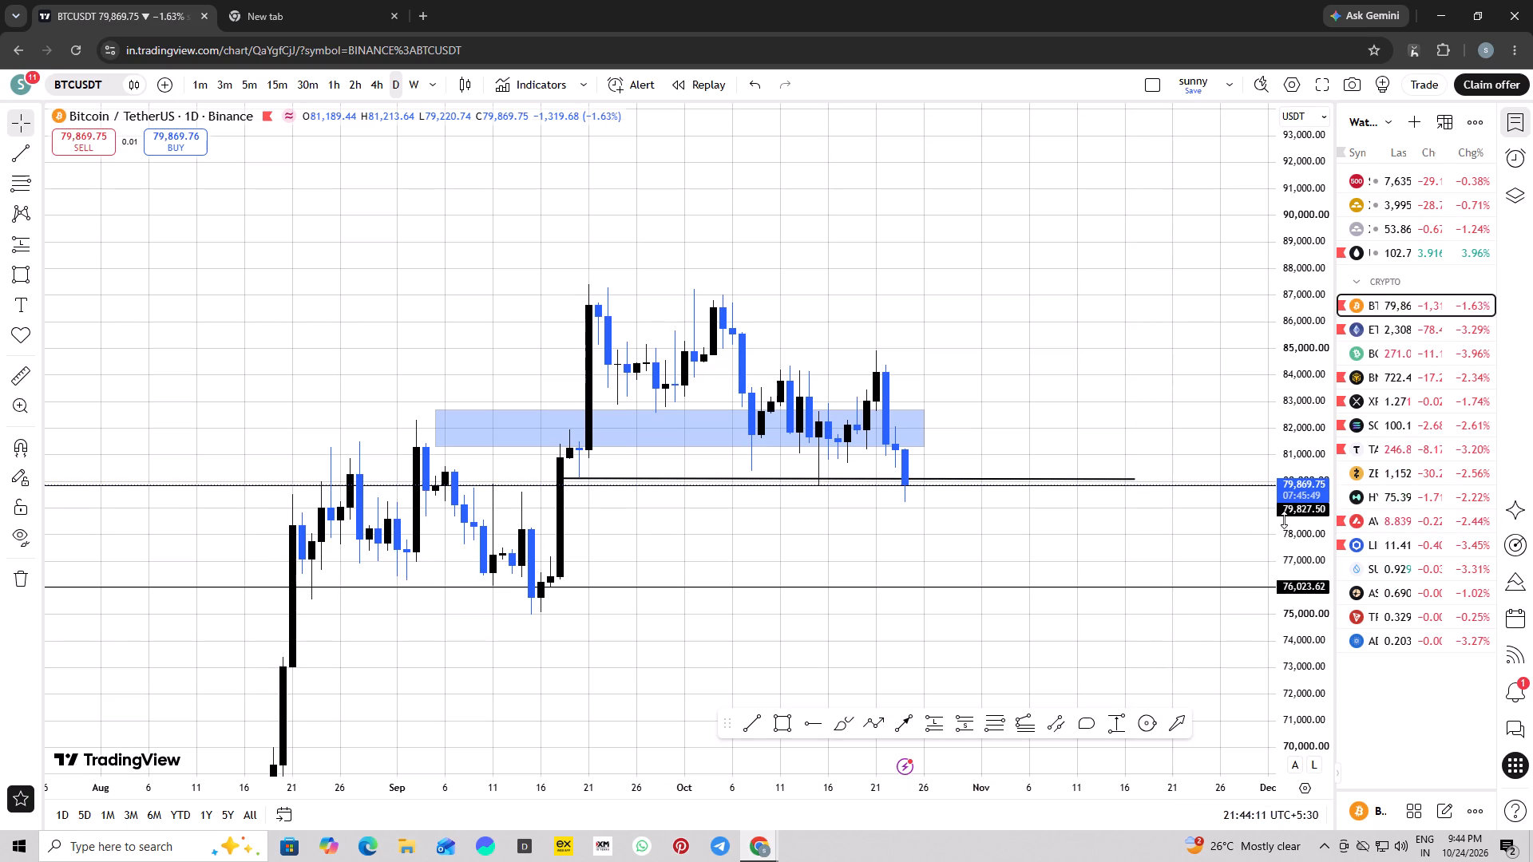
scroll(1281, 518, "up", 2)
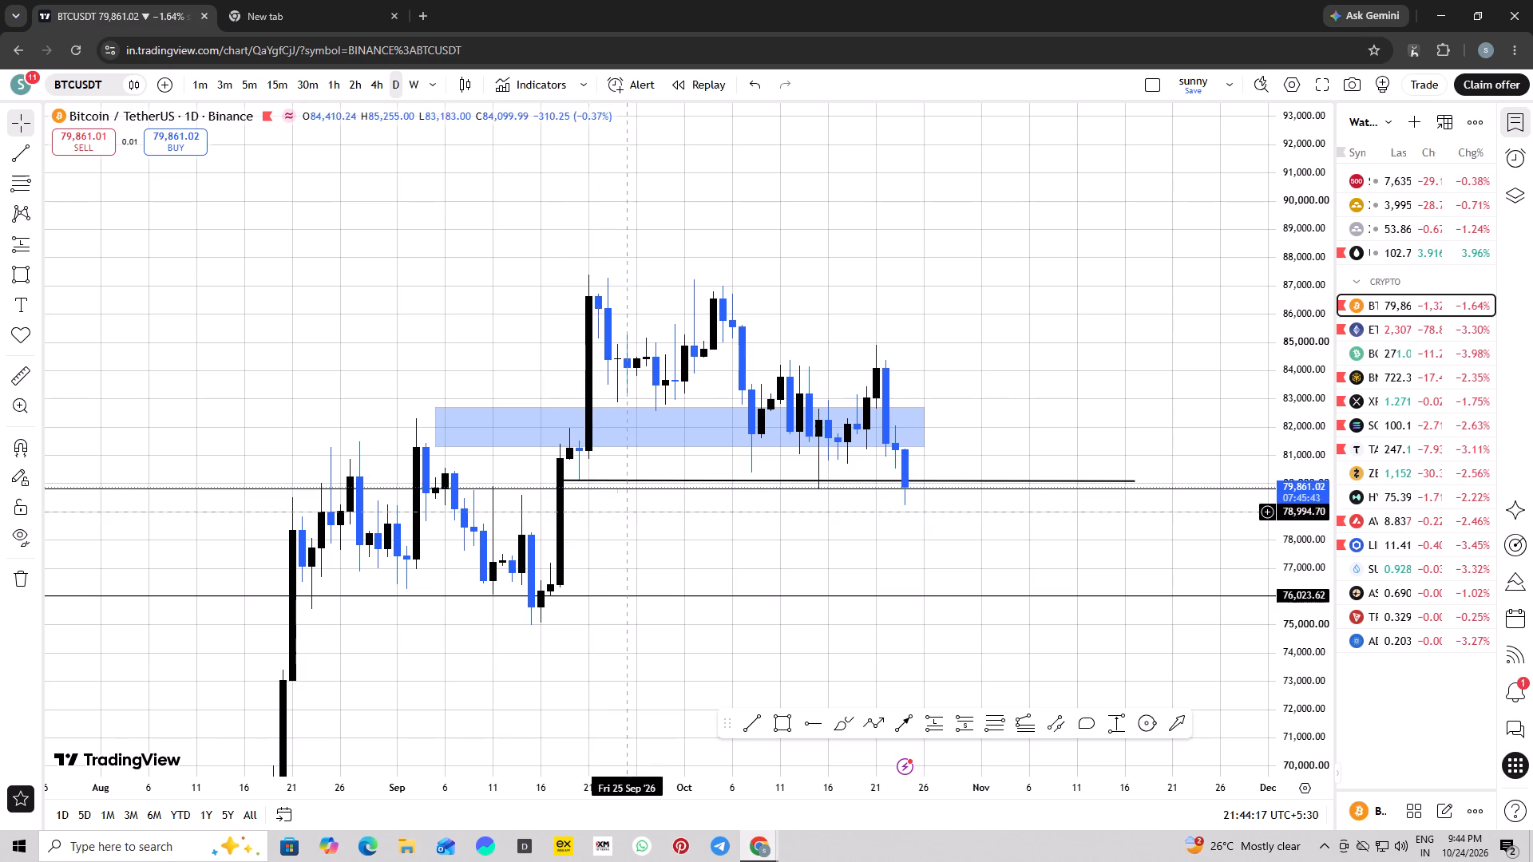
left_click(193, 73)
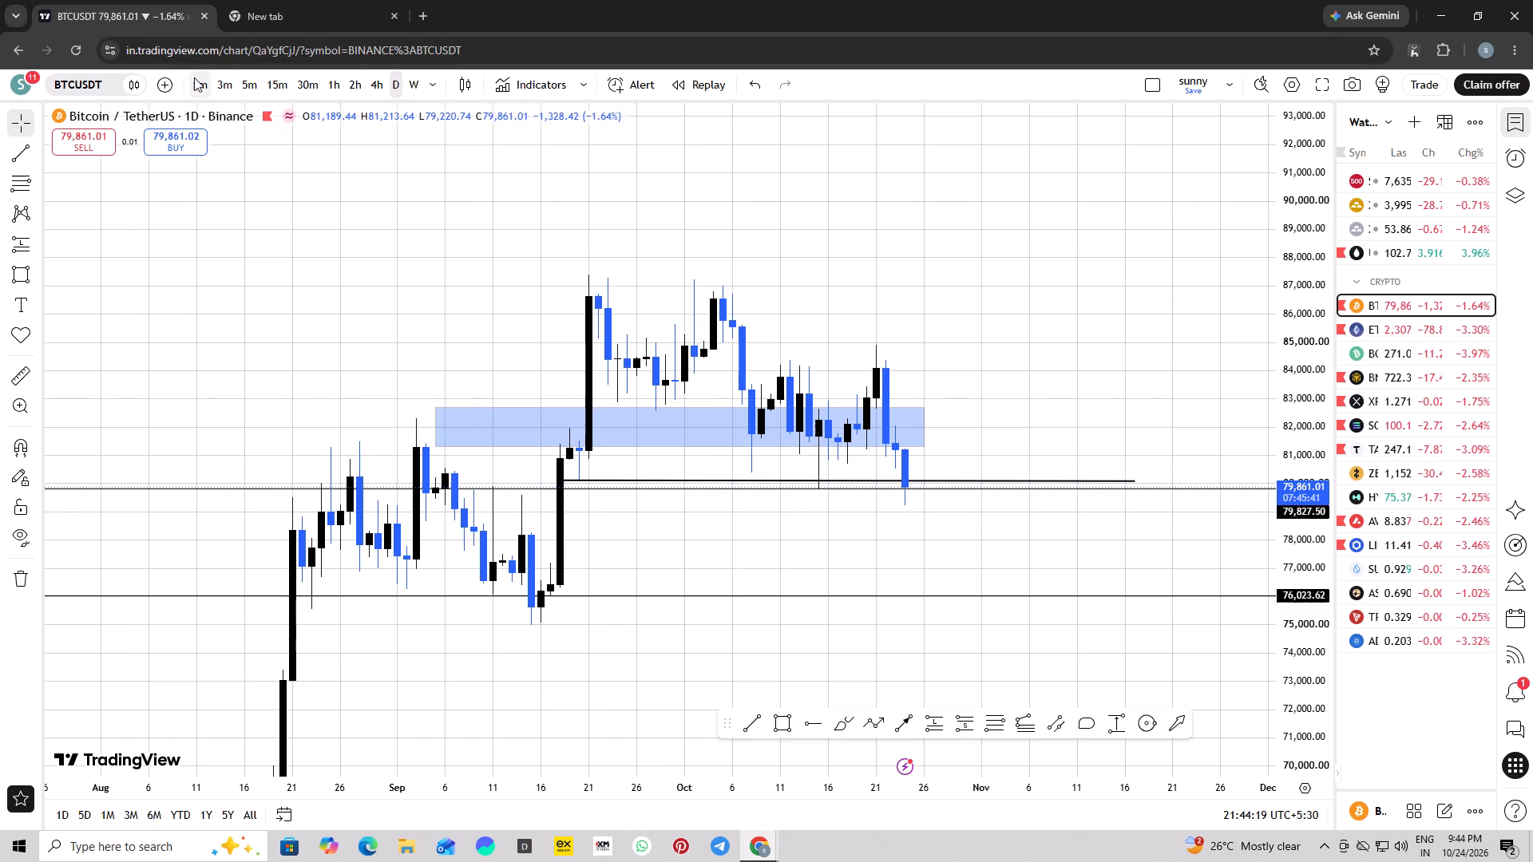
right_click(509, 167)
right_click(618, 200)
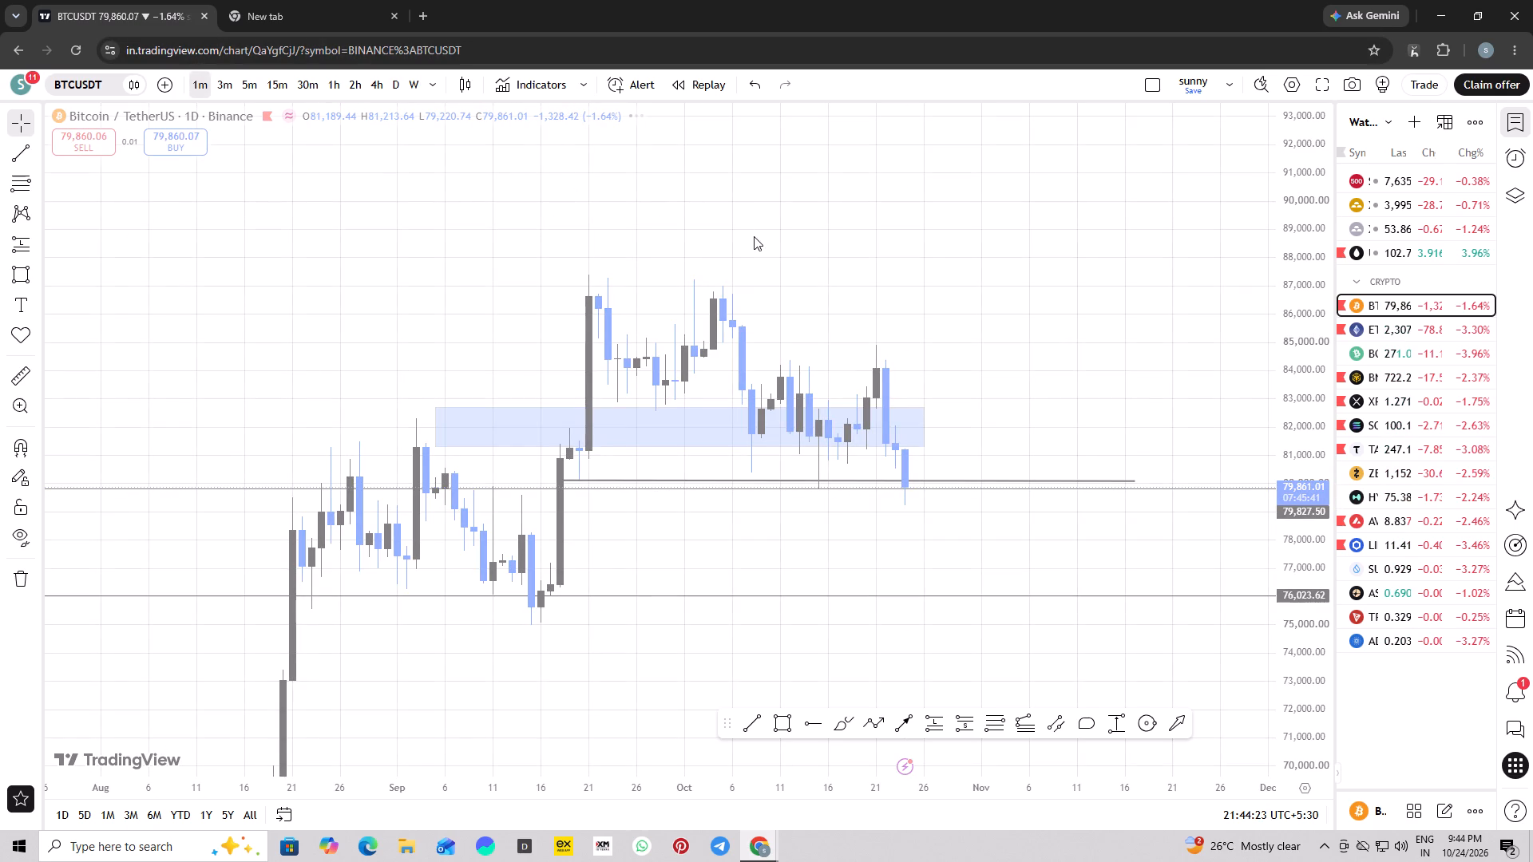
right_click(770, 279)
right_click(810, 270)
right_click(810, 270)
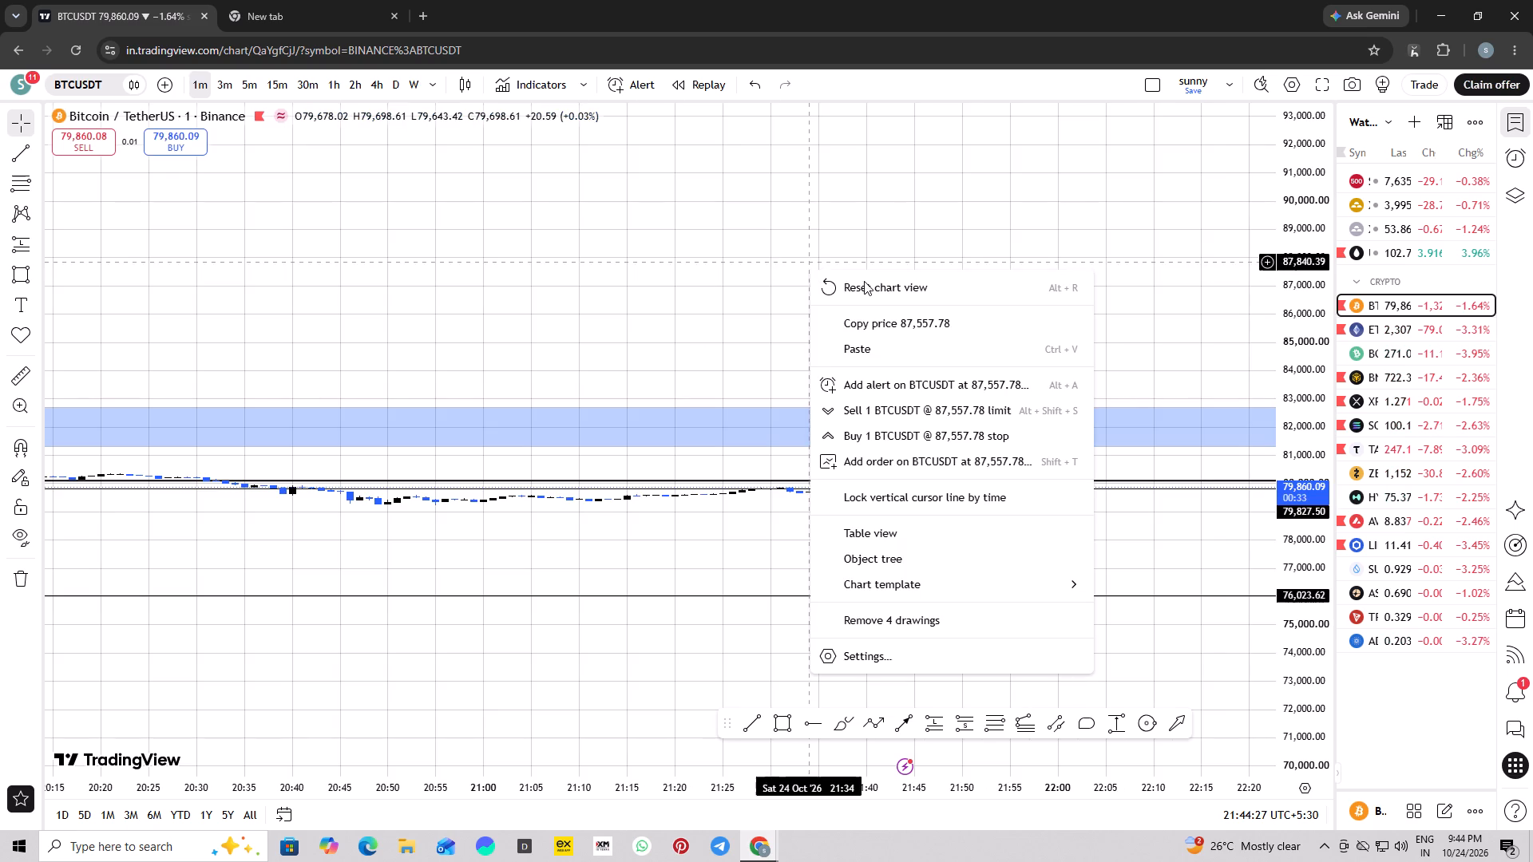
left_click(866, 282)
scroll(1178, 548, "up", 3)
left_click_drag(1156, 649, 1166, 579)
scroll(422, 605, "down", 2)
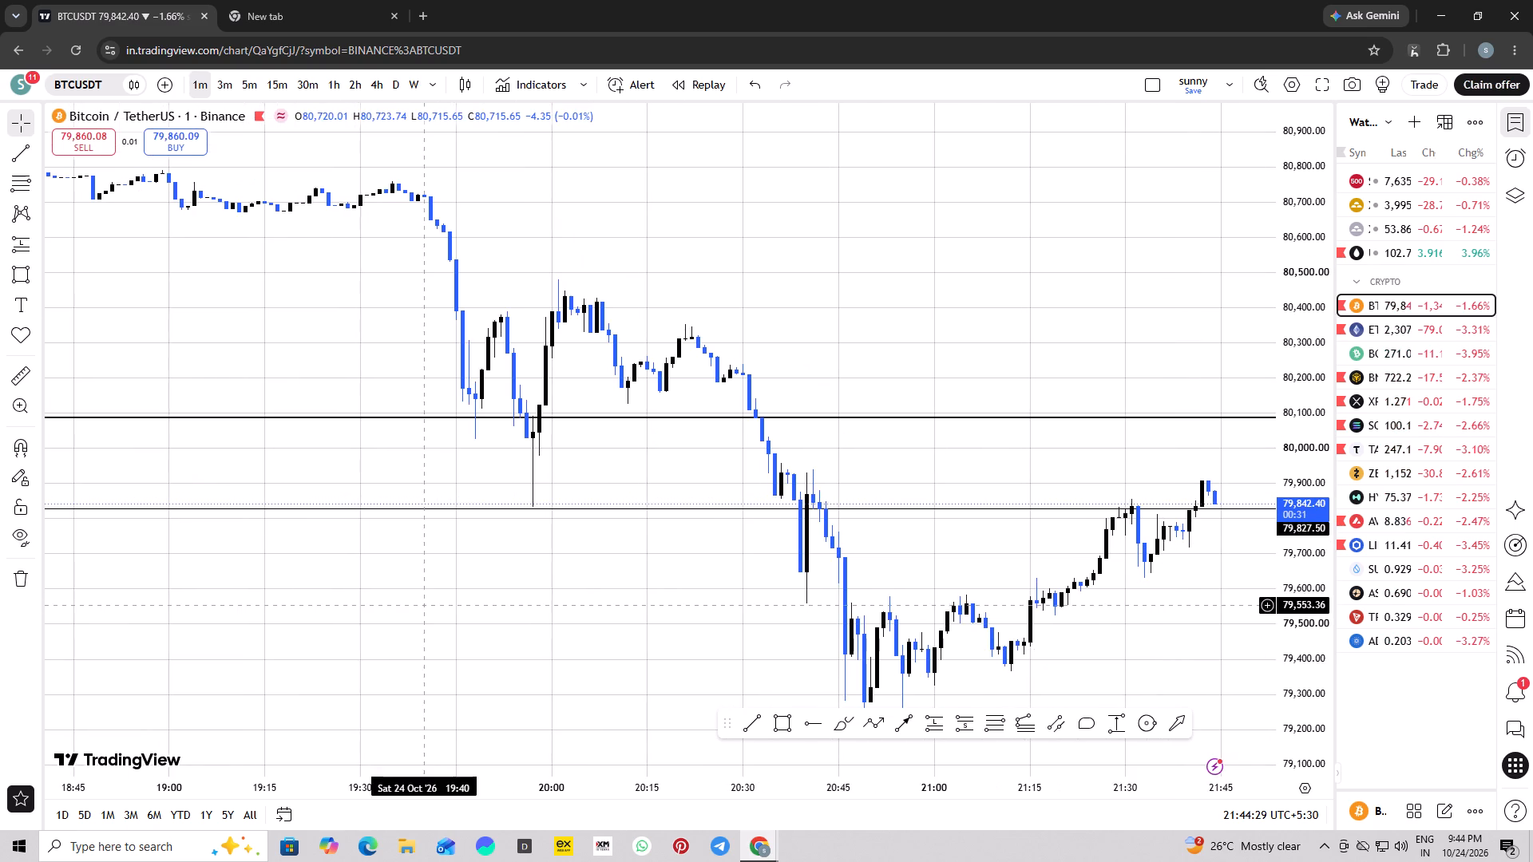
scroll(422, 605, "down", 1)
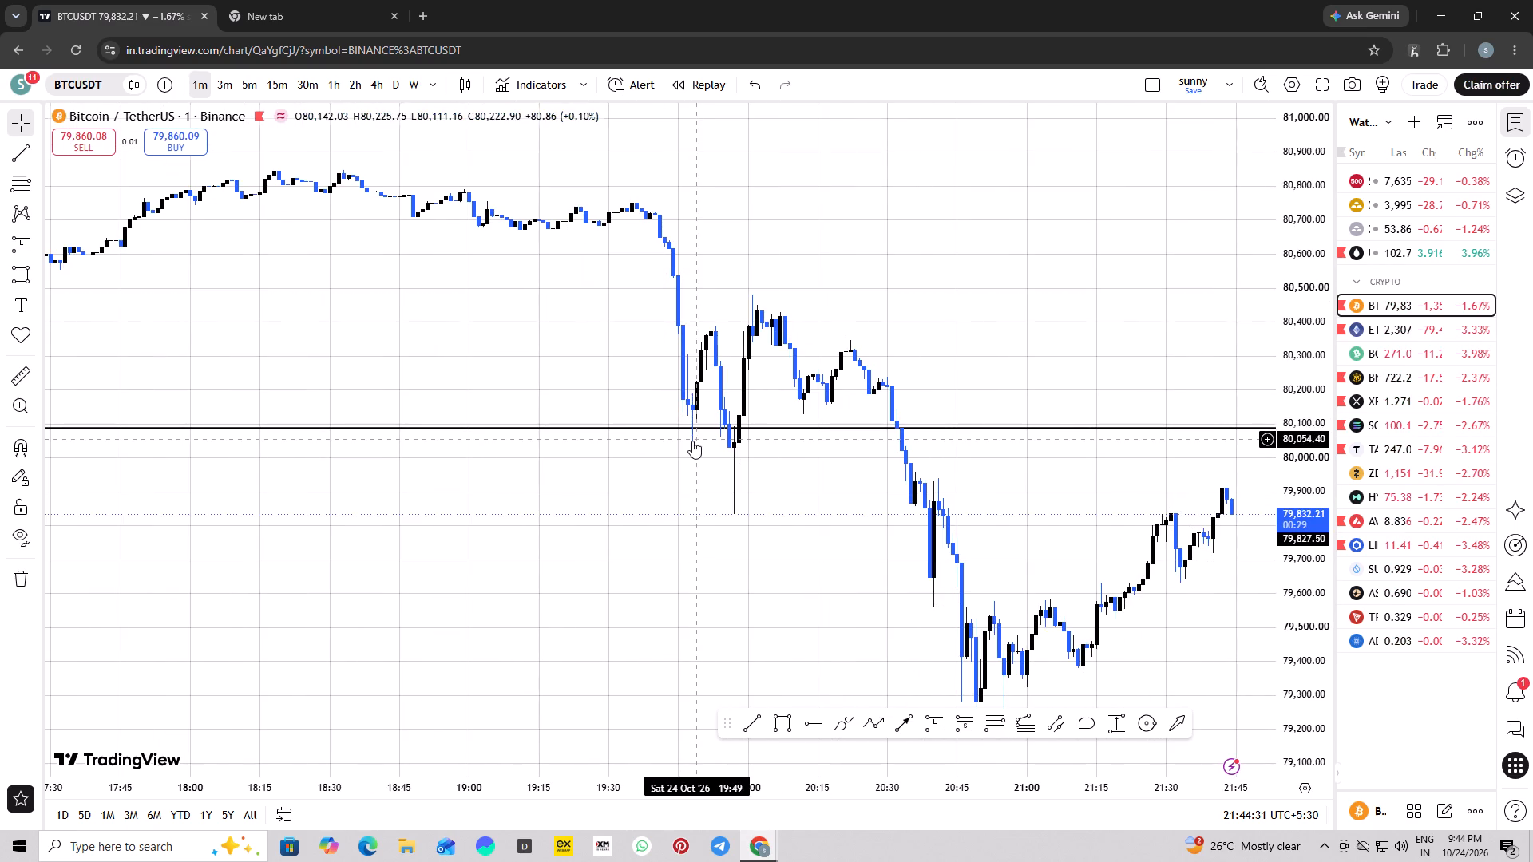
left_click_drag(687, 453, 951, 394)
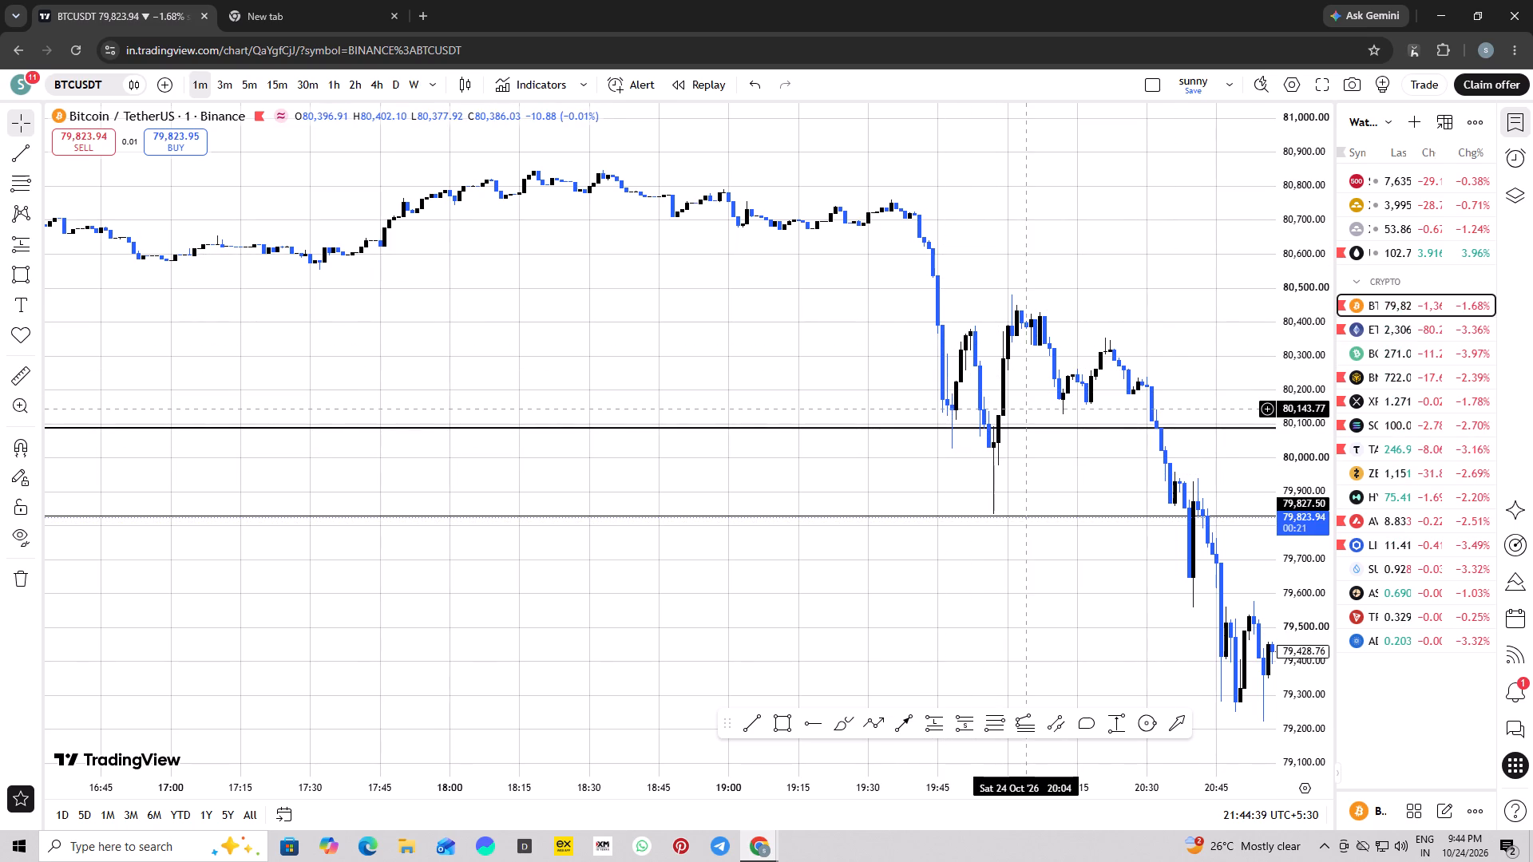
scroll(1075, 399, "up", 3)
Open the chart settings and look through the Symbol, Status line, and Scales and lines sections, including the candle border colours.
right_click(859, 251)
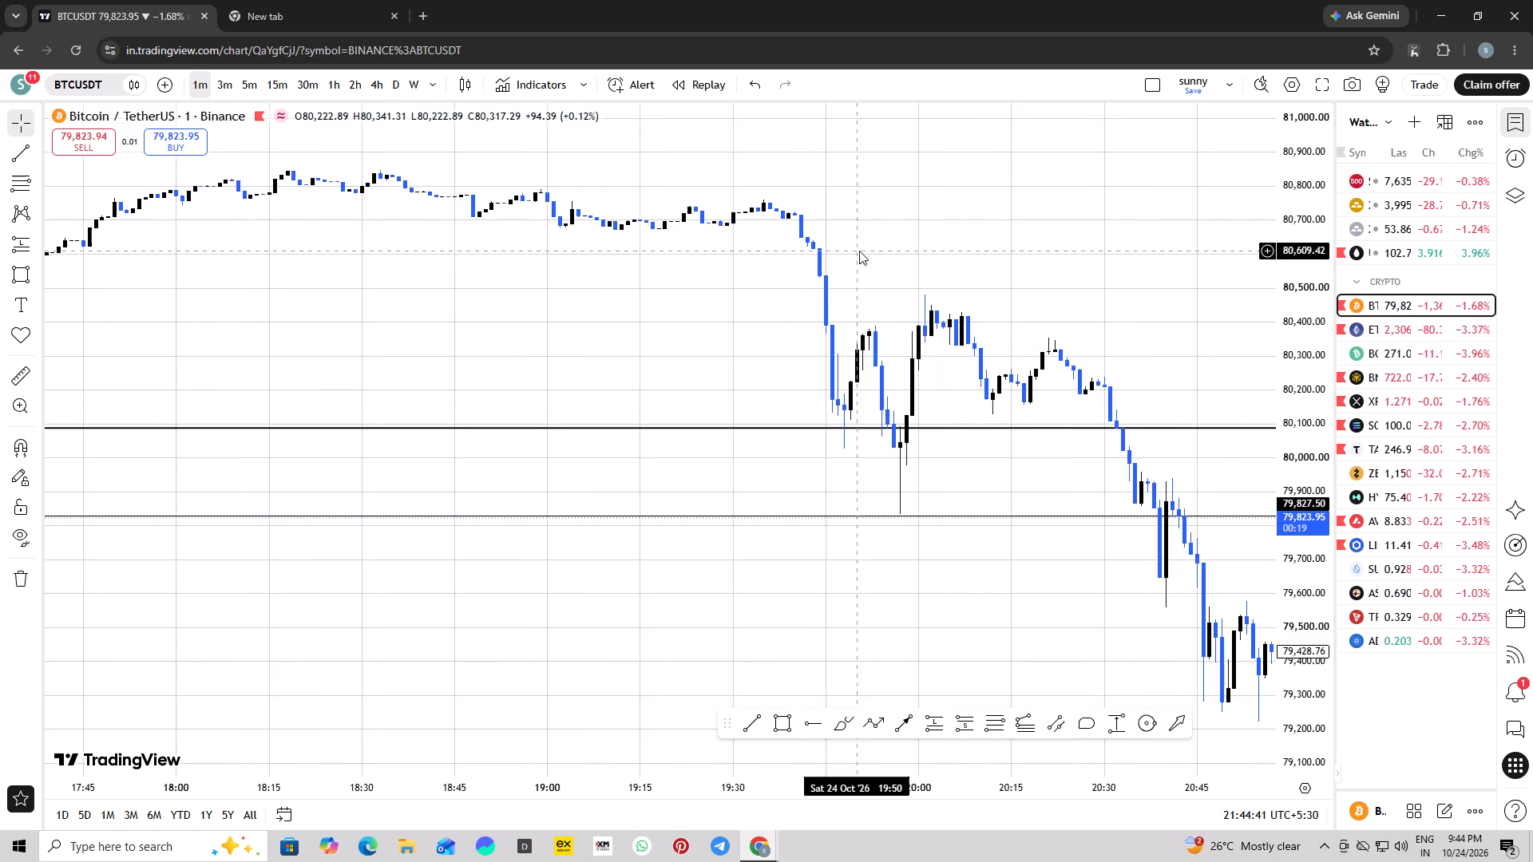
left_click(909, 643)
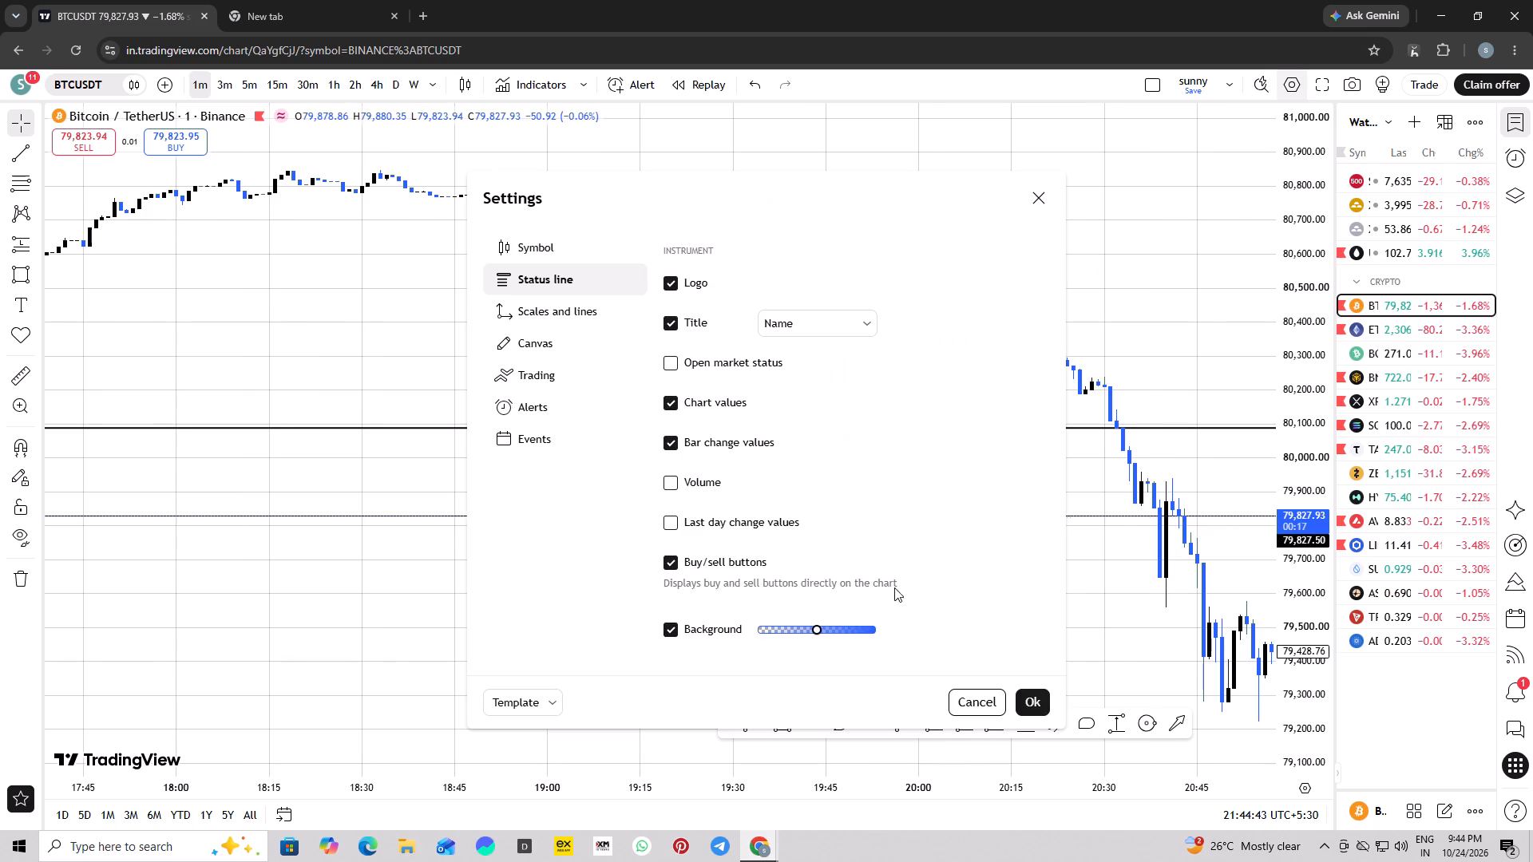
left_click(511, 248)
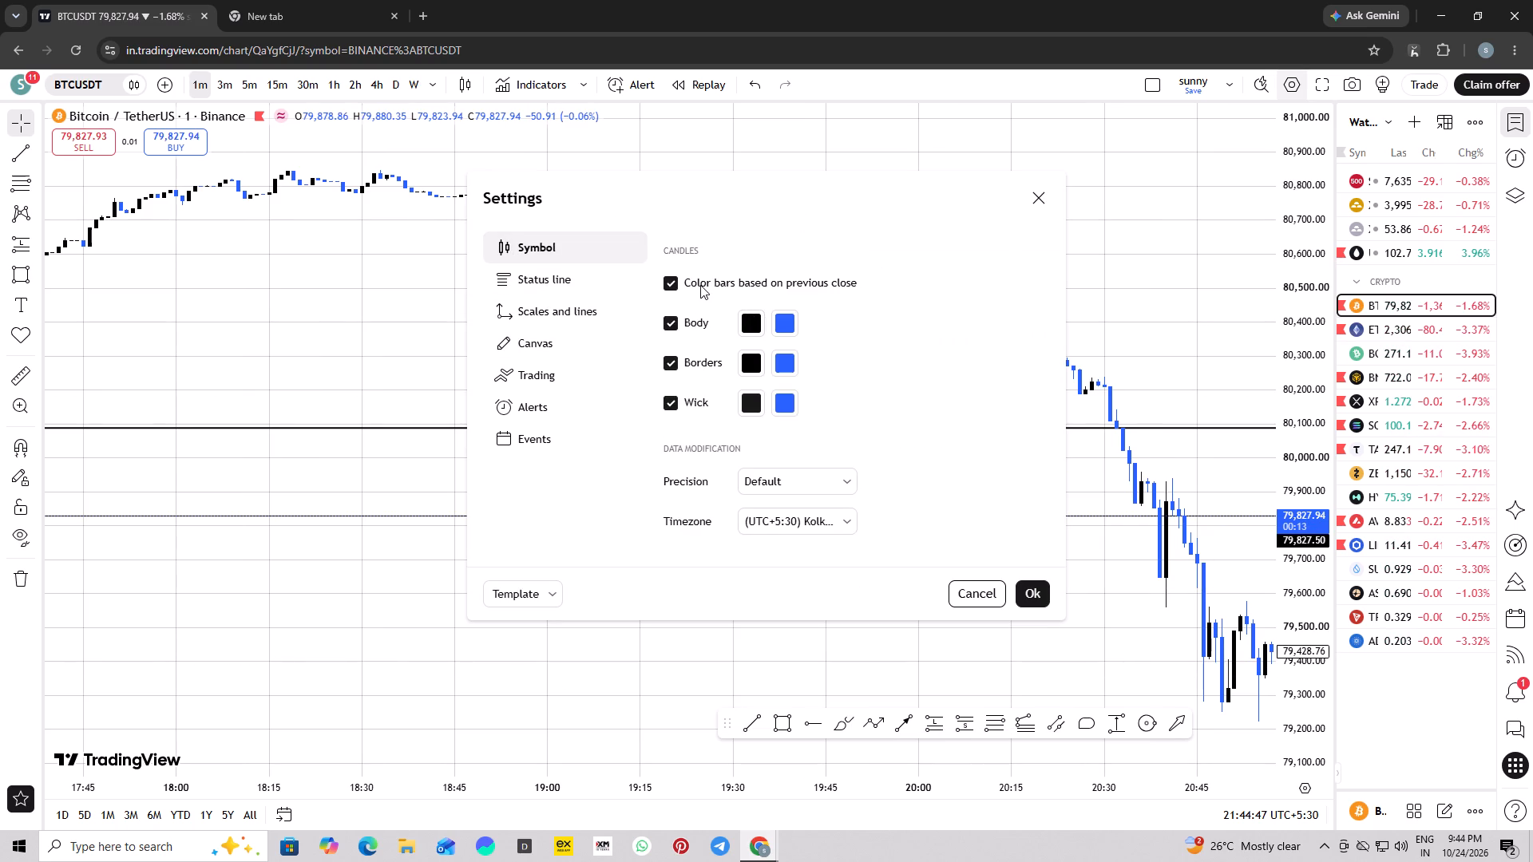
left_click(745, 358)
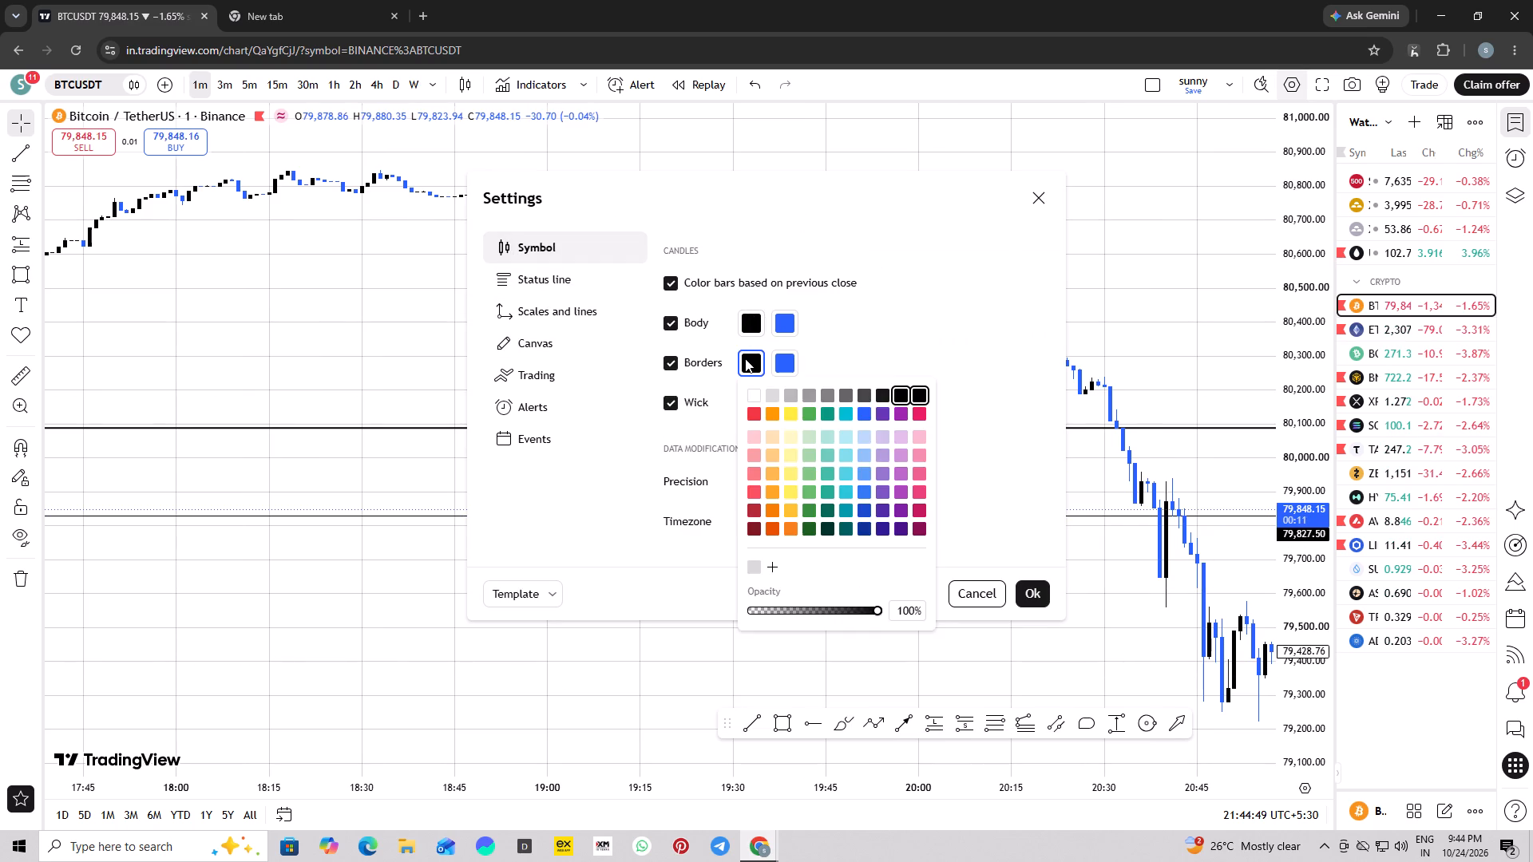
left_click(745, 358)
left_click(500, 261)
left_click(506, 275)
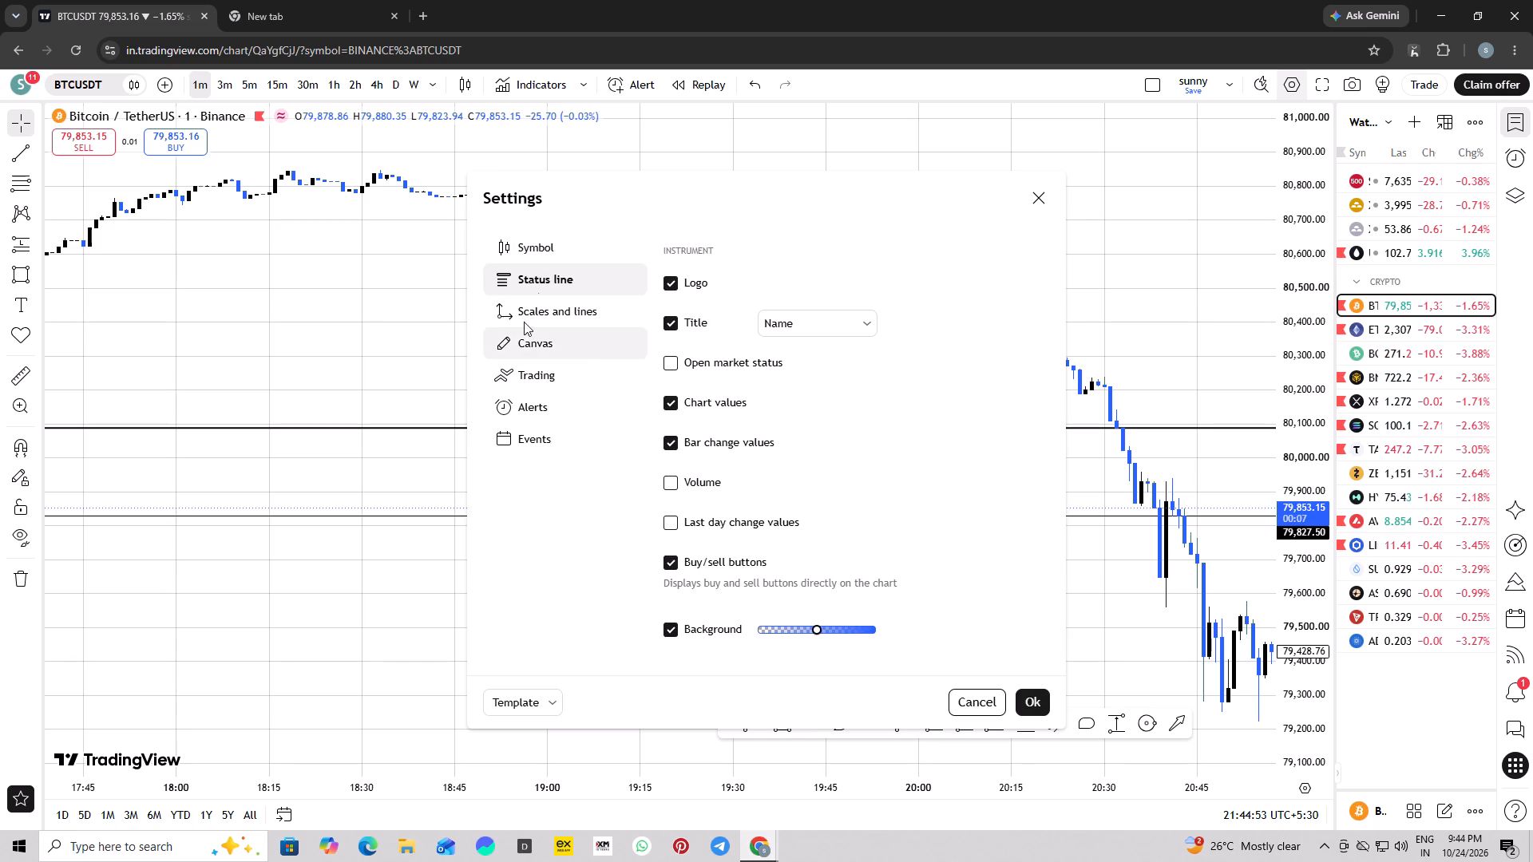
left_click(539, 306)
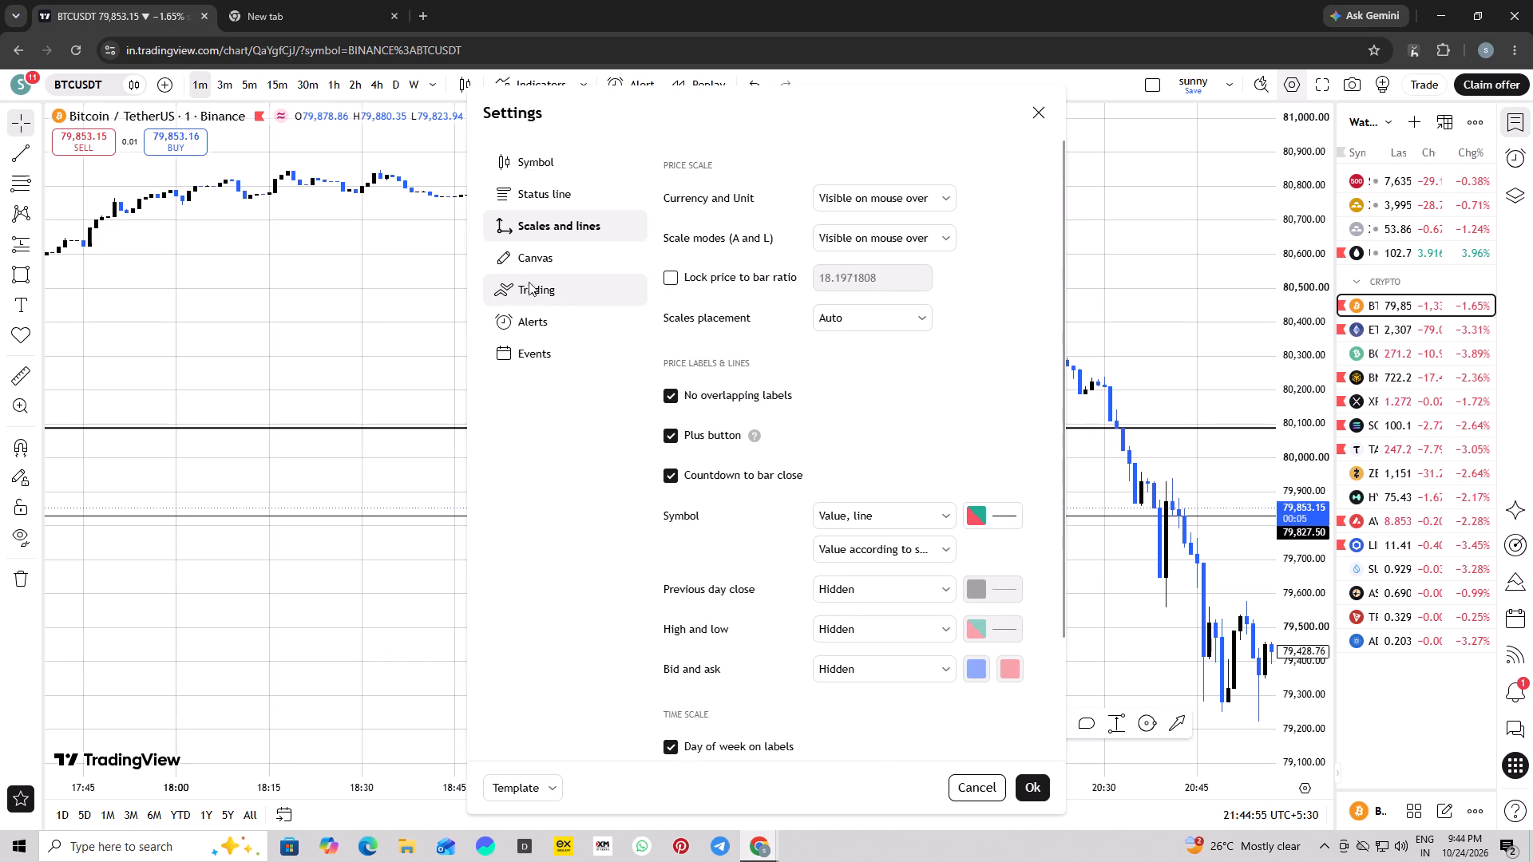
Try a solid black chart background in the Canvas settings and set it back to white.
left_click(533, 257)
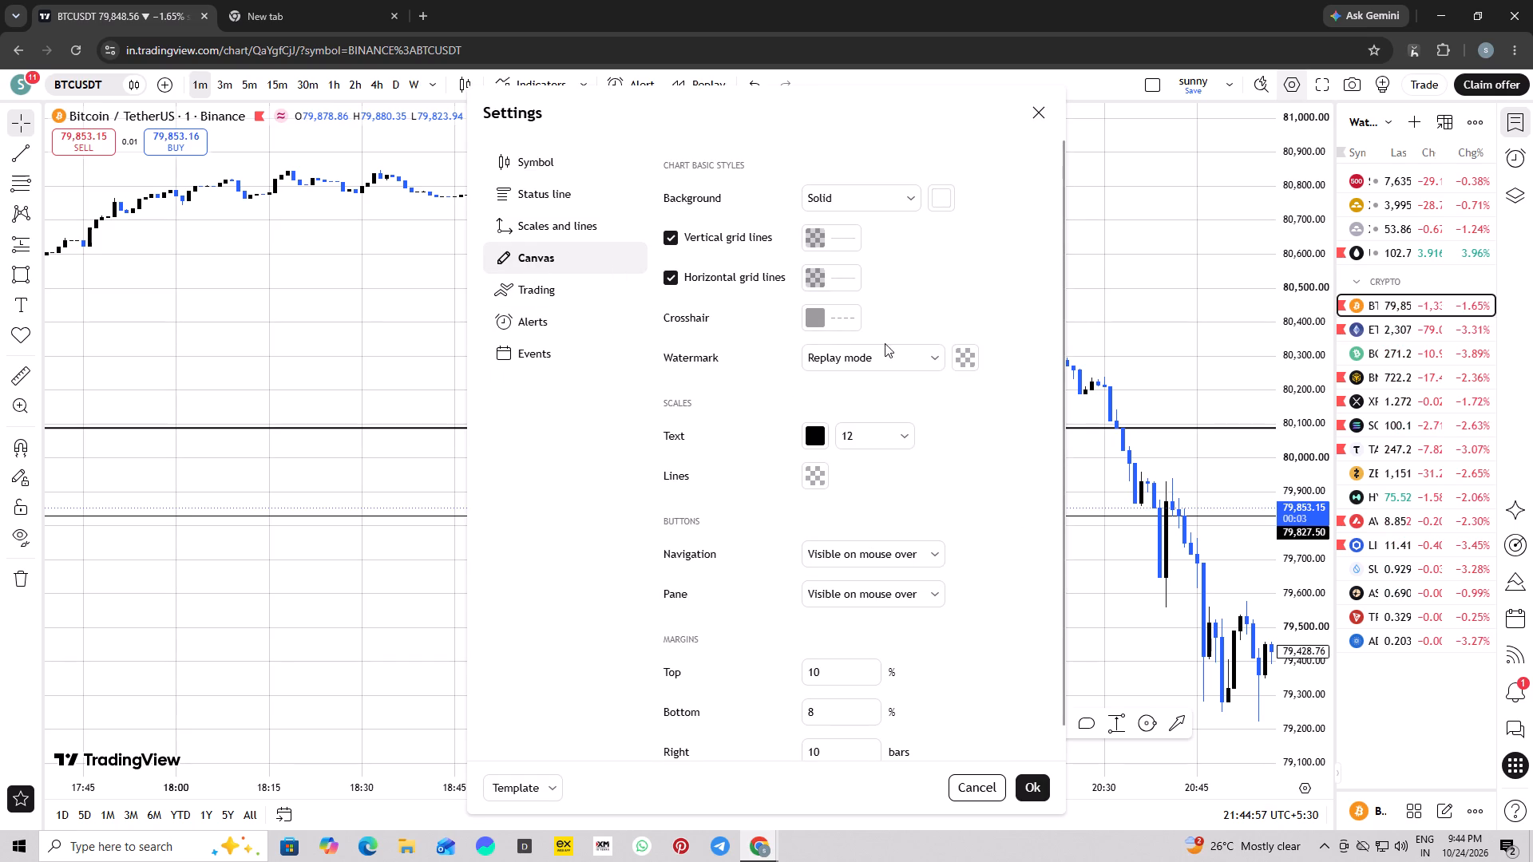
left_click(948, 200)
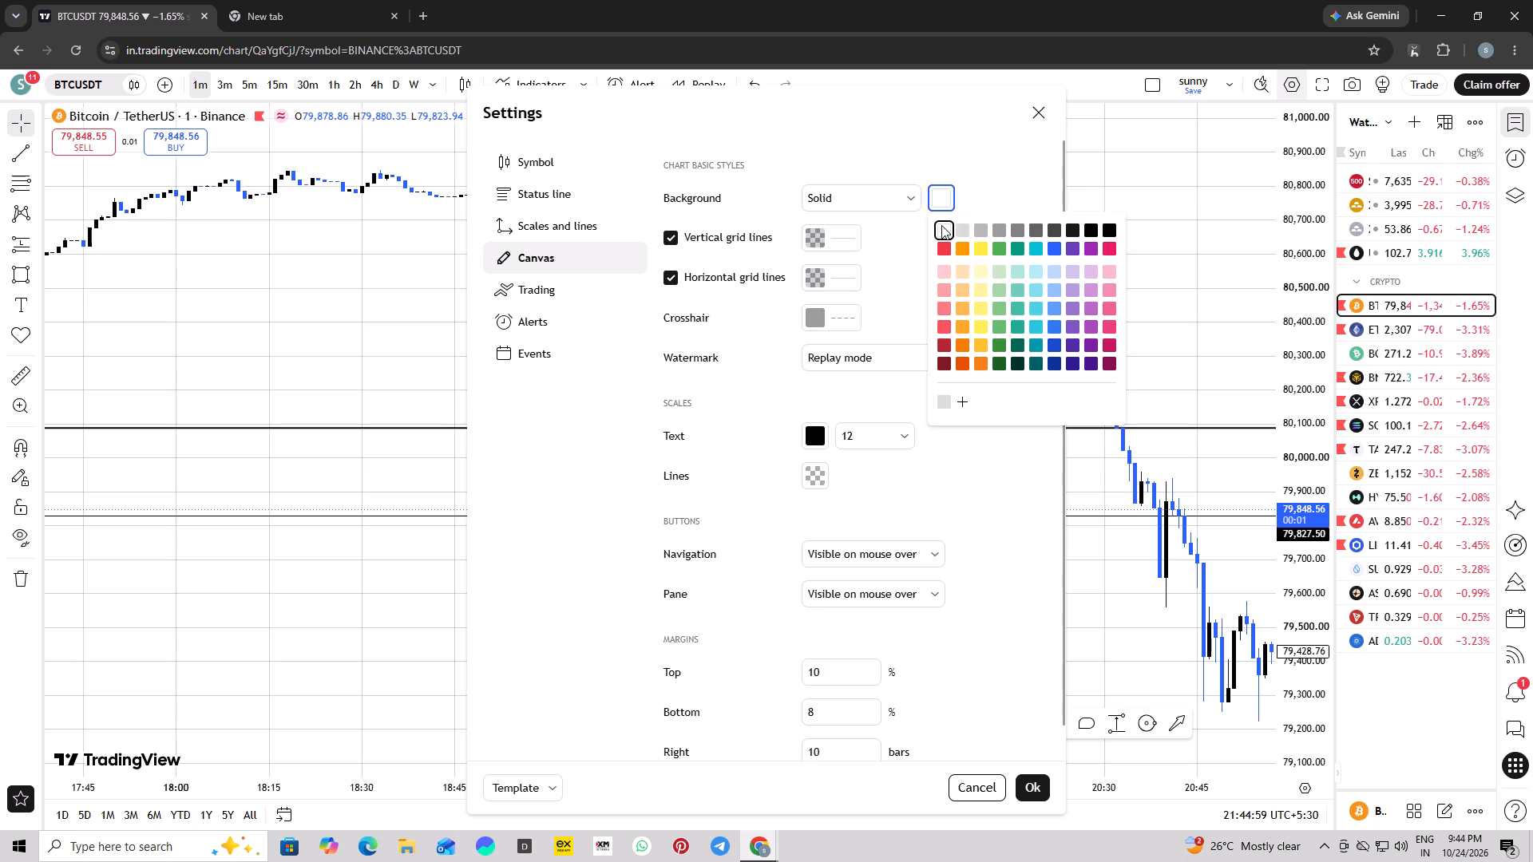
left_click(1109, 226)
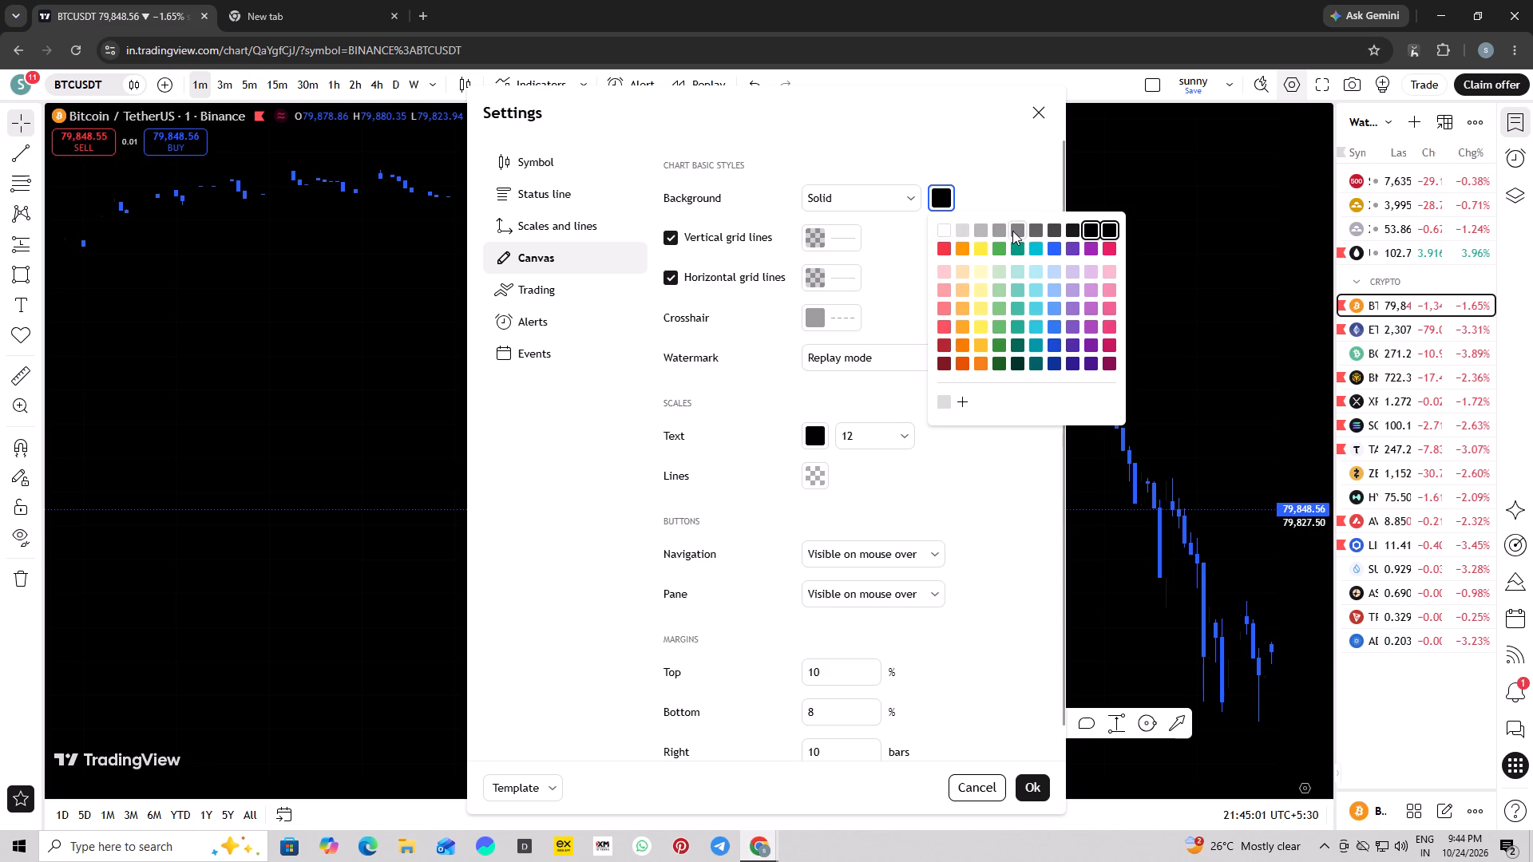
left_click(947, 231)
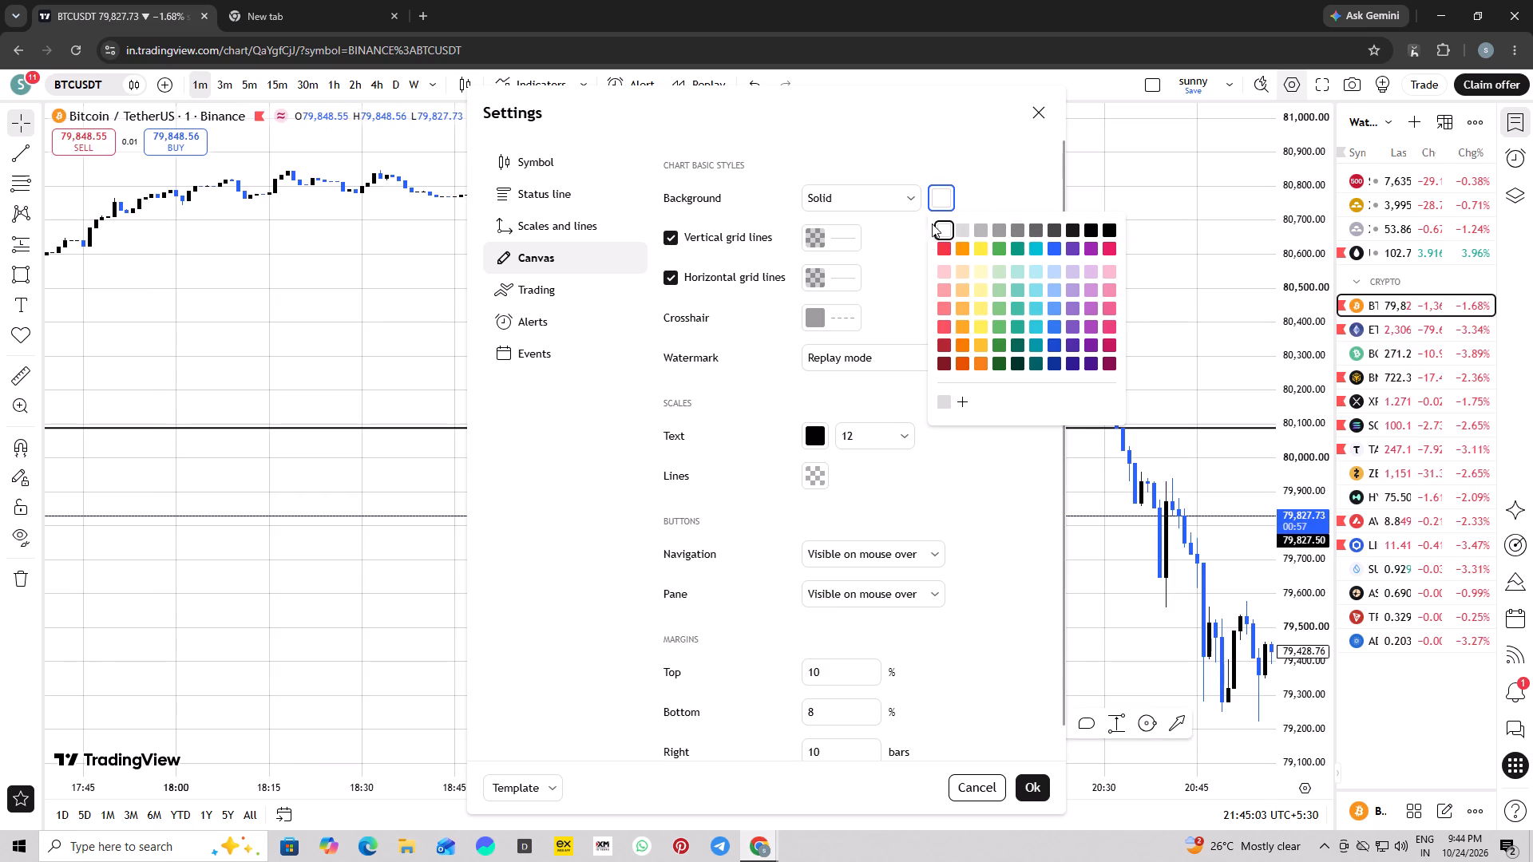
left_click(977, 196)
Set both the vertical and horizontal grid lines to white and apply the chart settings.
left_click(830, 231)
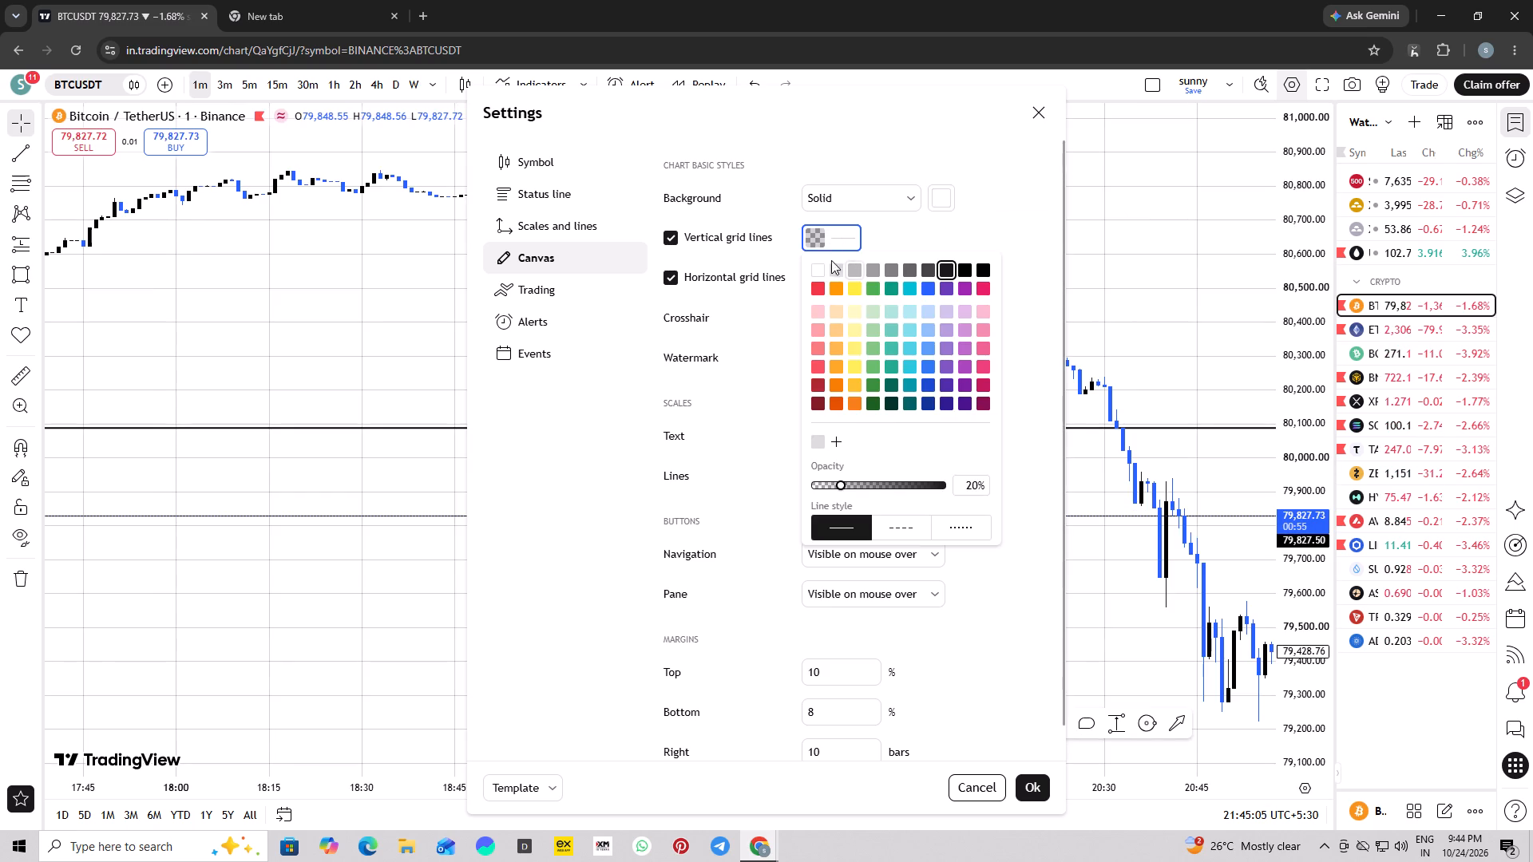
left_click(818, 265)
left_click_drag(919, 227, 921, 237)
left_click(813, 276)
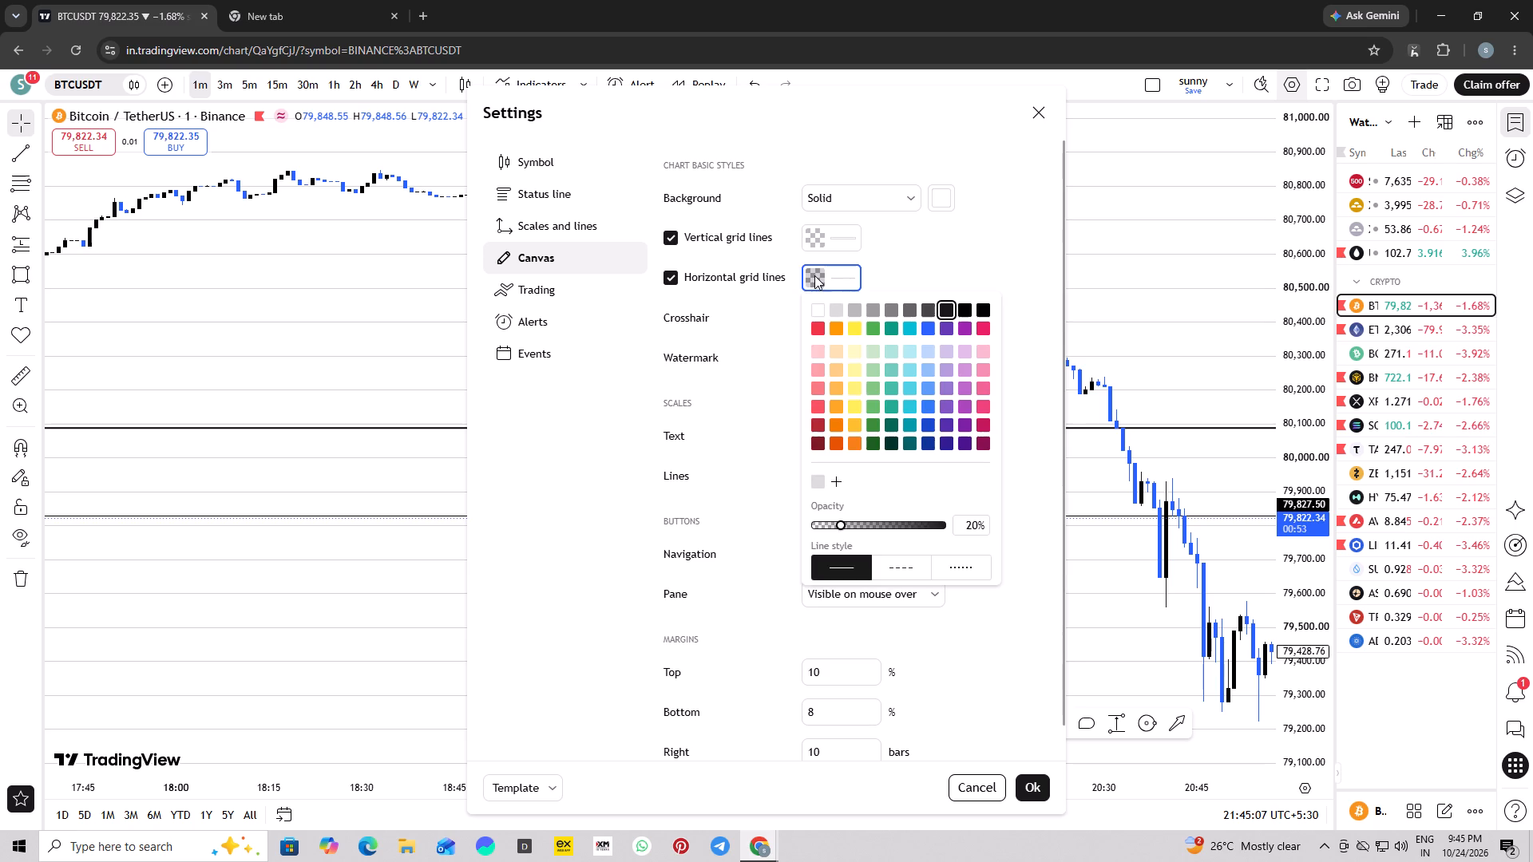
left_click(814, 315)
left_click(937, 248)
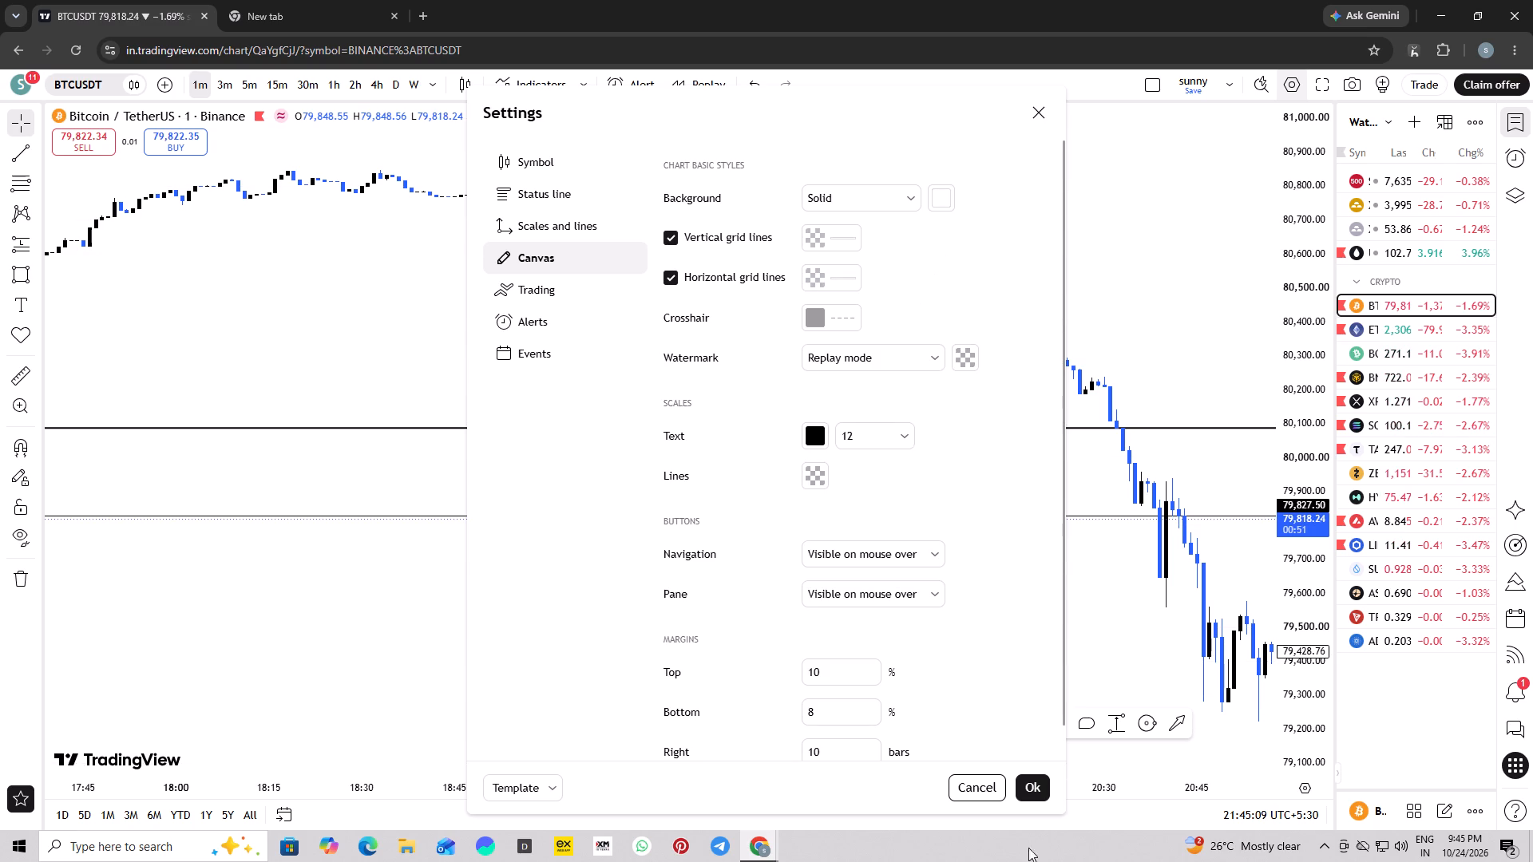
left_click(1032, 787)
Switch the chart from BTCUSDT to XAUUSD (Gold Spot / U.S. Dollar) with the 4h interval.
right_click(1142, 230)
left_click(1158, 247)
scroll(1190, 319, "up", 1)
left_click_drag(1157, 378, 871, 273)
left_click(1392, 206)
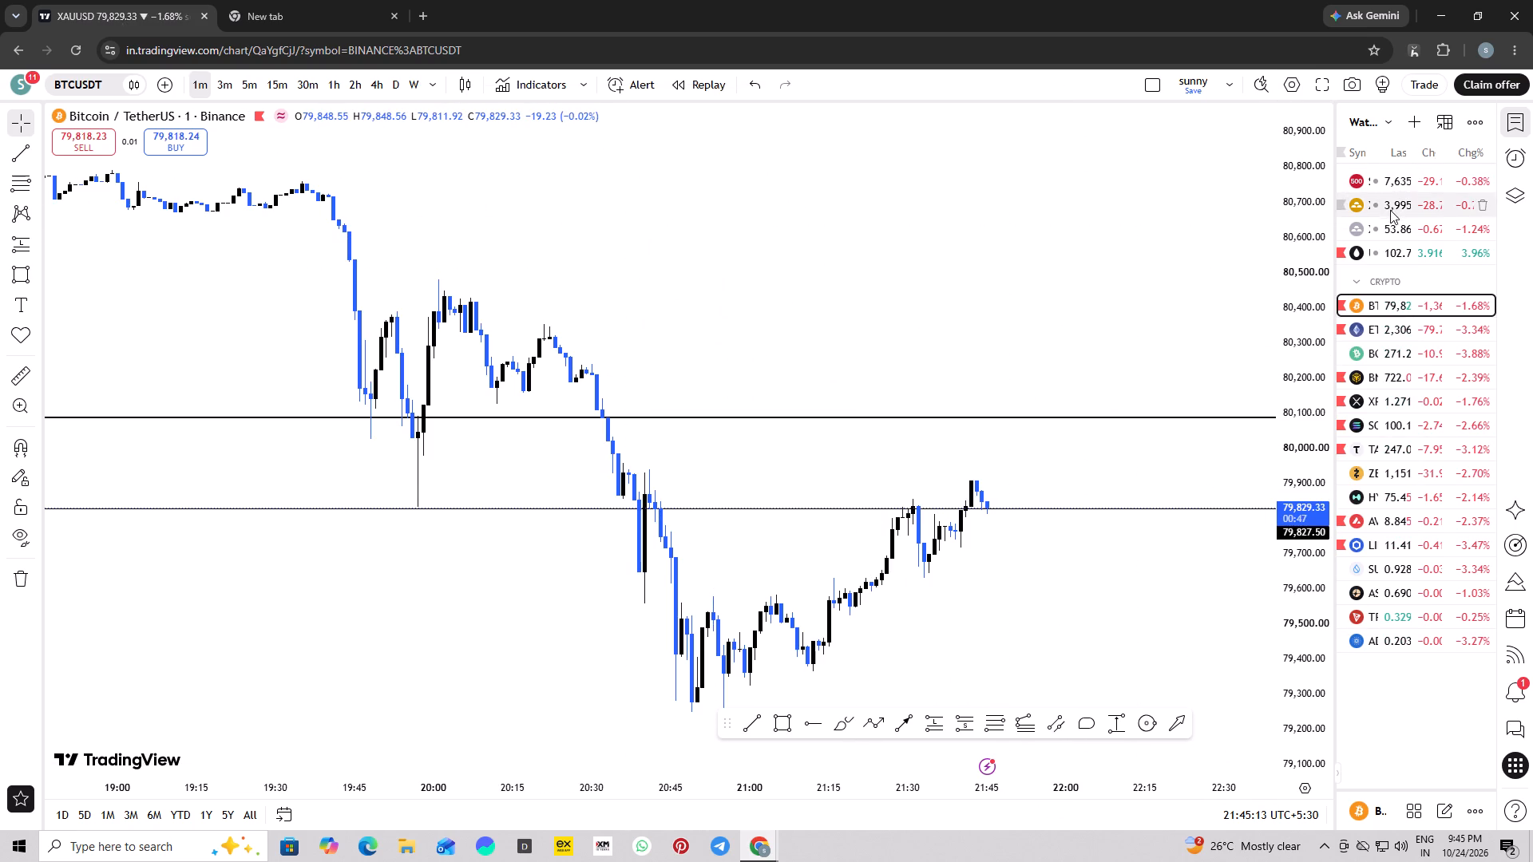
left_click(377, 97)
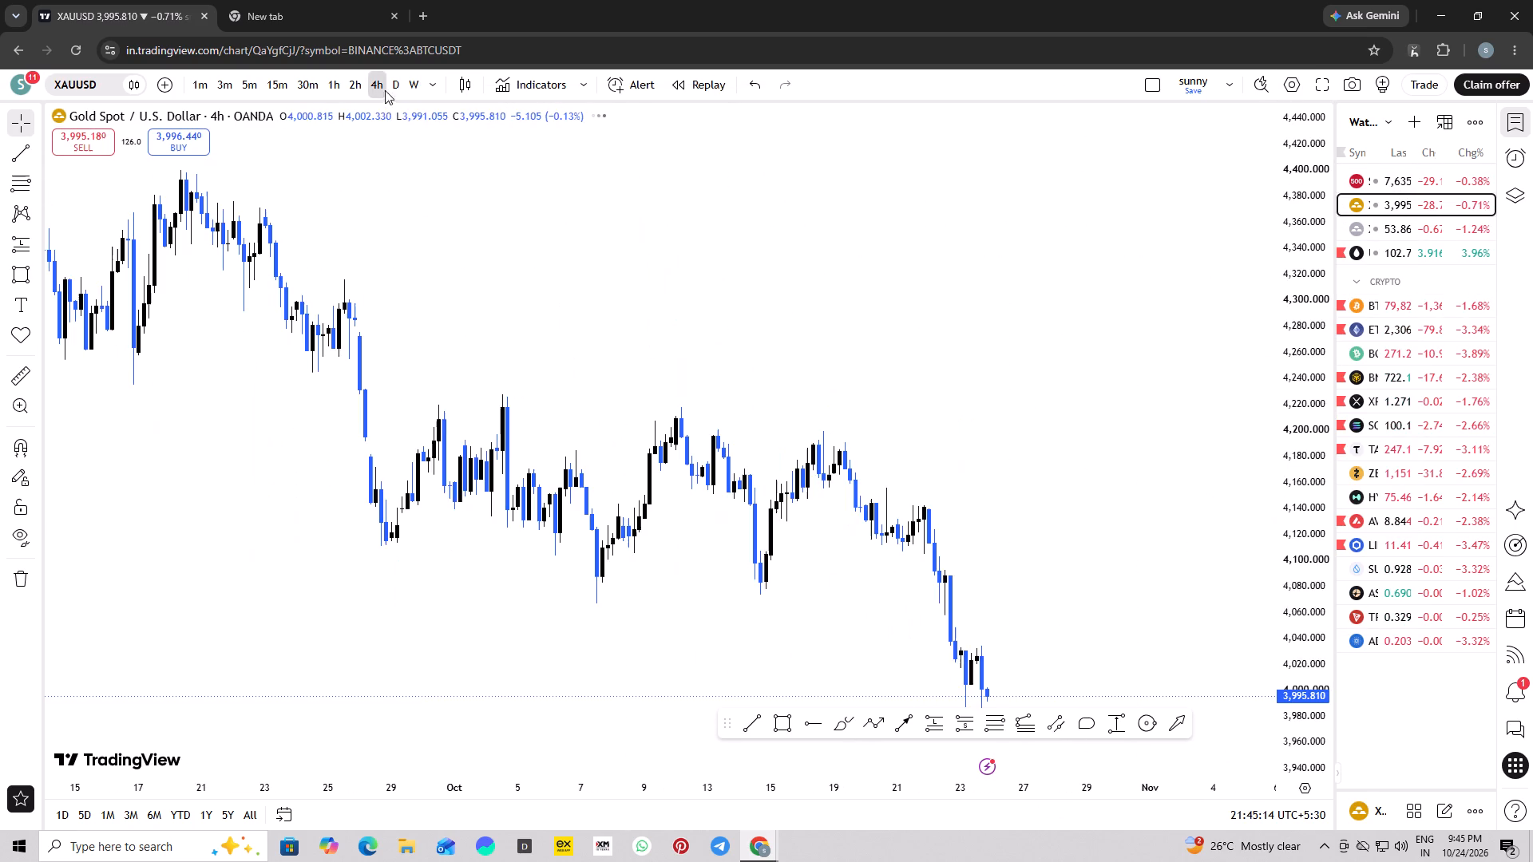
left_click(426, 88)
right_click_drag(548, 122, 604, 138)
left_click_drag(646, 144, 652, 153)
left_click(417, 213)
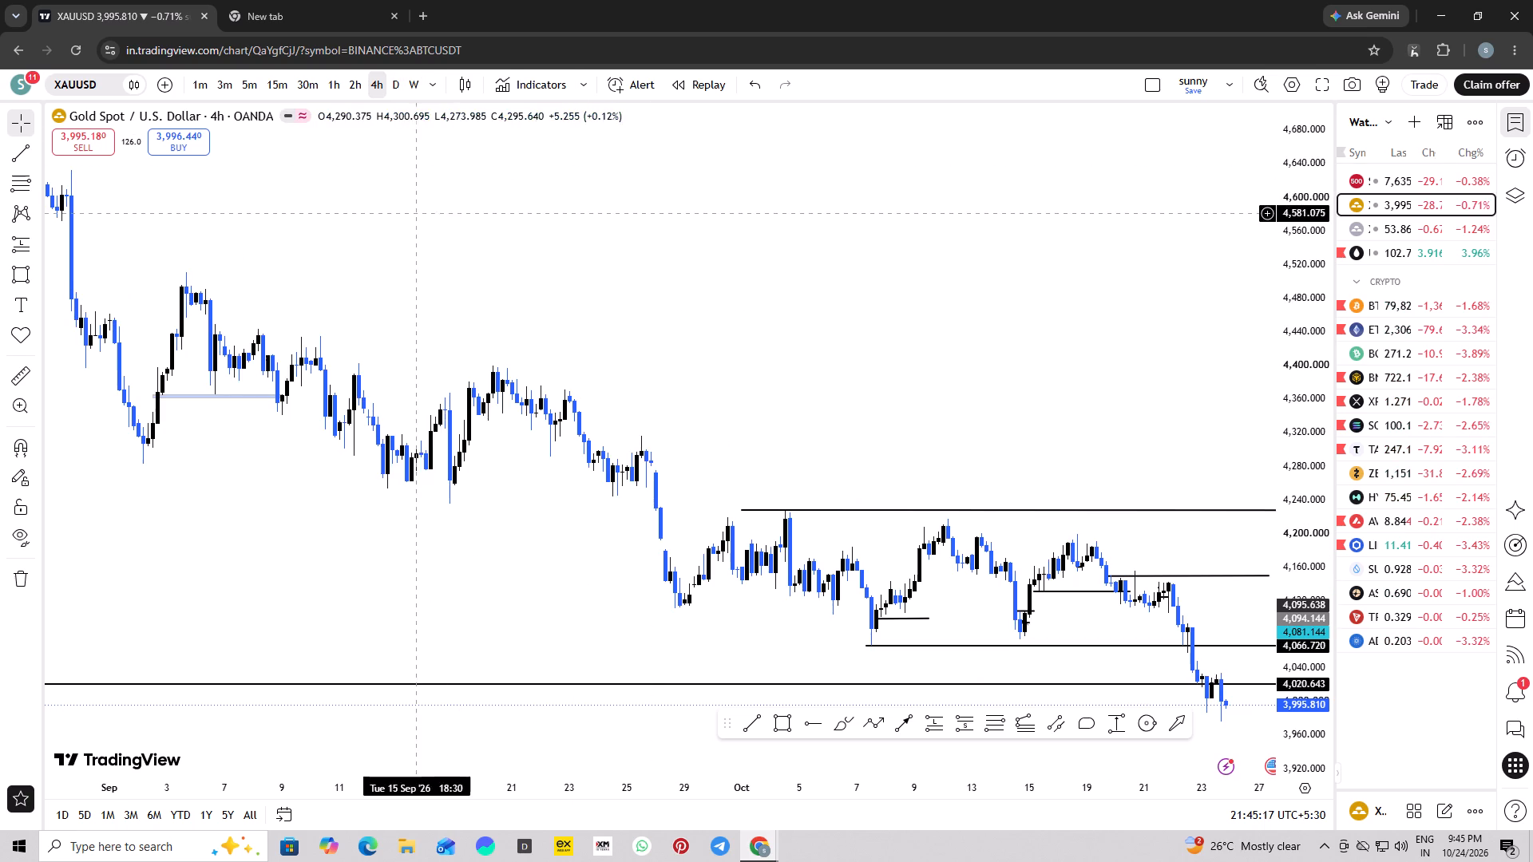
Change the XAUUSD chart interval to daily and reset the chart view.
left_click(394, 88)
right_click(680, 203)
left_click(720, 231)
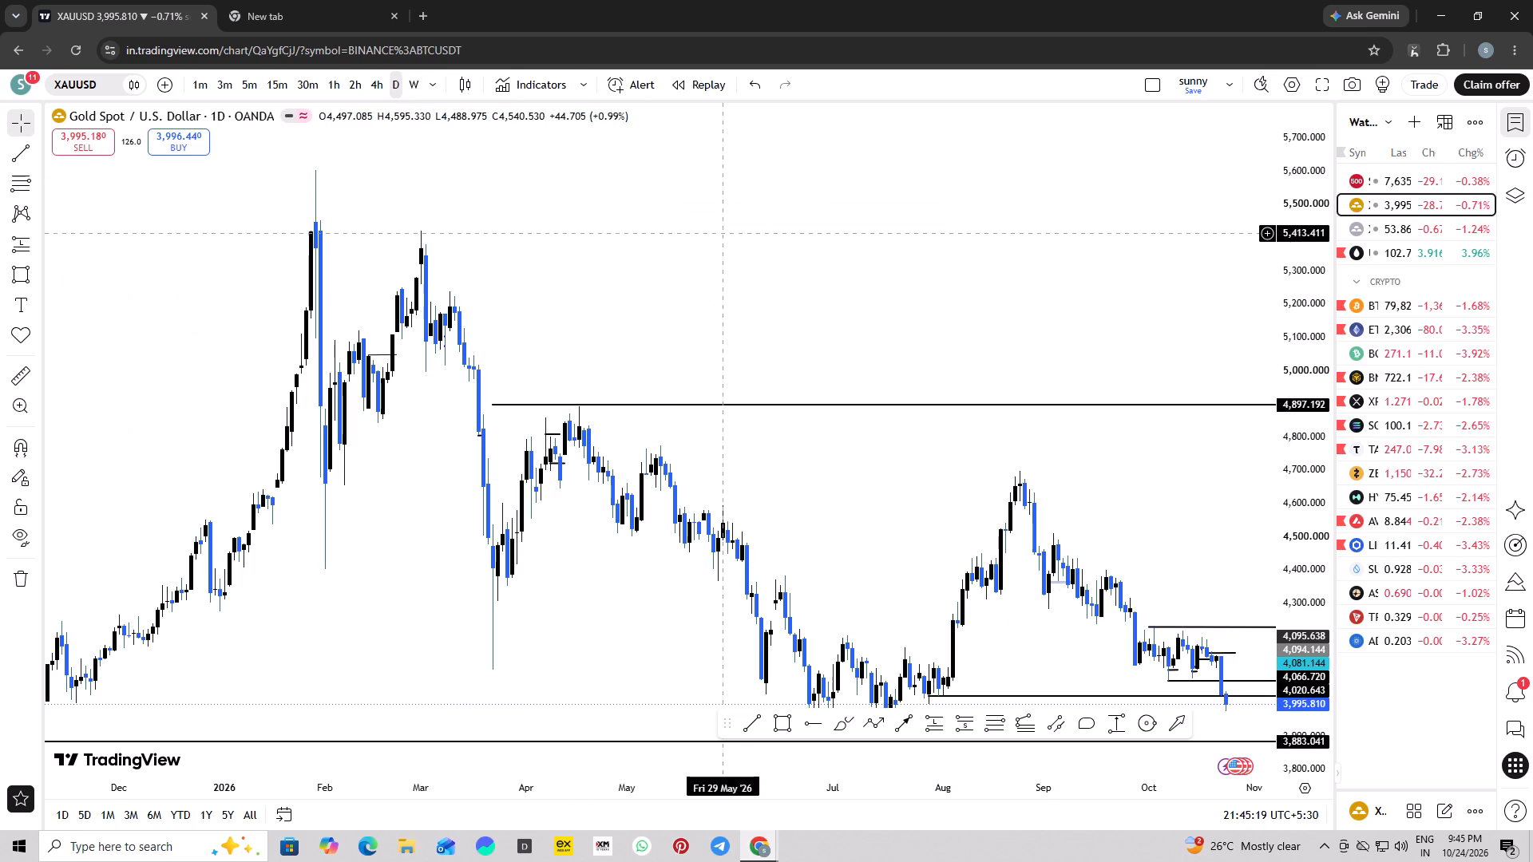
right_click(709, 194)
left_click(742, 204)
Delete the horizontal ray at 4,020.643 that starts on 29 Jul '26 from the daily gold chart.
left_click_drag(745, 427, 1004, 279)
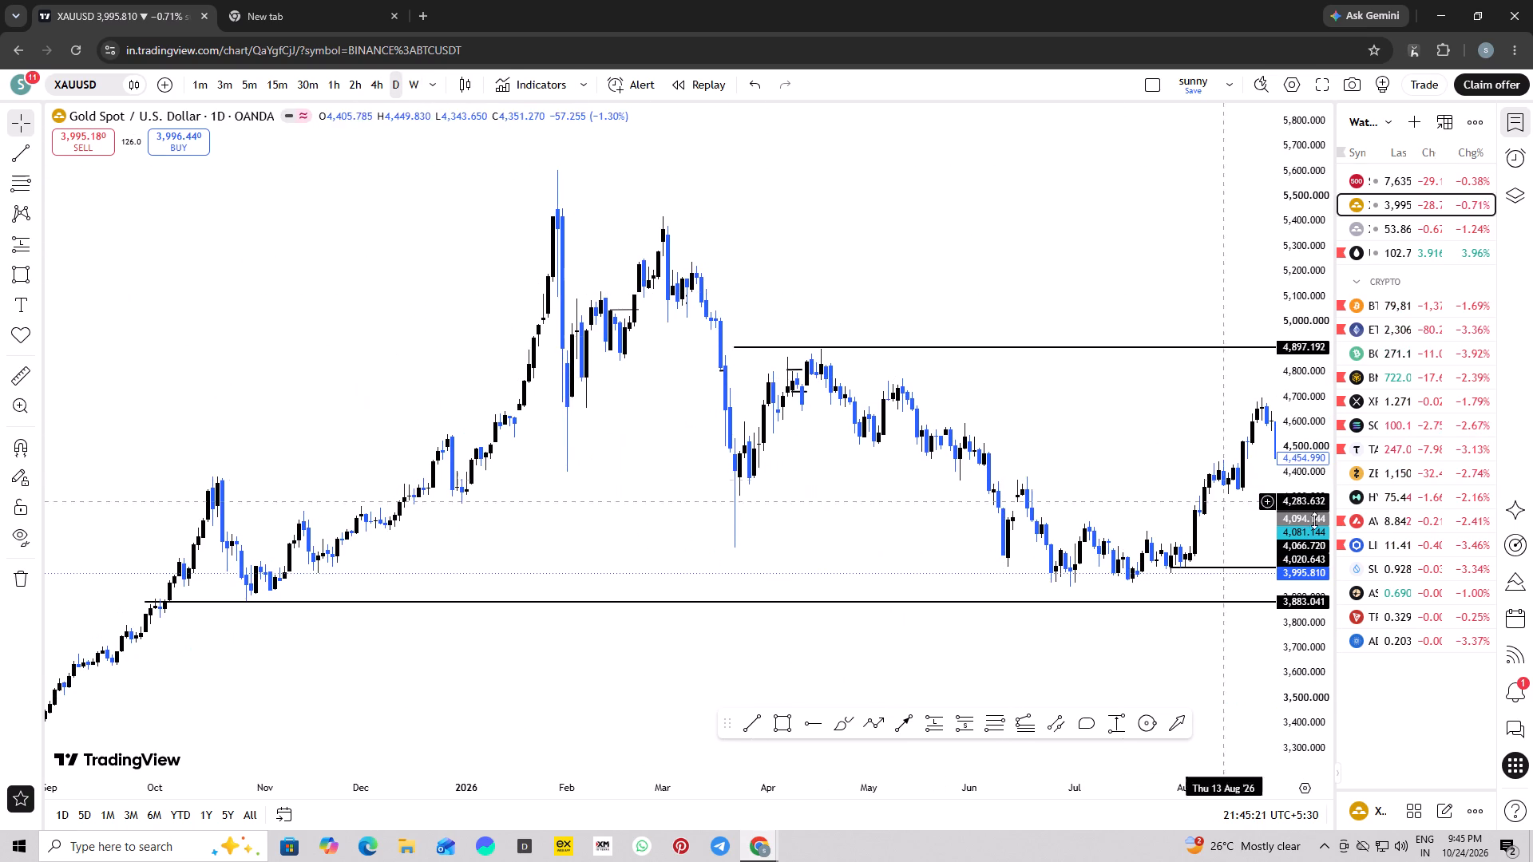
scroll(1321, 536, "up", 7)
left_click_drag(1090, 473, 619, 299)
scroll(757, 500, "up", 2)
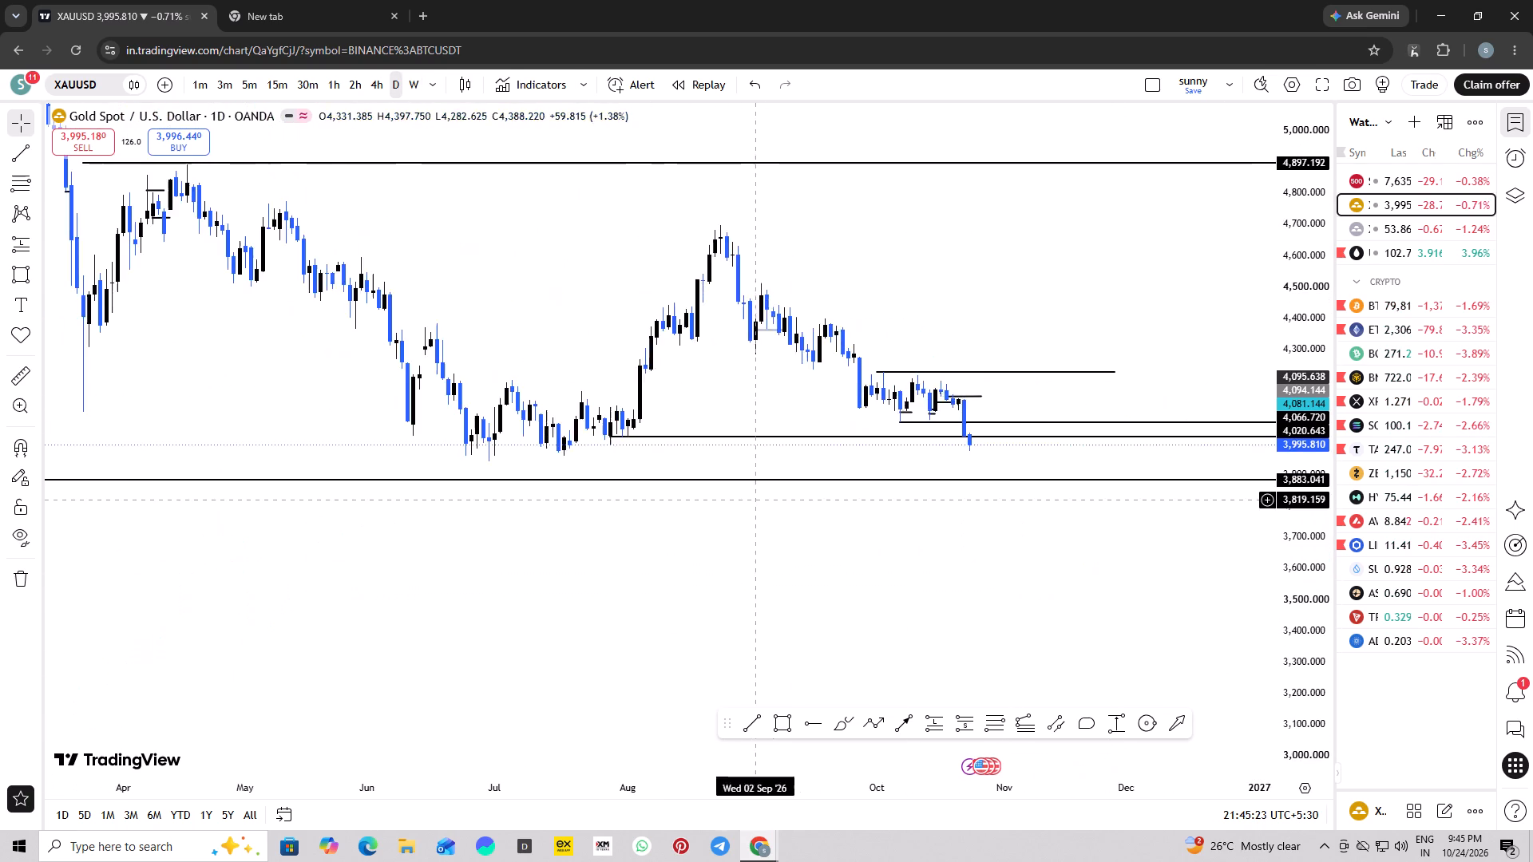
left_click_drag(780, 524, 810, 567)
scroll(809, 567, "down", 8)
scroll(814, 575, "up", 2)
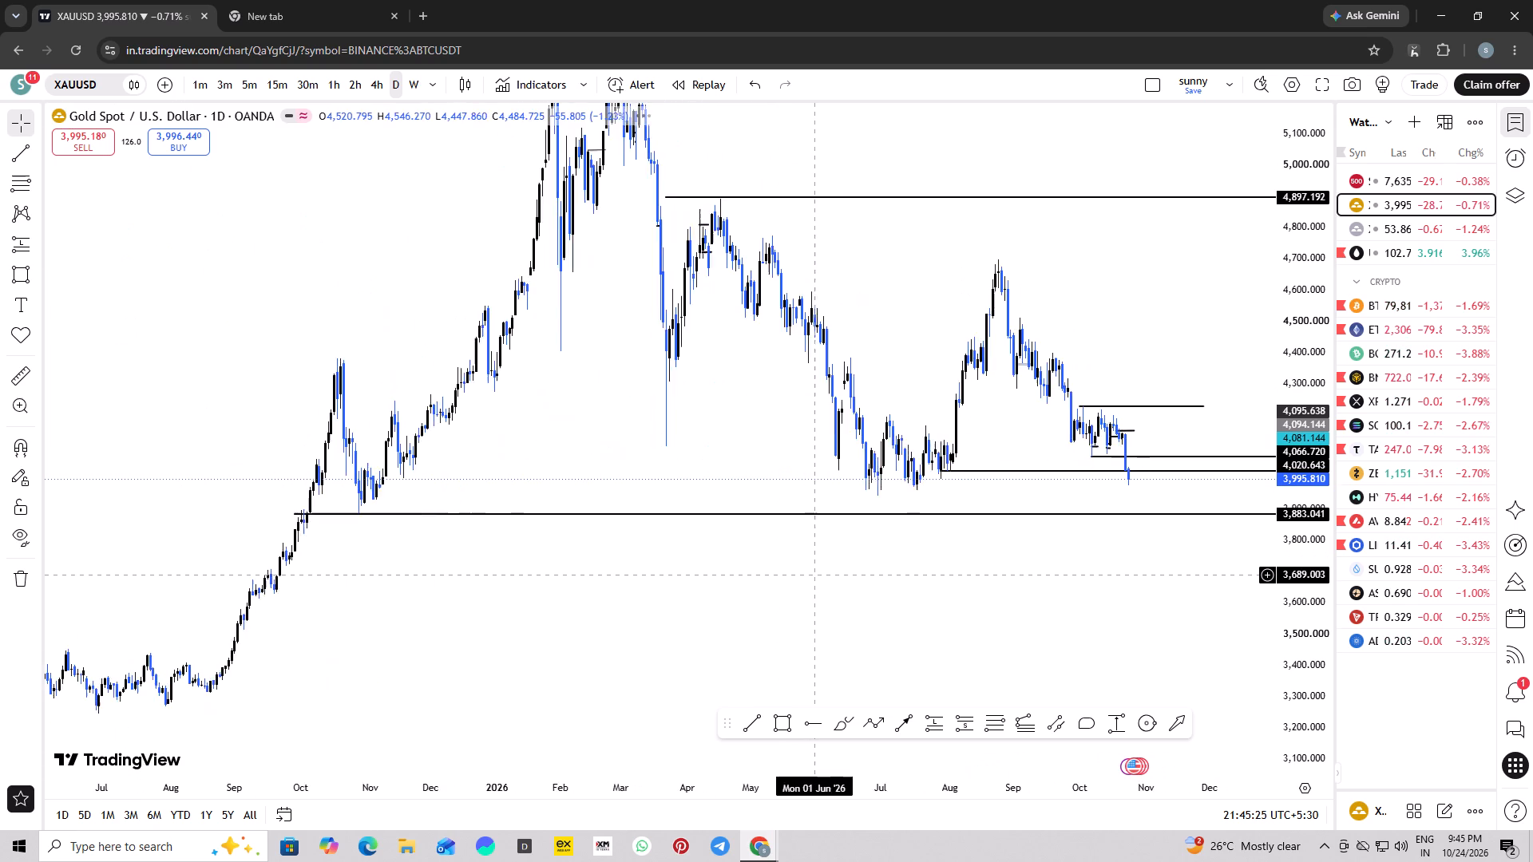
scroll(814, 575, "up", 1)
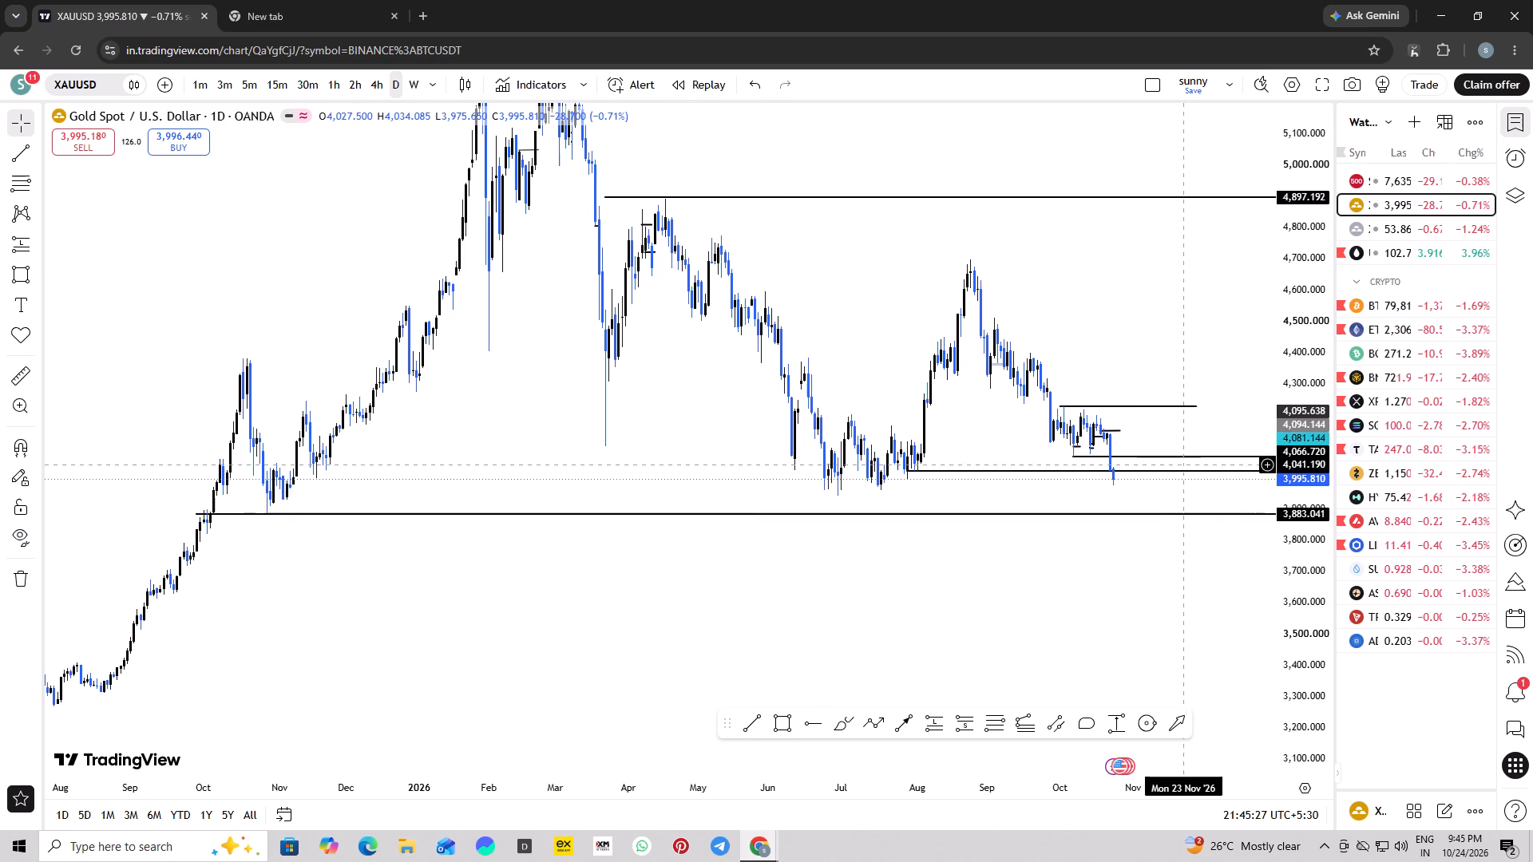
left_click(1178, 469)
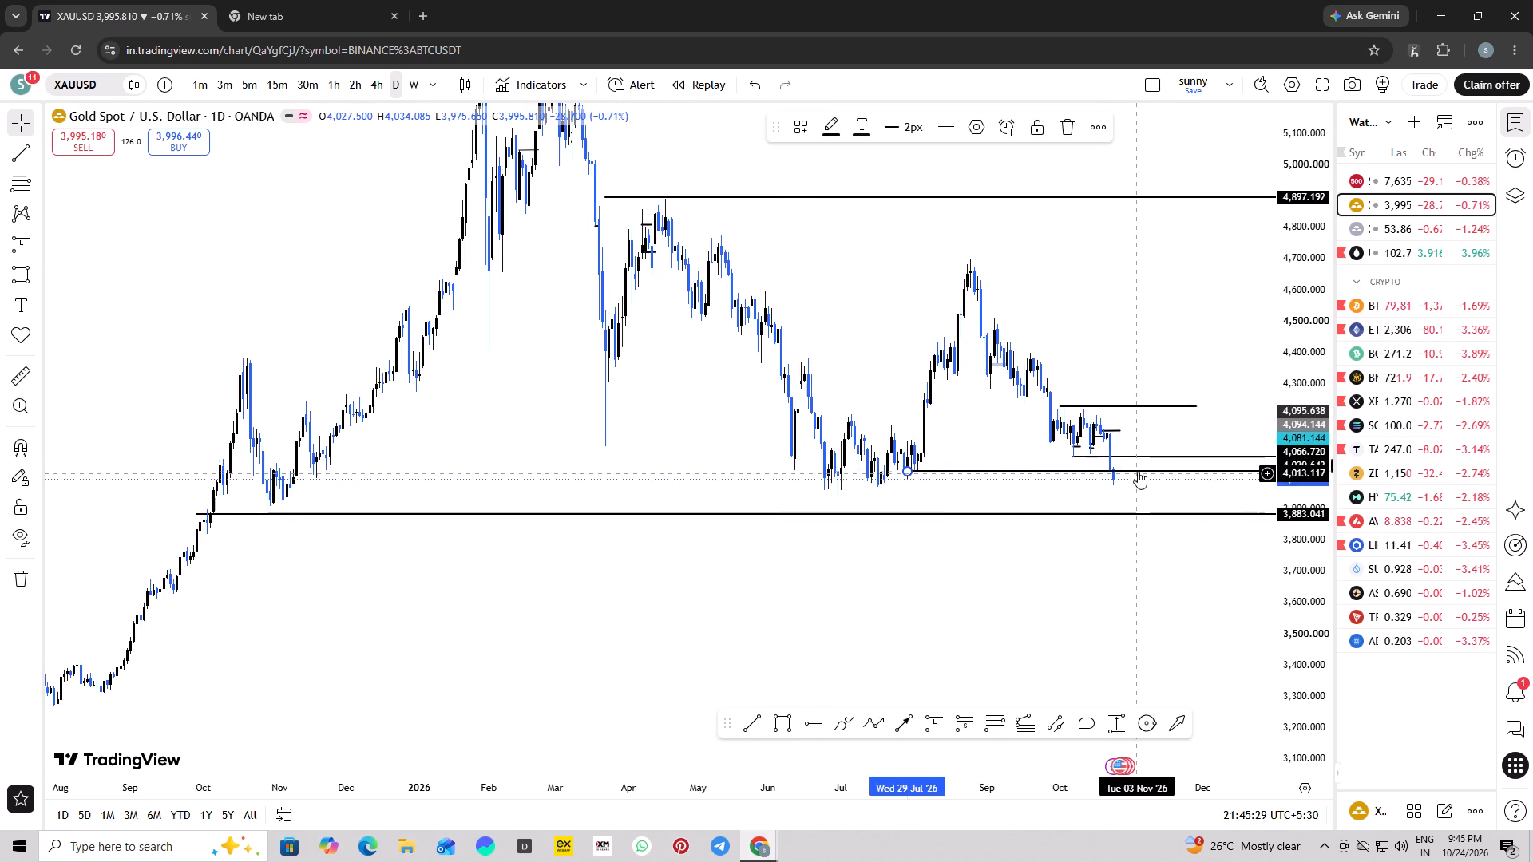
left_click(1138, 471)
left_click(1124, 470)
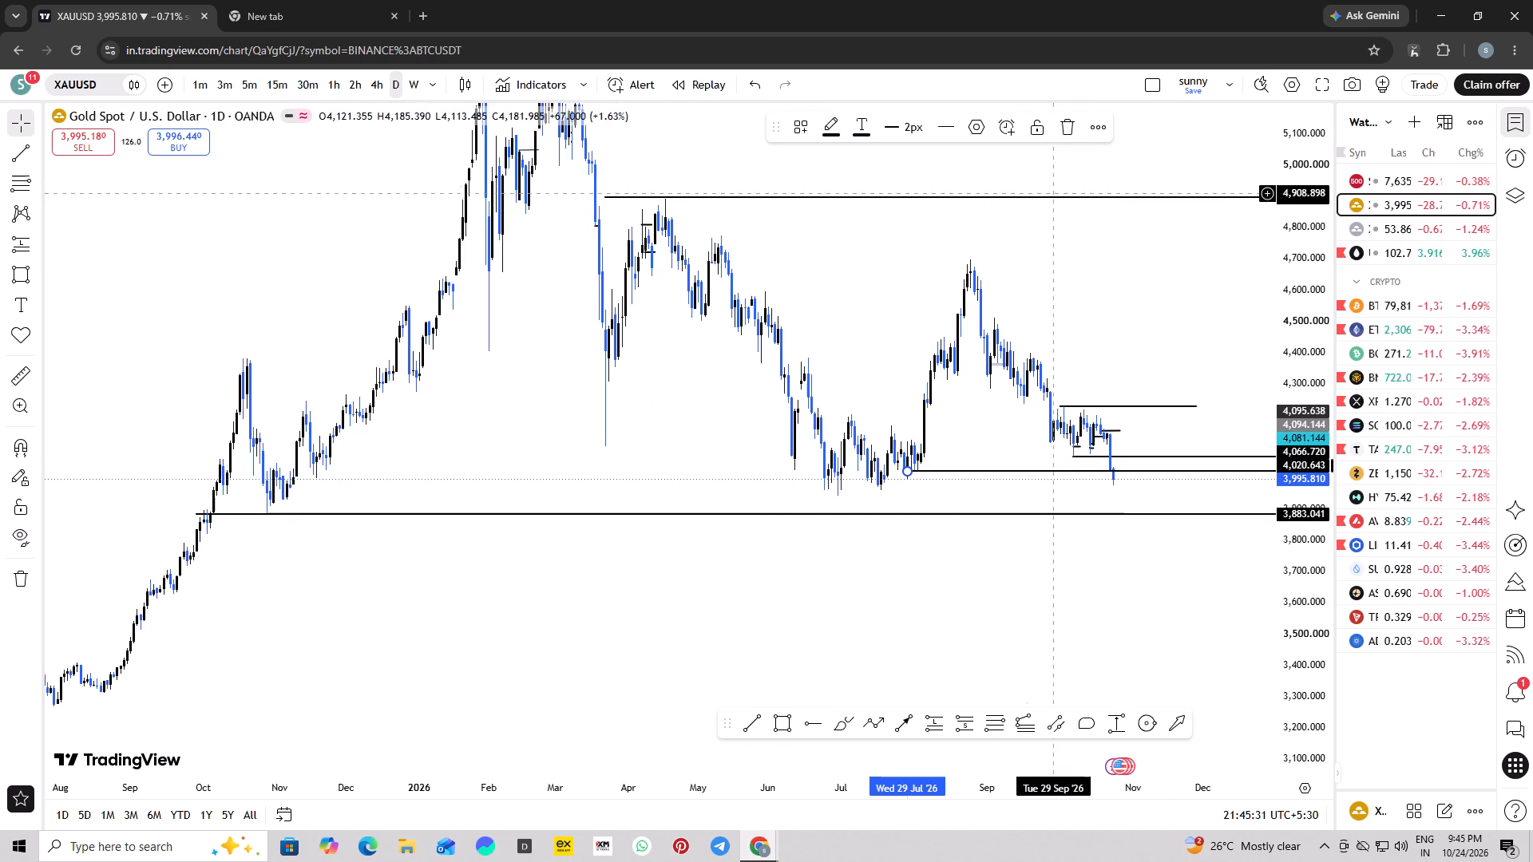
left_click(1066, 121)
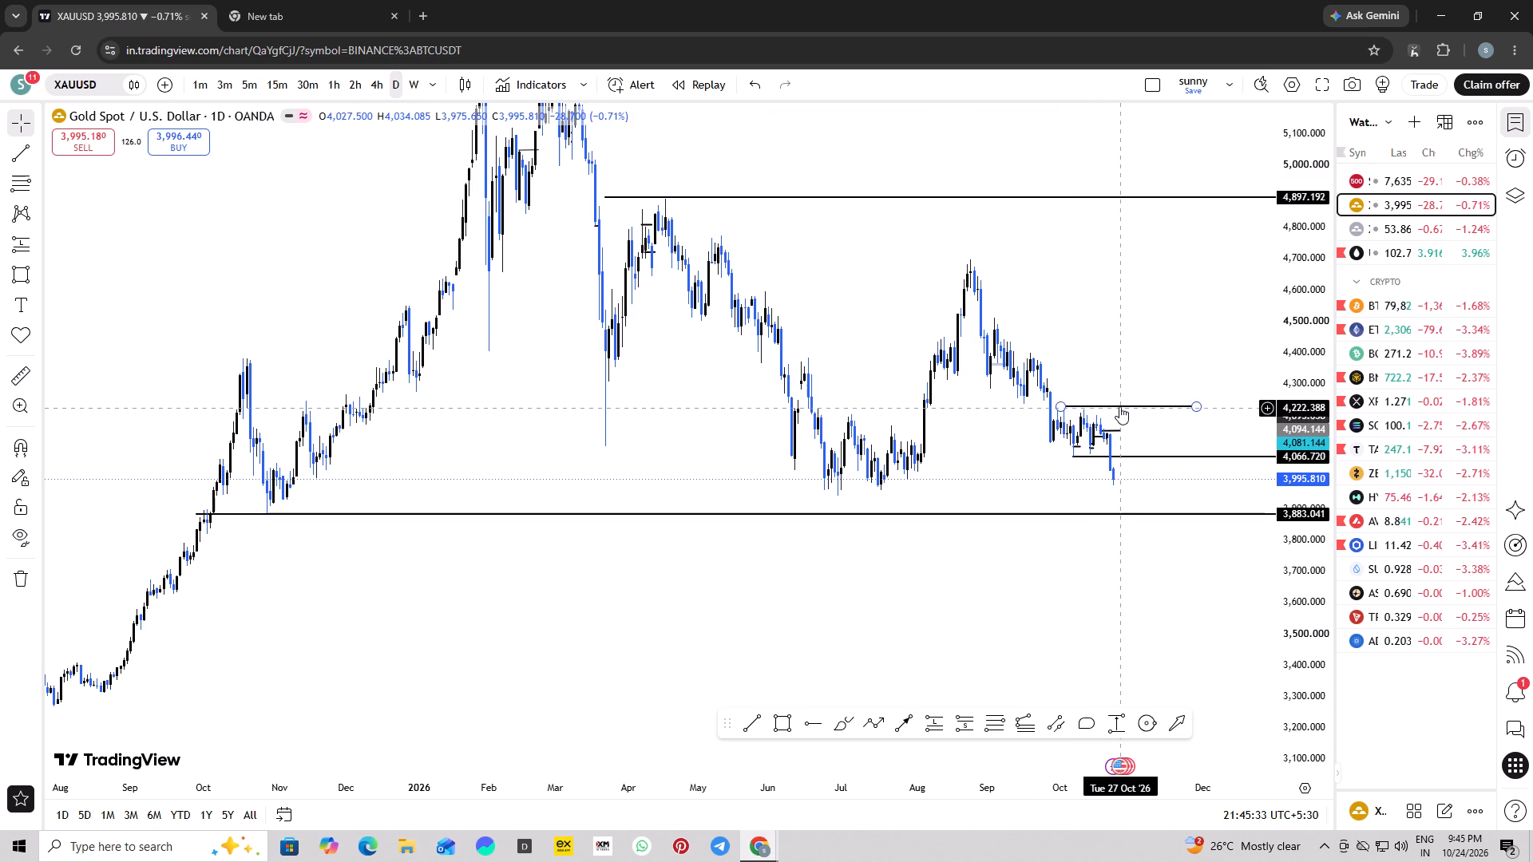
Delete the level trend line at about 4,222 above the October candles.
left_click(1119, 406)
left_click(1070, 130)
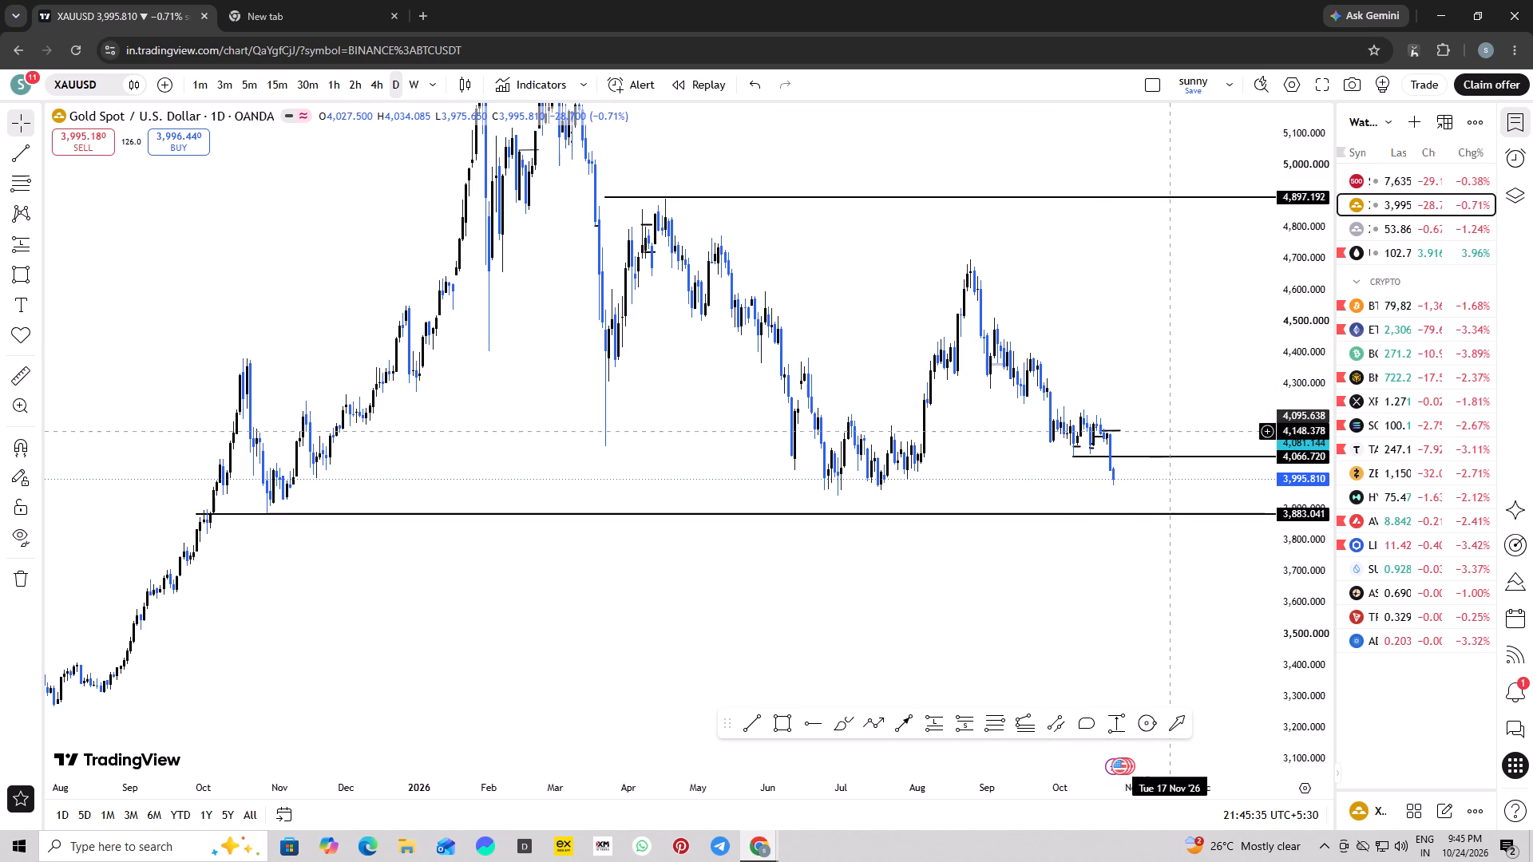
Delete the horizontal ray at 4,066.720 that starts on 7 Oct '26.
left_click(1159, 460)
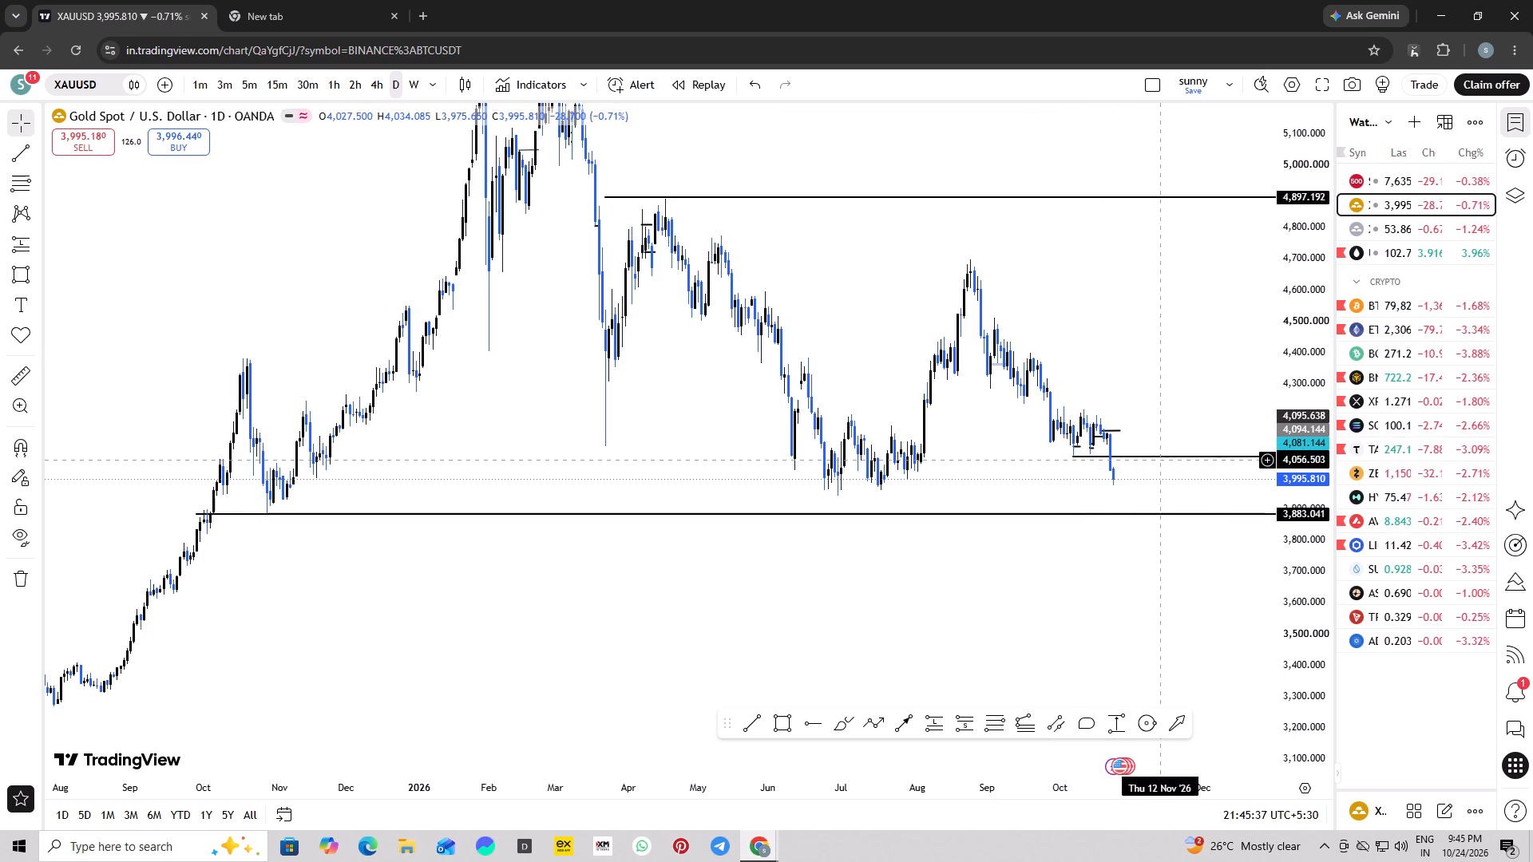
left_click(1143, 460)
left_click(1143, 455)
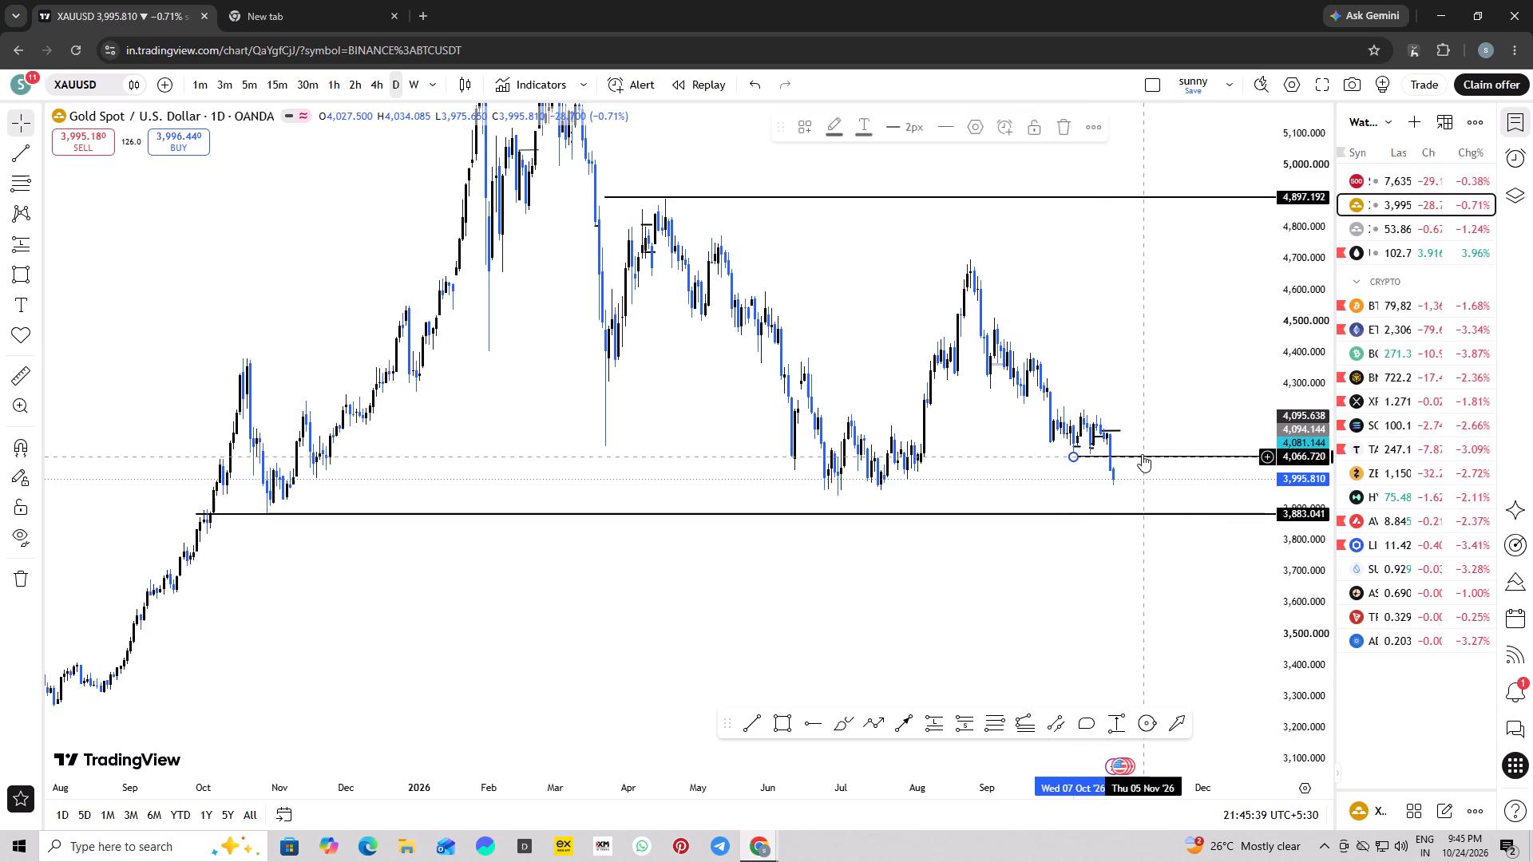
left_click(1072, 129)
Delete the short line at about 4,124 beside the 21 Oct '26 candles.
scroll(1031, 283, "down", 4)
scroll(1048, 326, "up", 1)
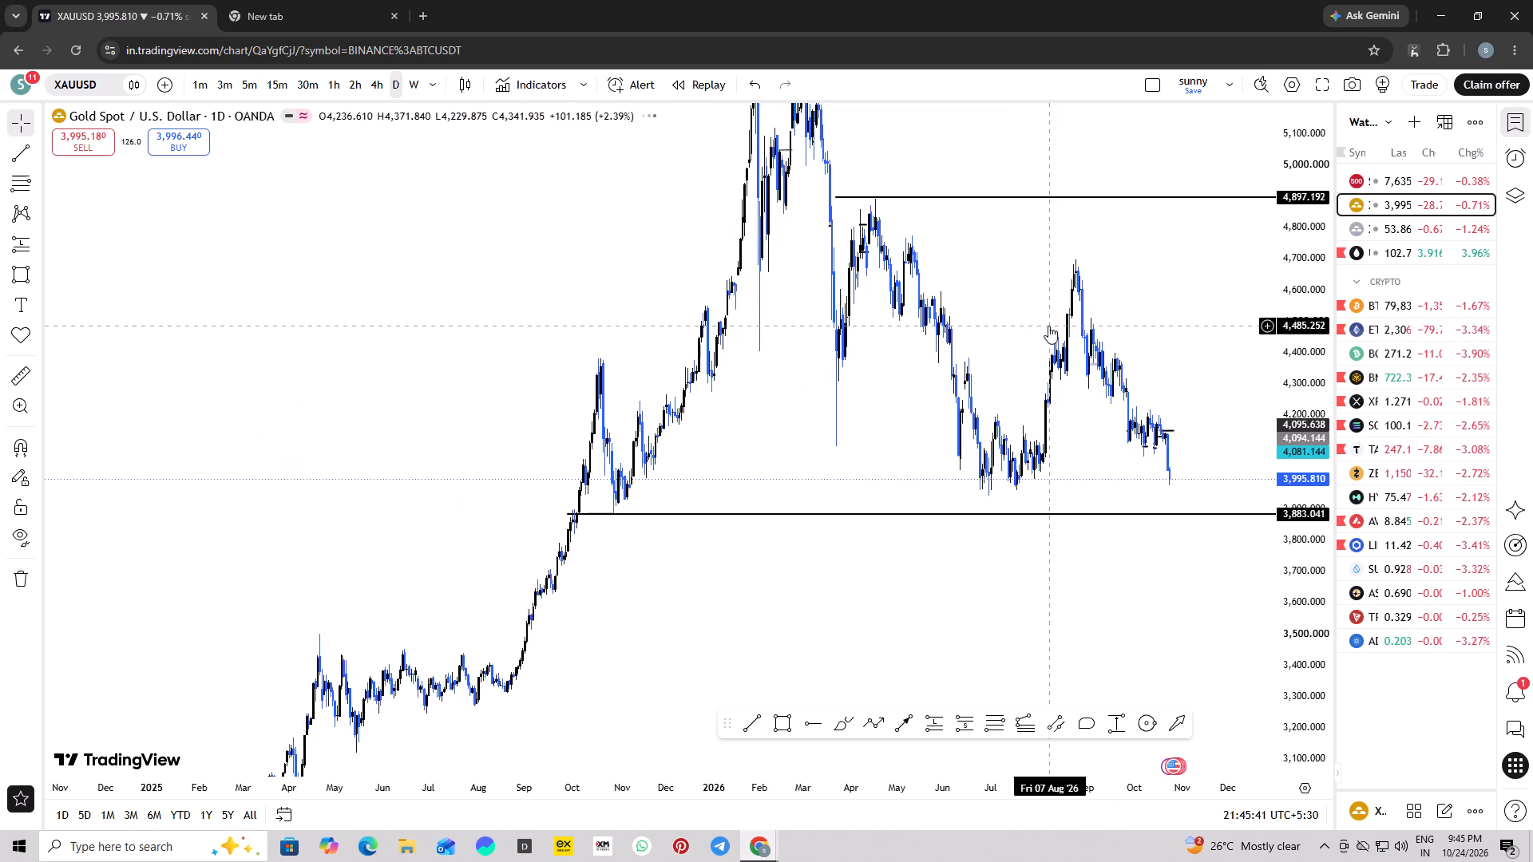
scroll(1048, 326, "up", 1)
left_click_drag(766, 457, 710, 504)
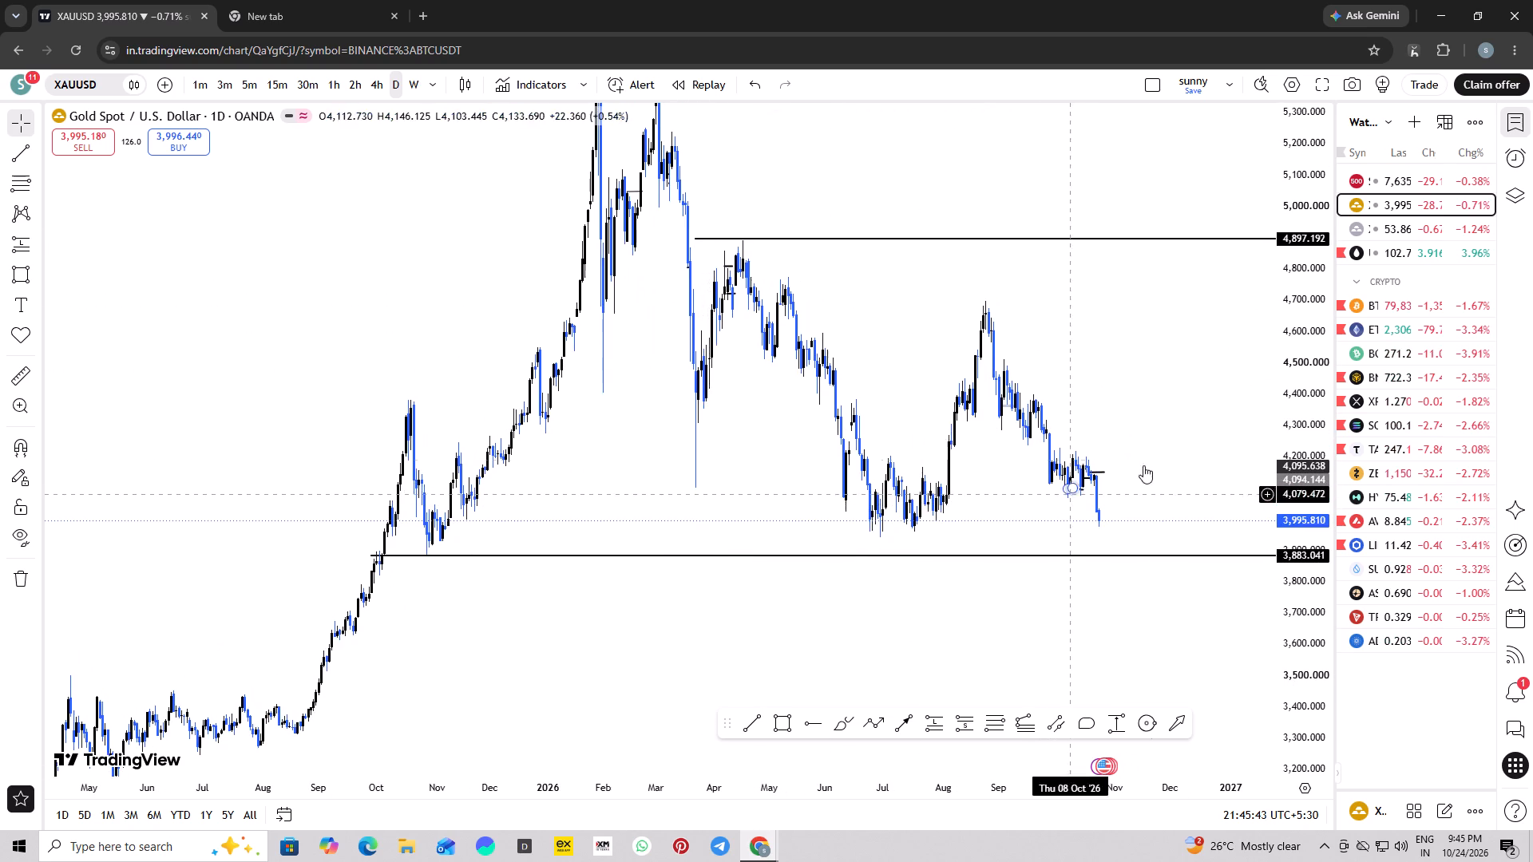
left_click(1091, 477)
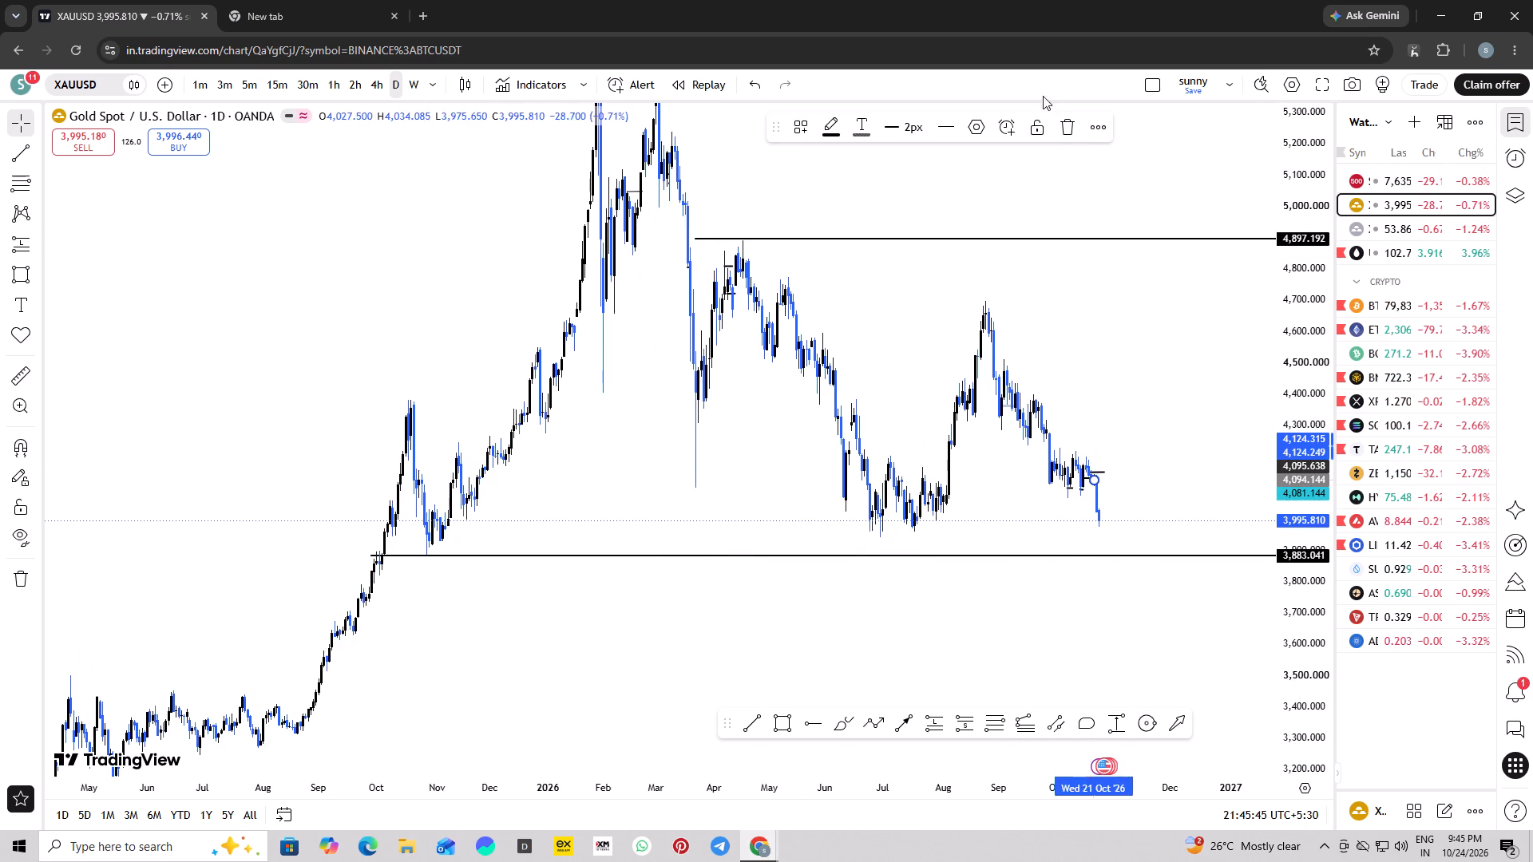
left_click(1062, 134)
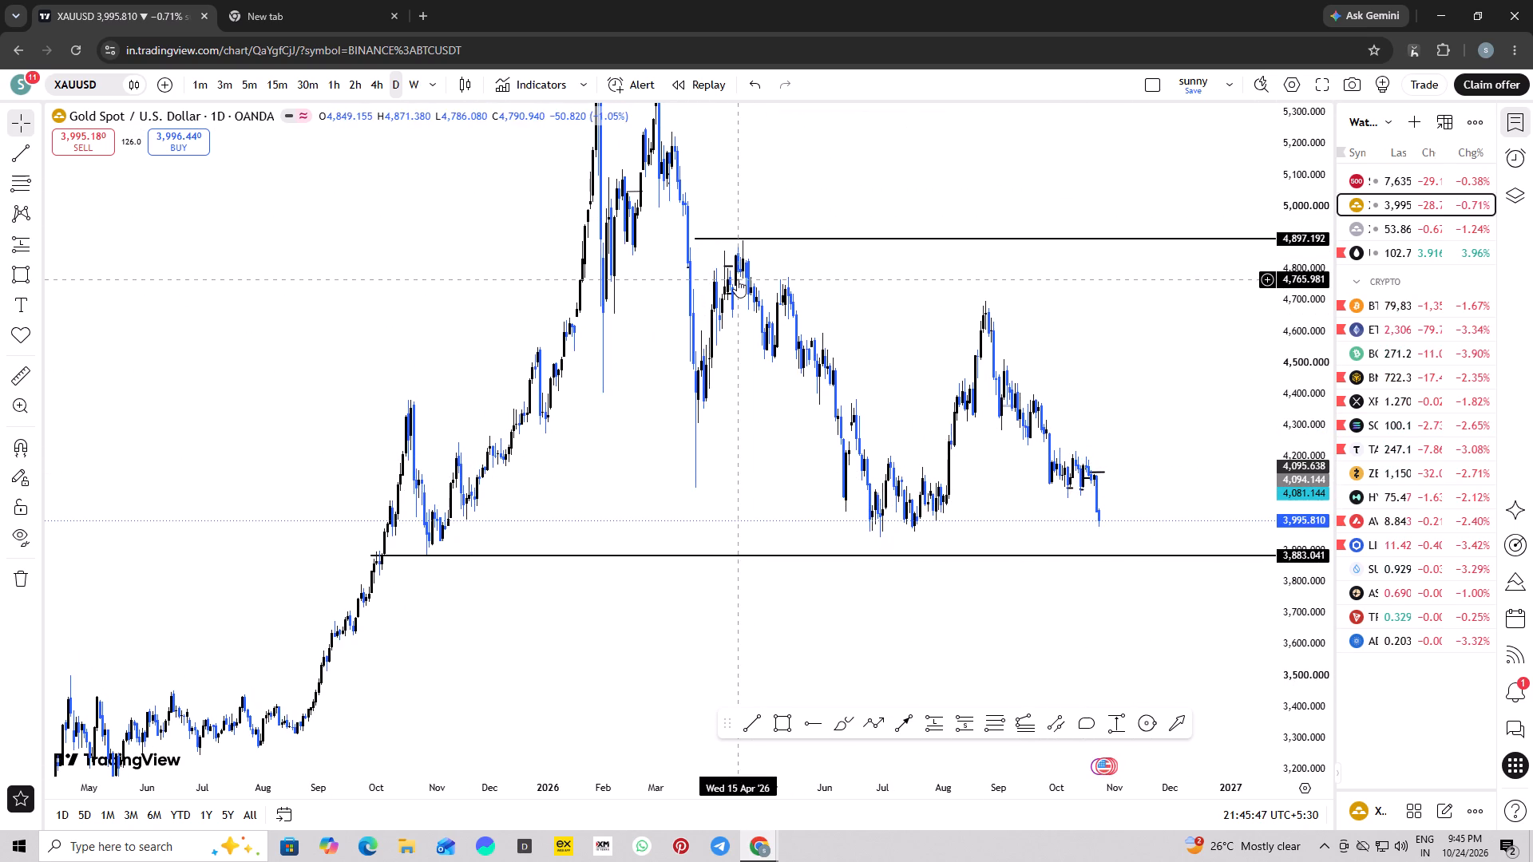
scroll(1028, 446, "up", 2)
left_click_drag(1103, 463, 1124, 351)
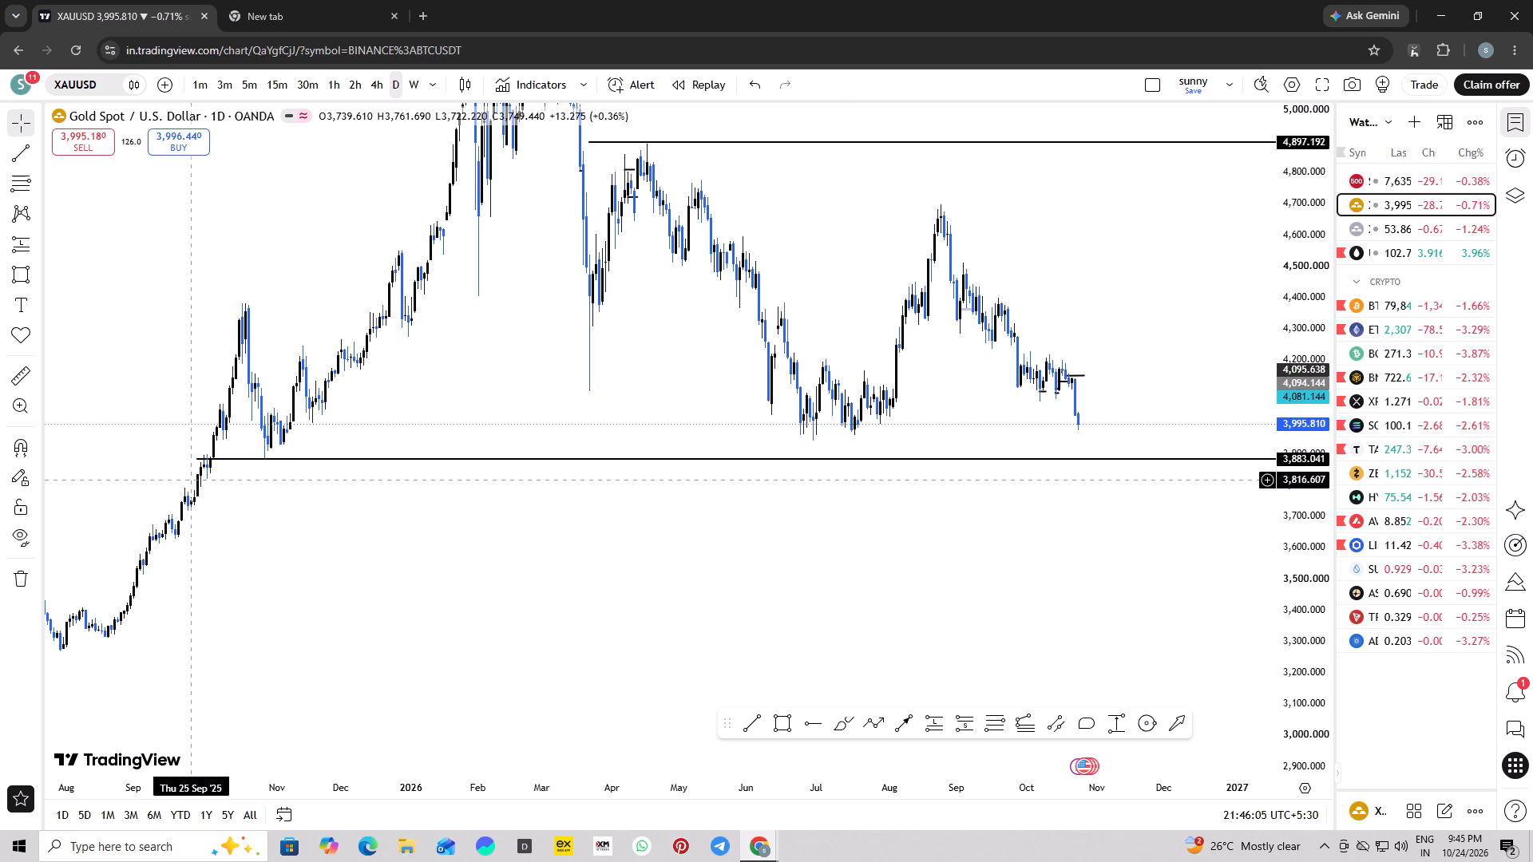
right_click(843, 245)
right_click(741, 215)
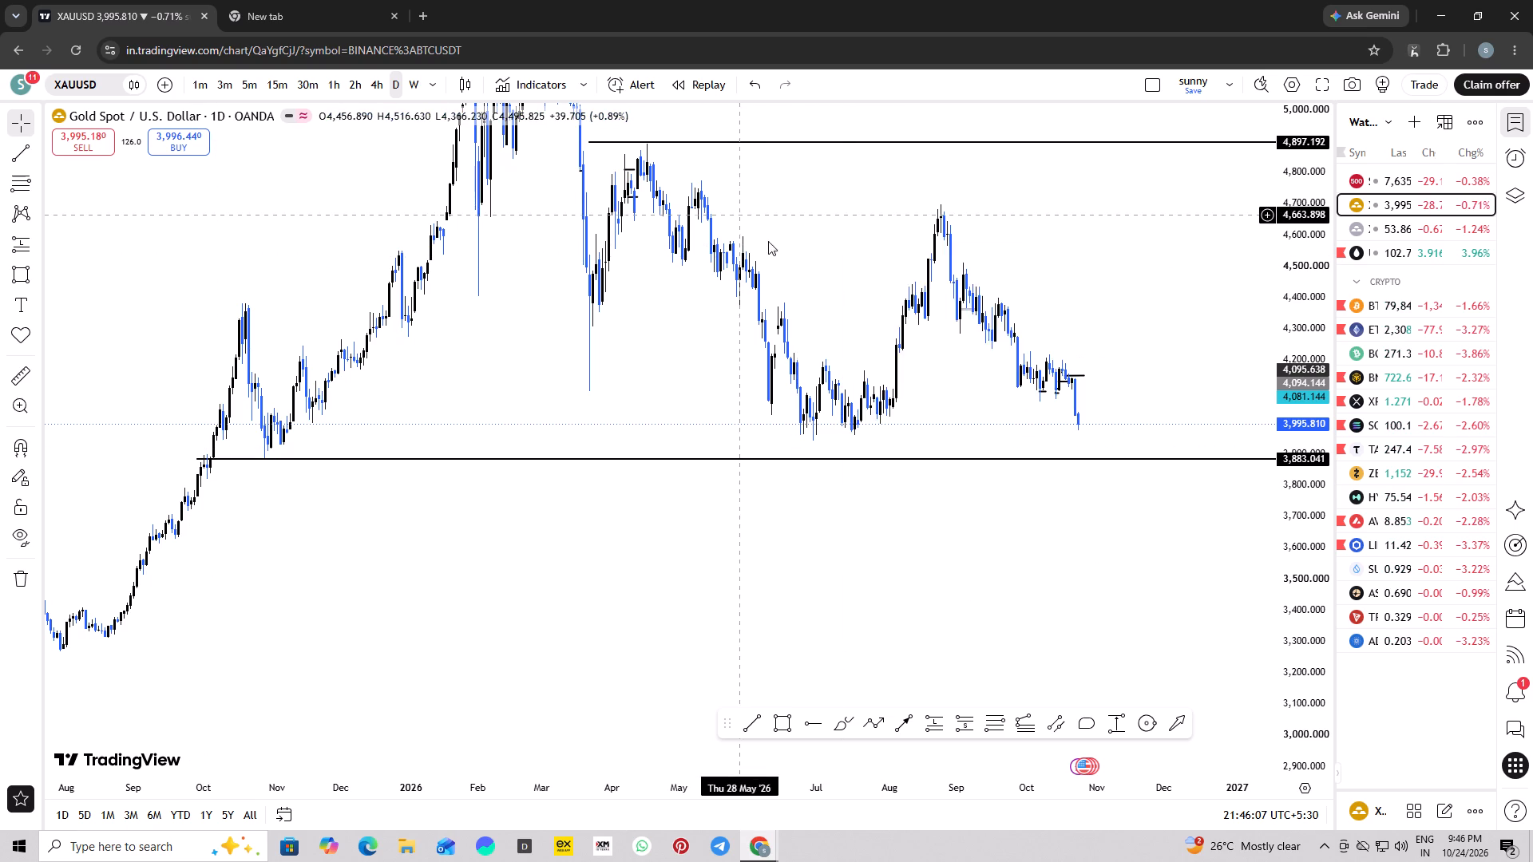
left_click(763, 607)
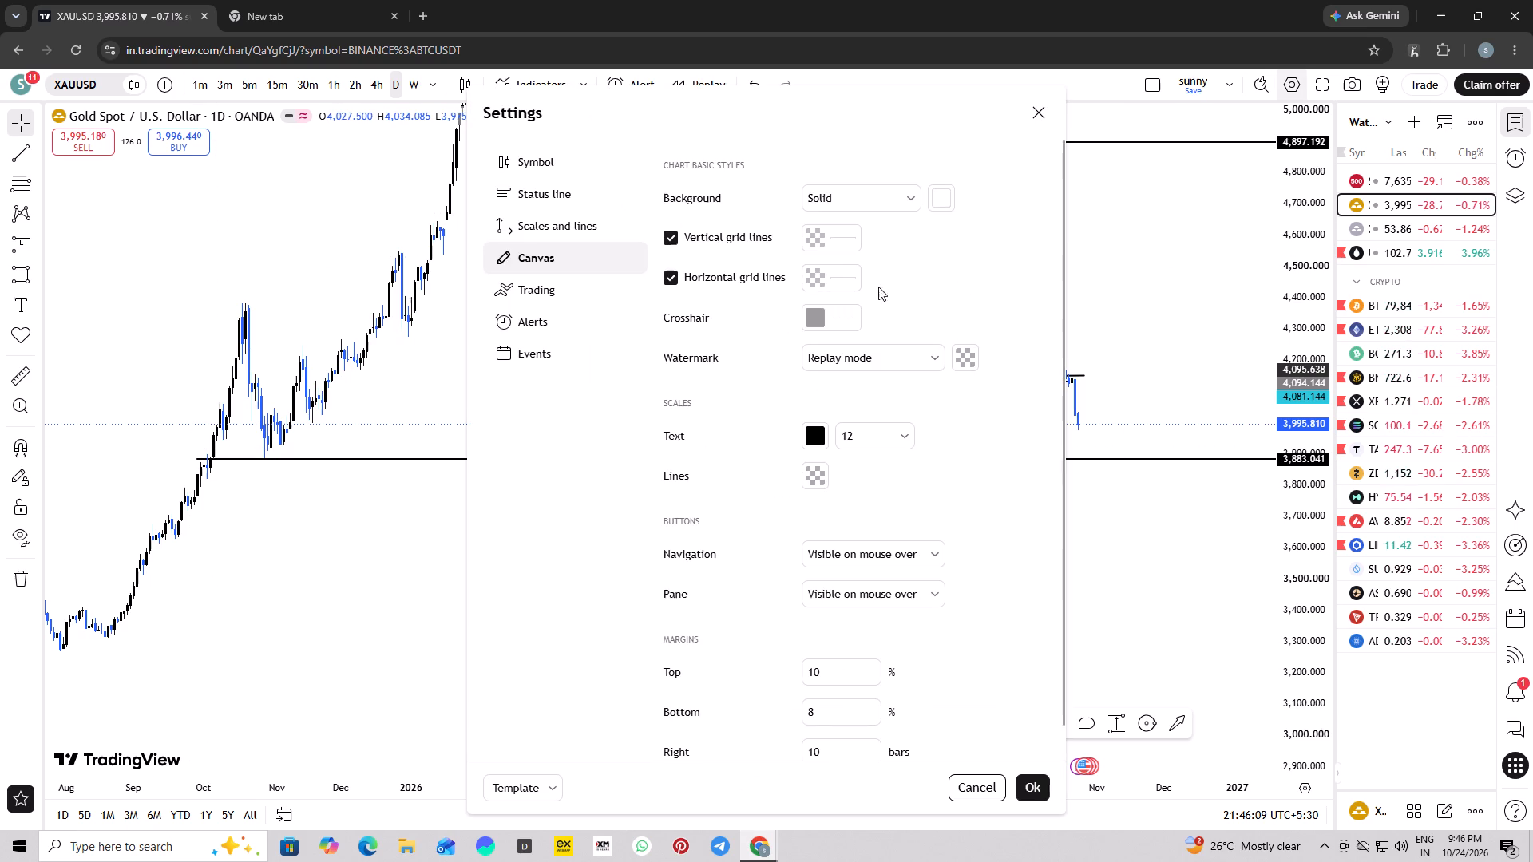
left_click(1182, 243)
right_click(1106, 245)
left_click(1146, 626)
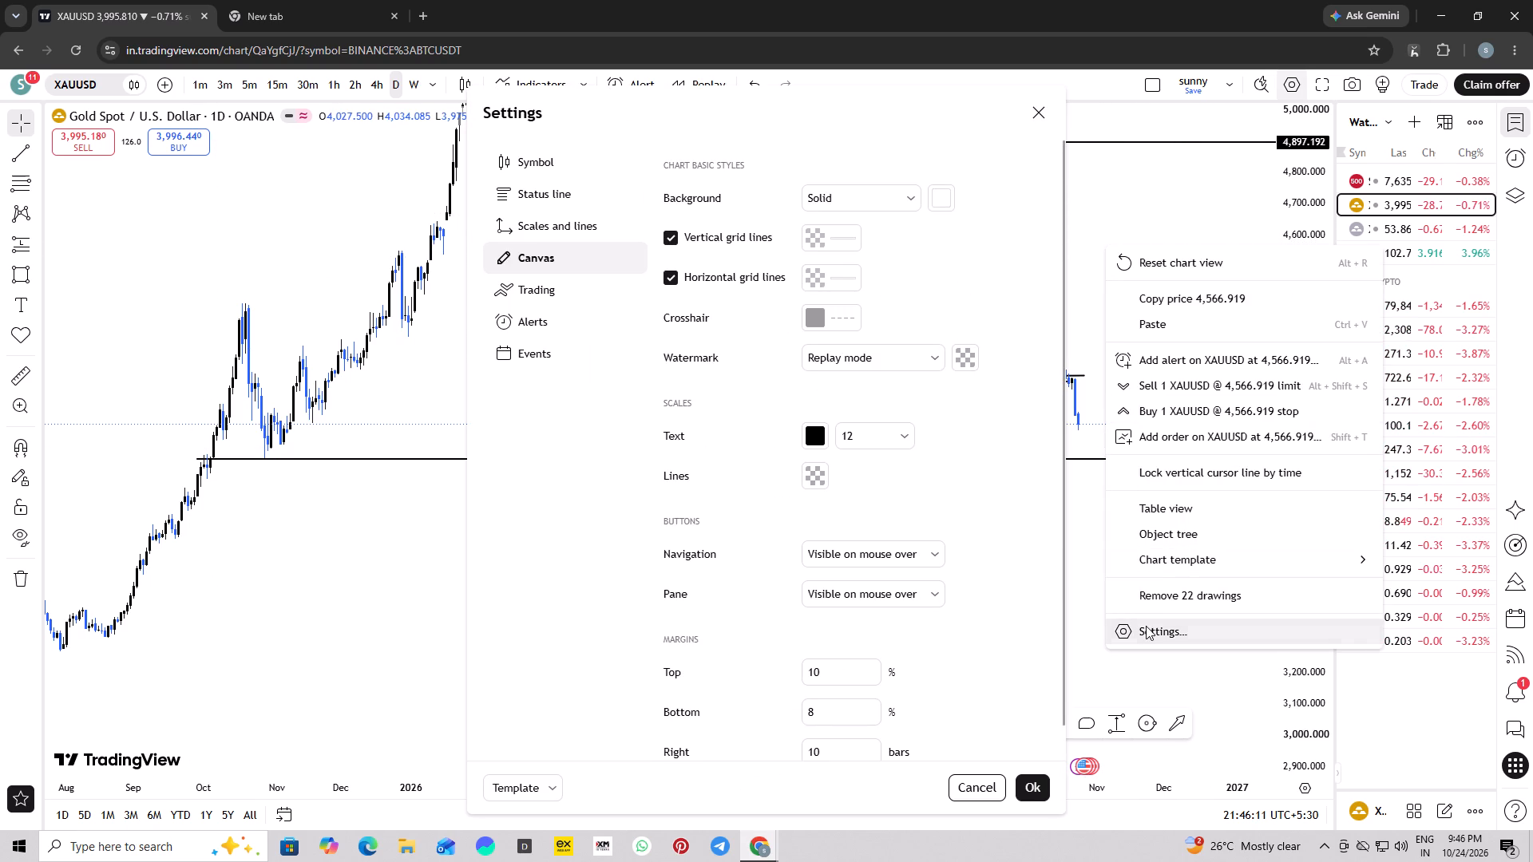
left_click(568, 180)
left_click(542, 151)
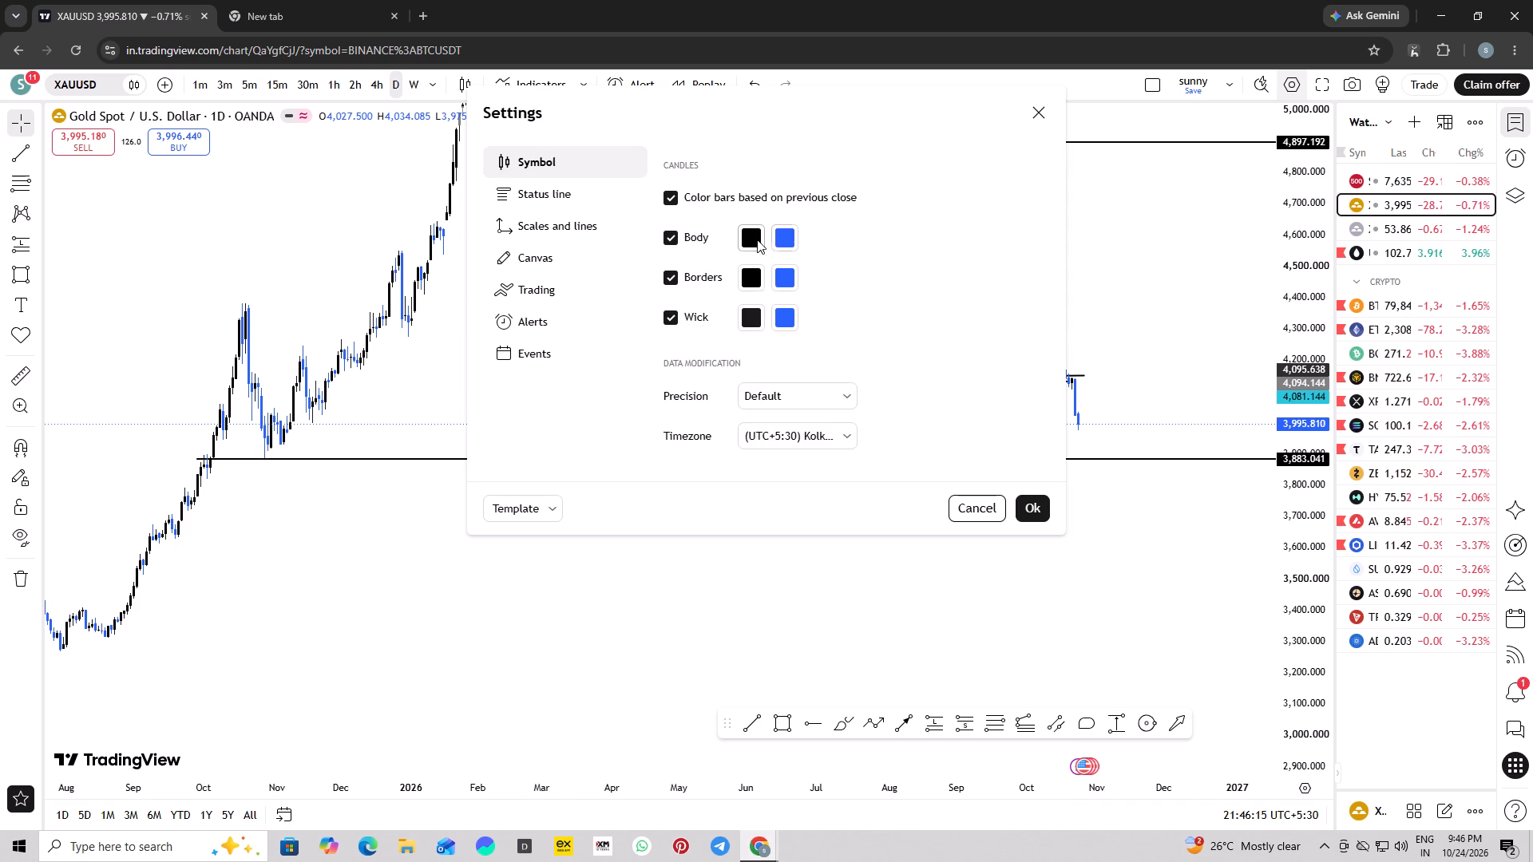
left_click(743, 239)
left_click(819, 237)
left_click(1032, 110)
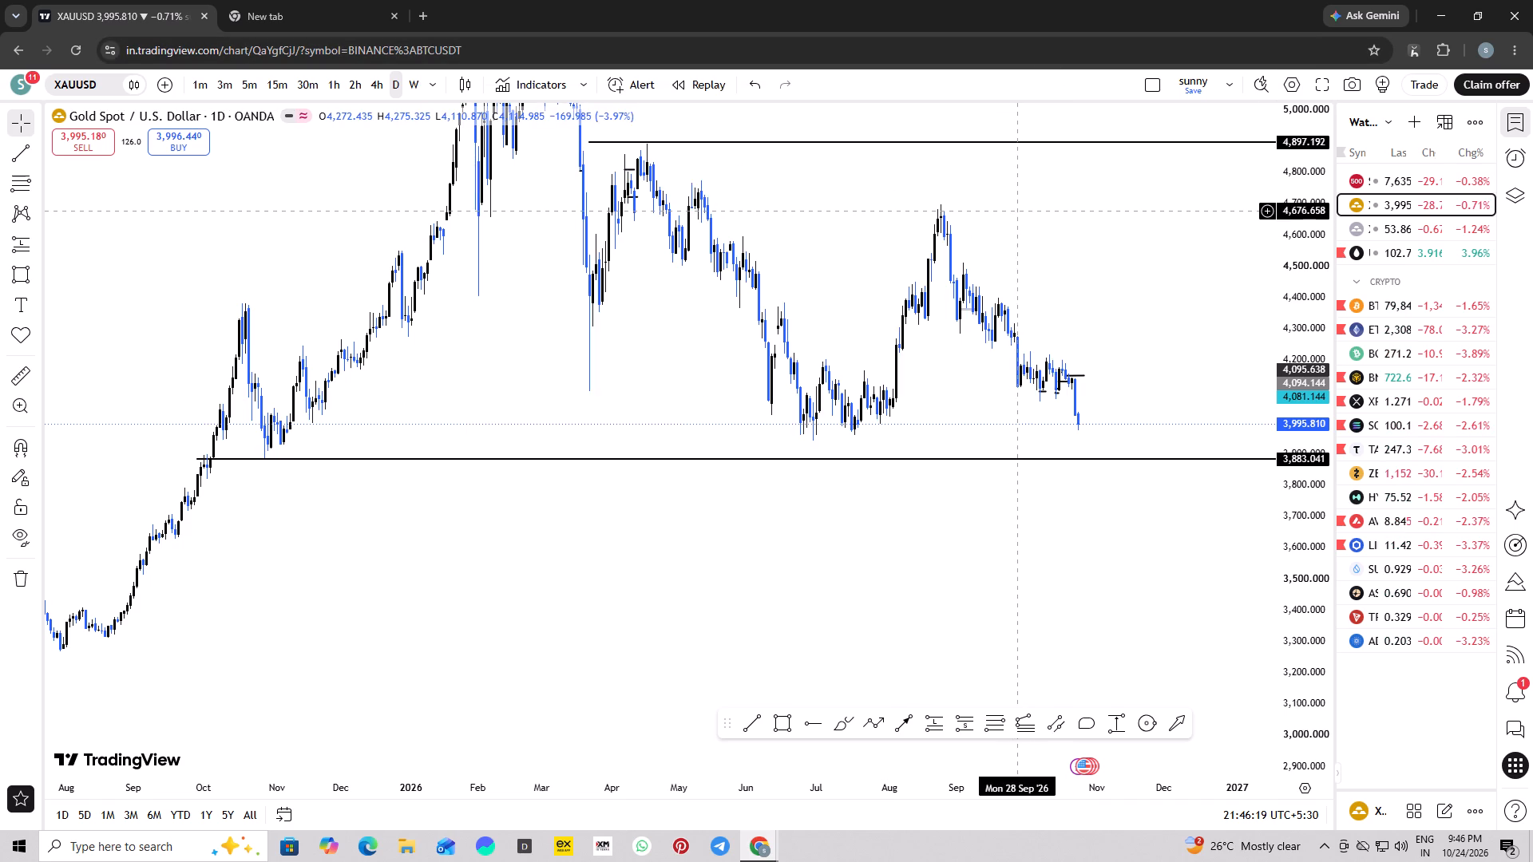
Set the body colour of rising candles to blue in the chart's symbol settings.
right_click(1017, 211)
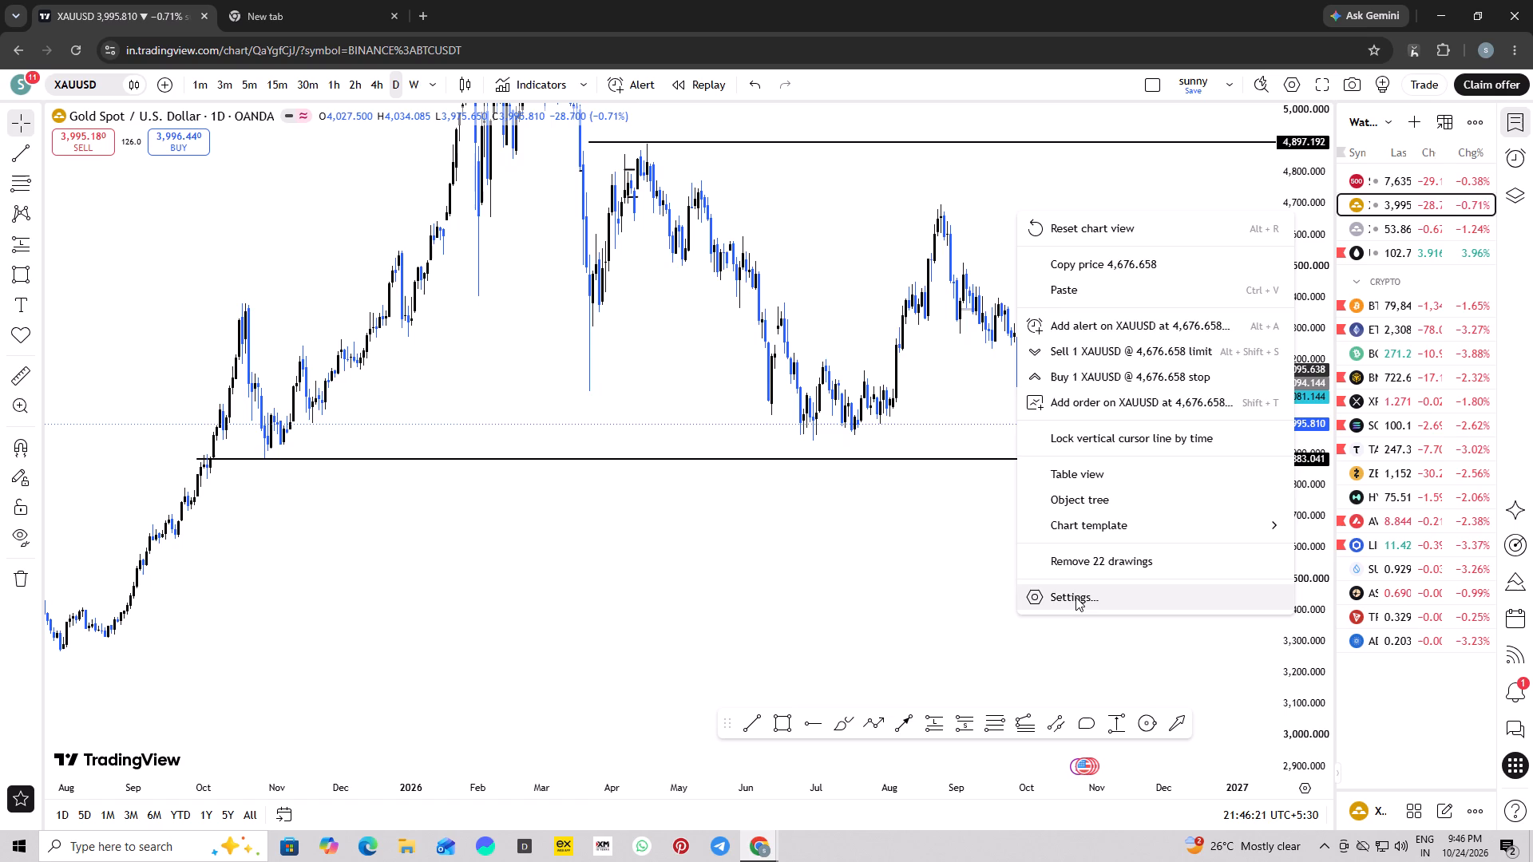
left_click(1075, 597)
left_click(744, 381)
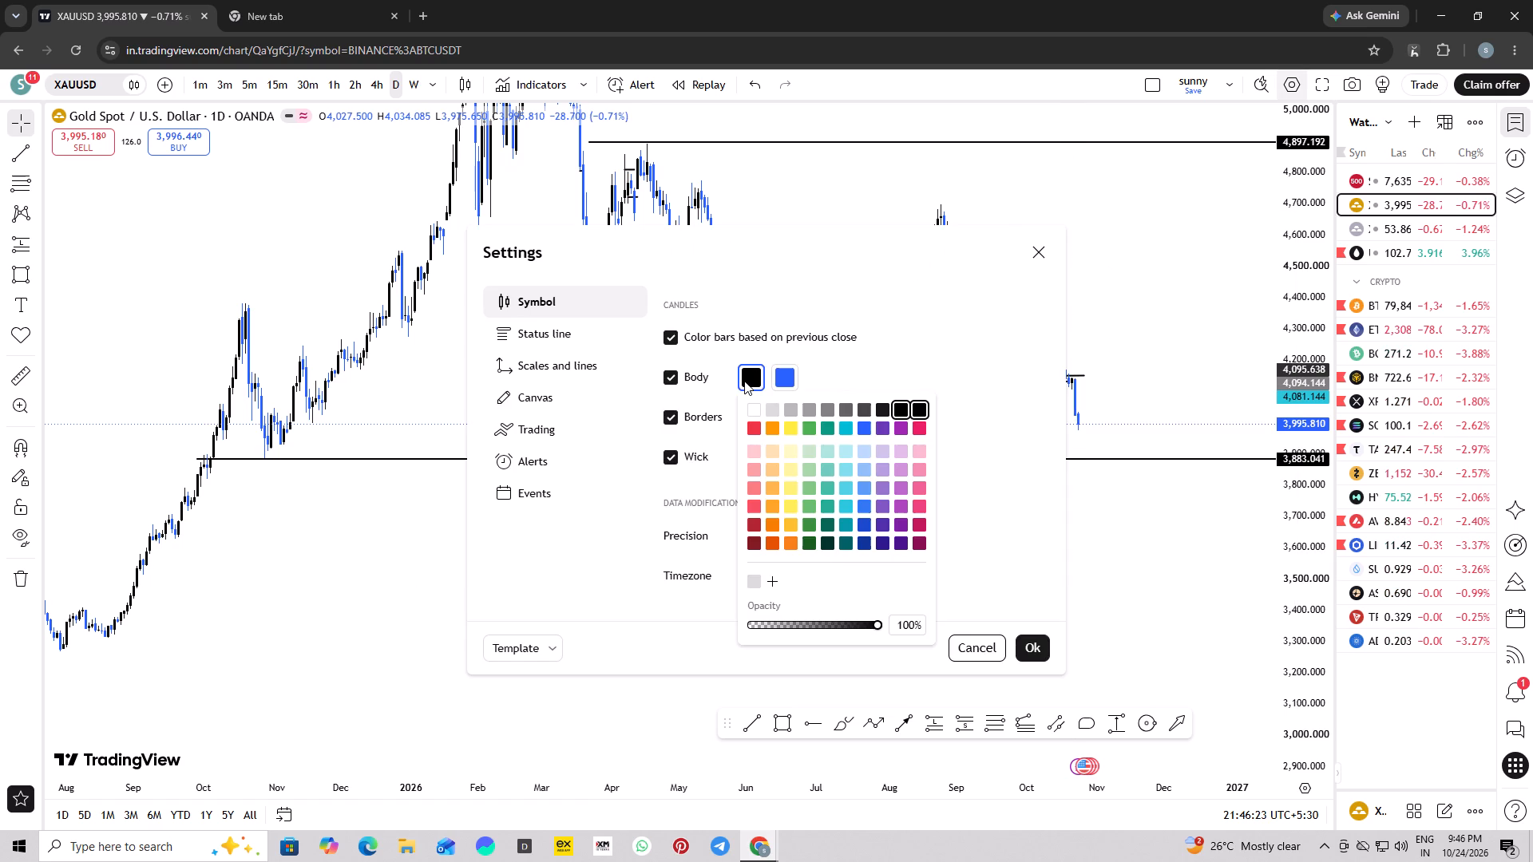
left_click(896, 382)
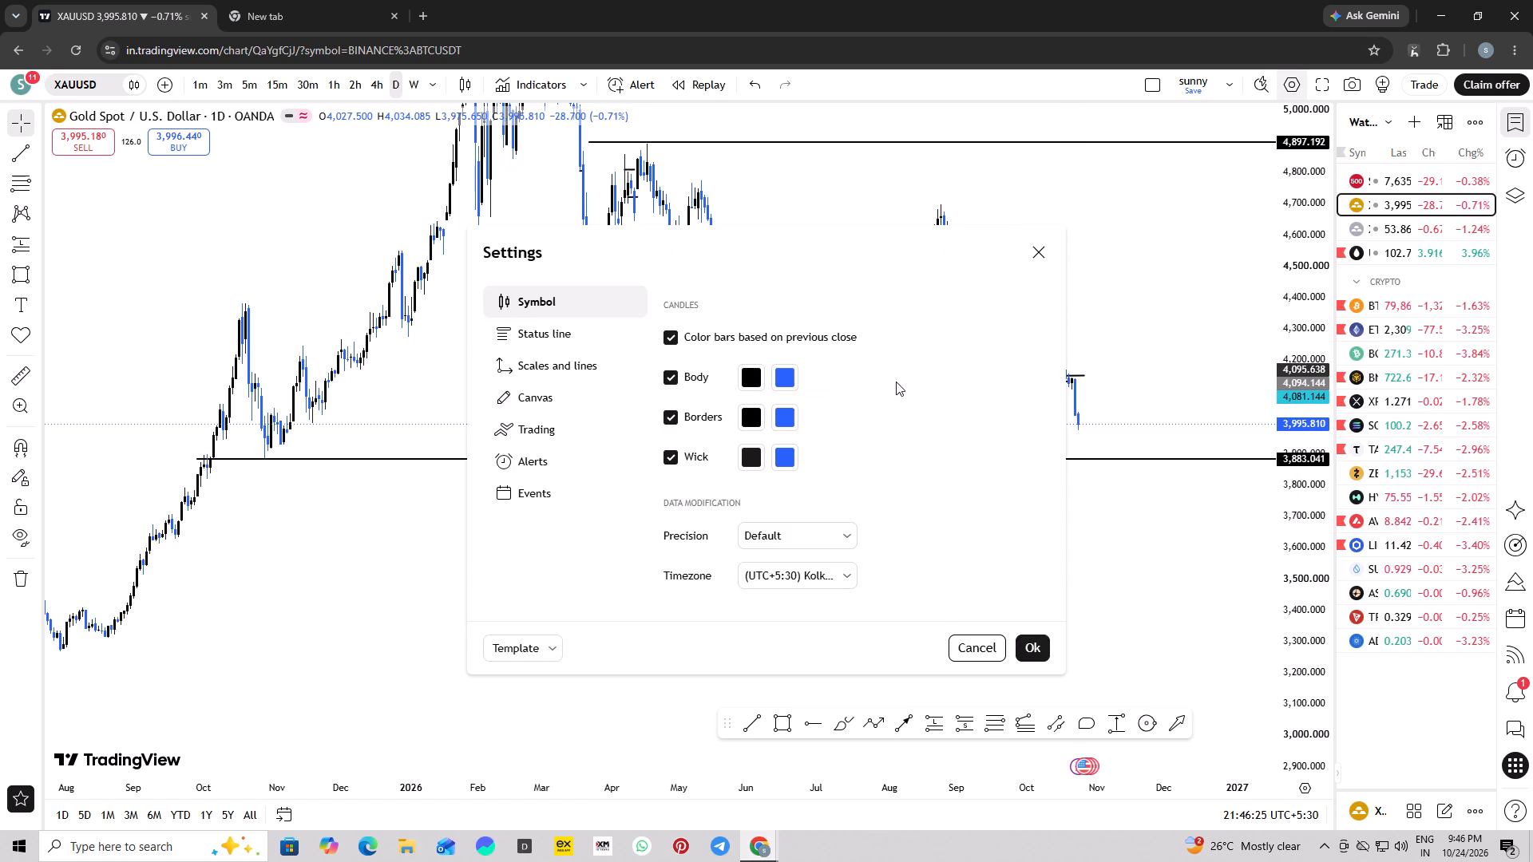
left_click(741, 379)
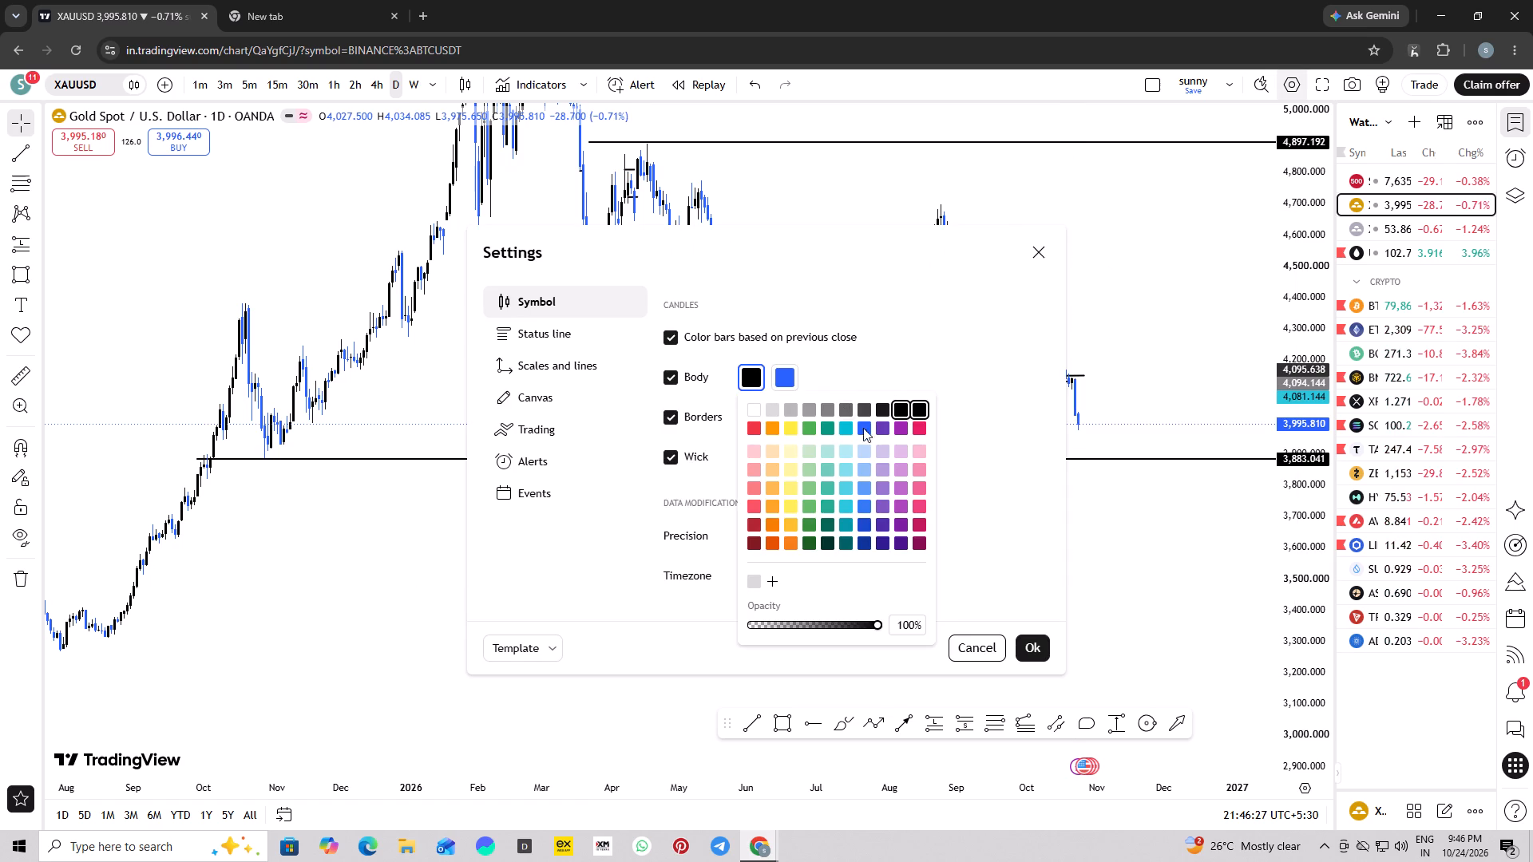
left_click(855, 425)
left_click(875, 338)
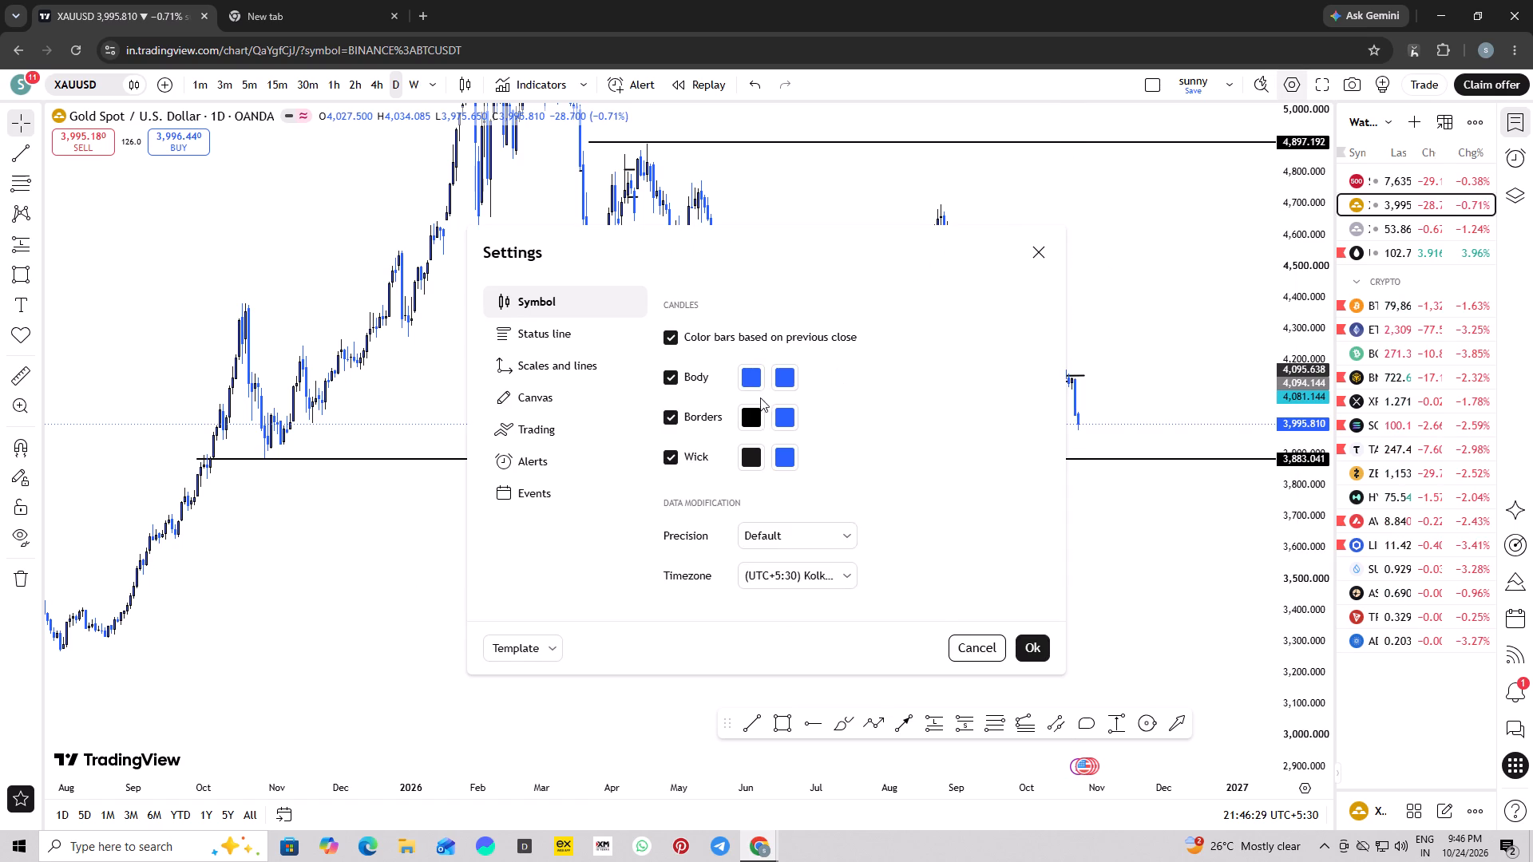
Set the body, border and wick colours of falling candles to near-black.
left_click(793, 381)
left_click(913, 408)
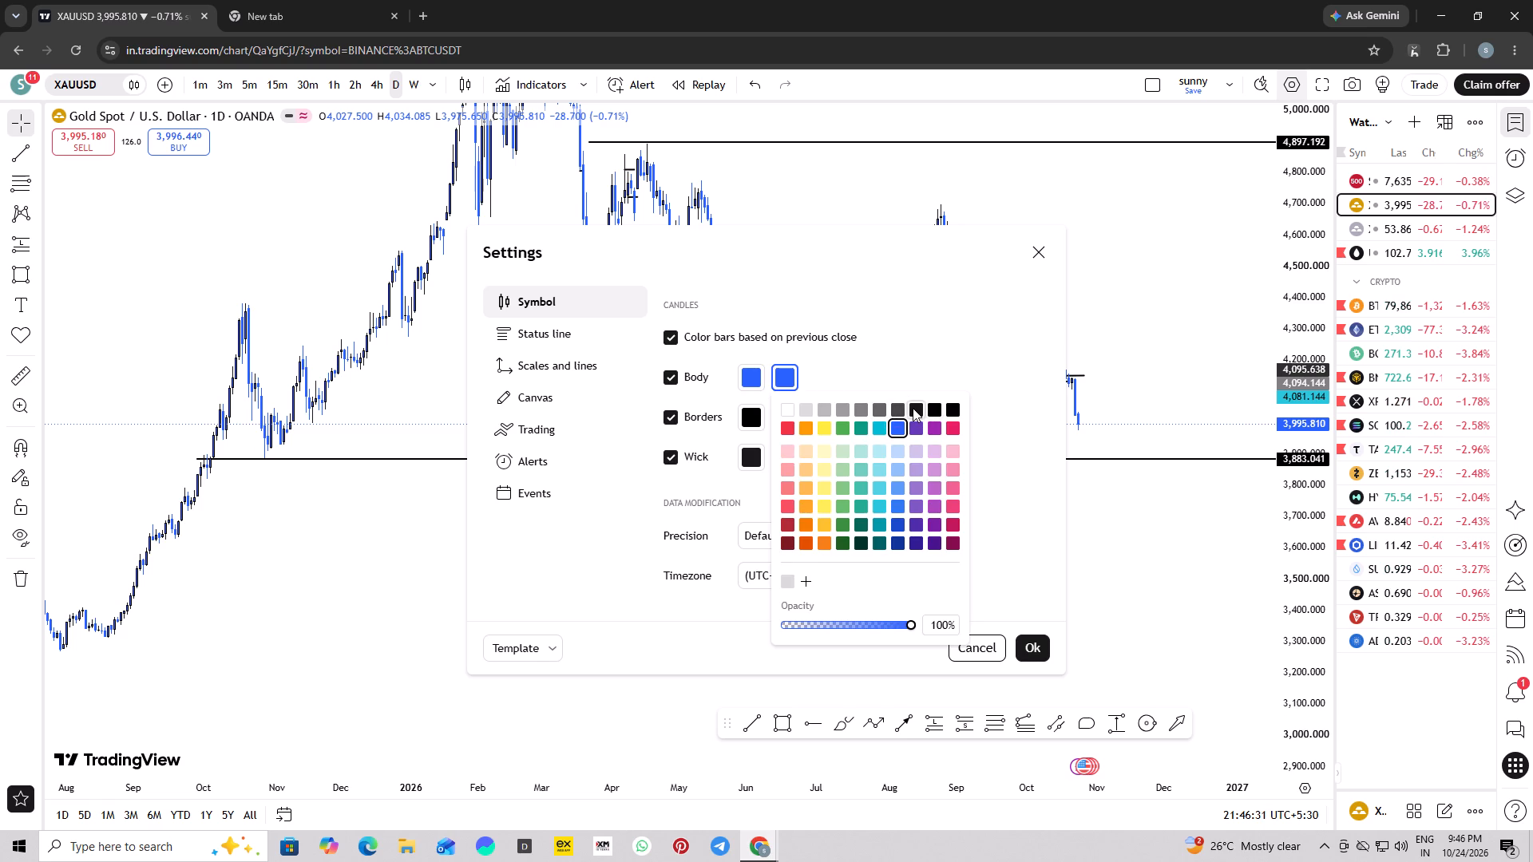
left_click(902, 340)
left_click(774, 415)
left_click(916, 452)
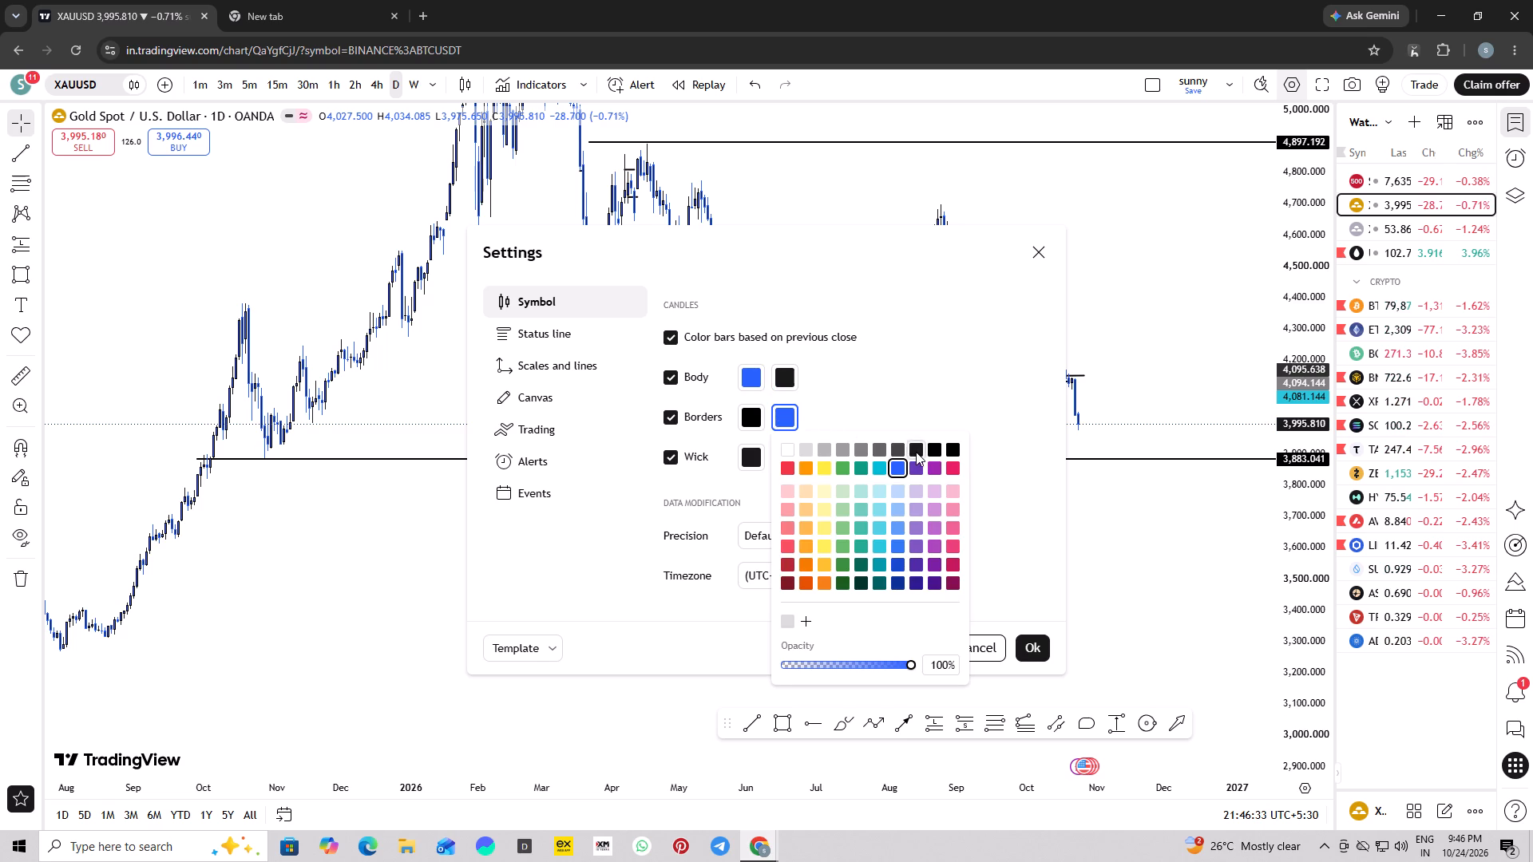
left_click(879, 407)
left_click(781, 453)
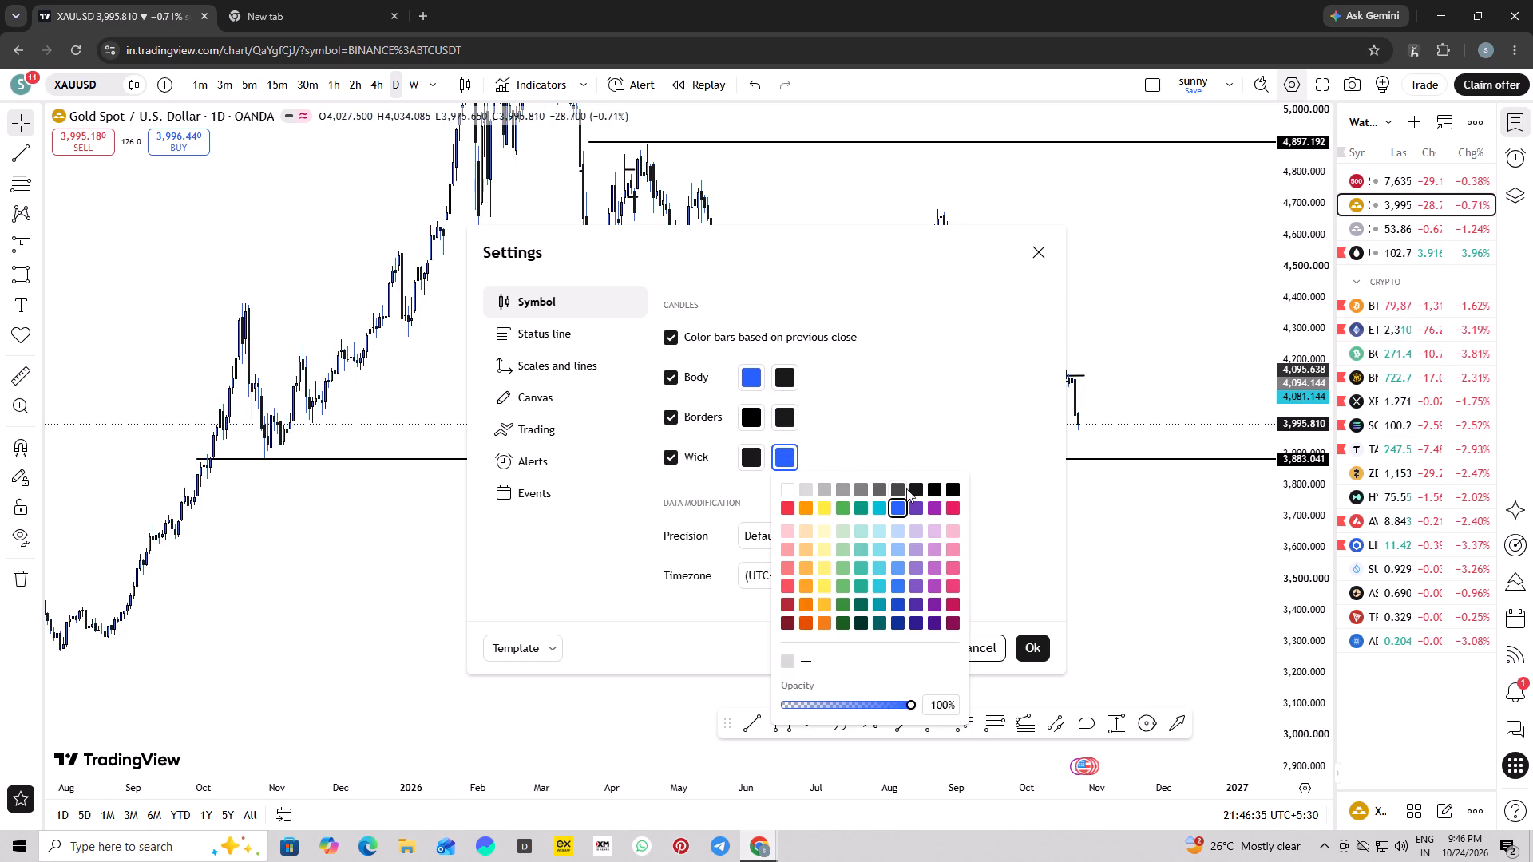
left_click(918, 489)
left_click_drag(867, 405, 855, 407)
Set the border and wick colours of rising candles to blue and apply the chart settings.
left_click(749, 413)
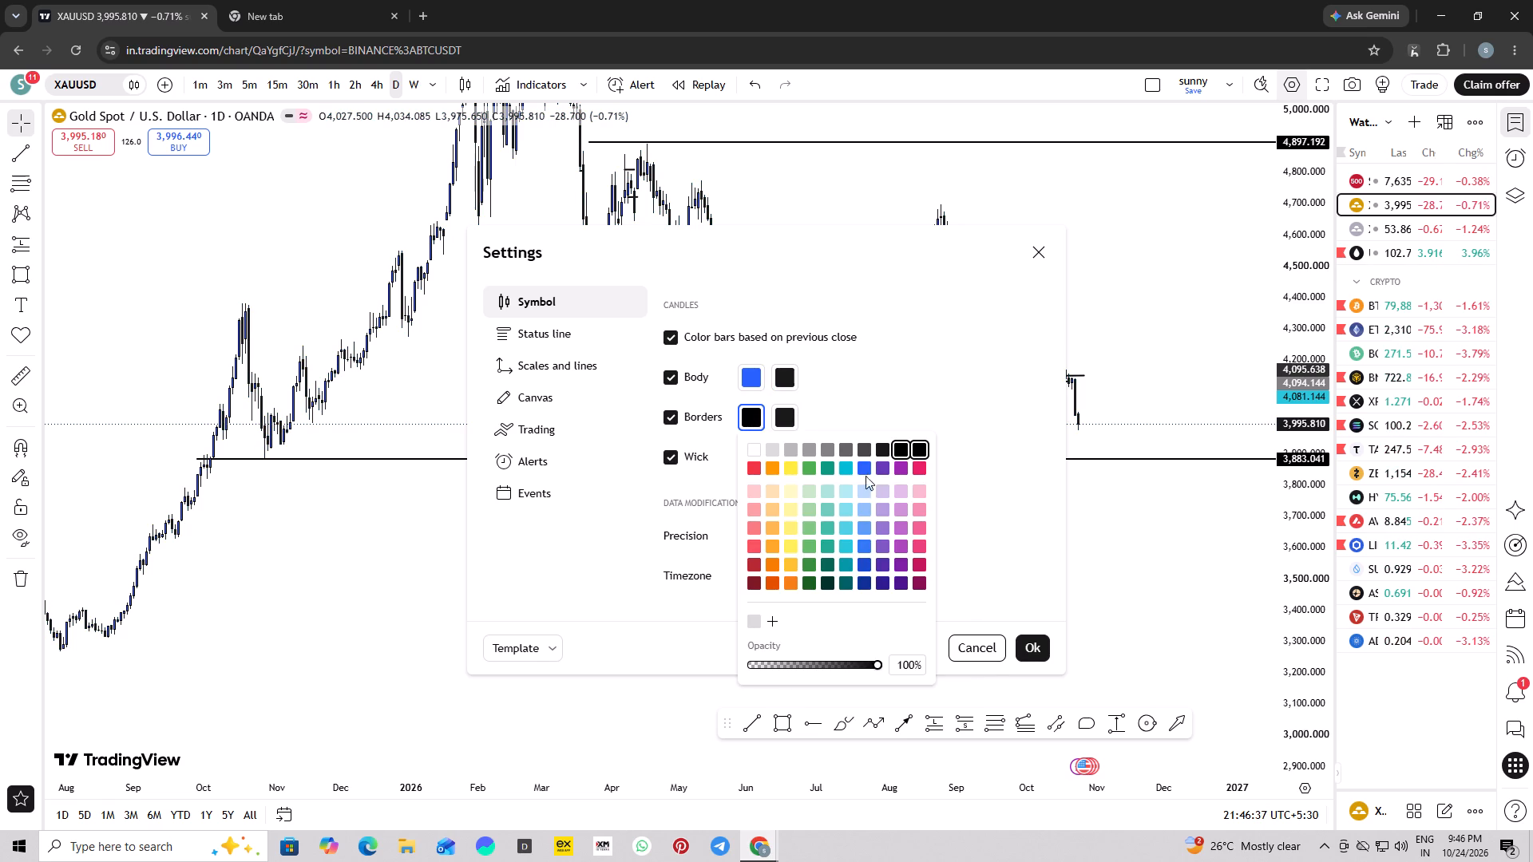
left_click(864, 469)
left_click(840, 393)
left_click(751, 462)
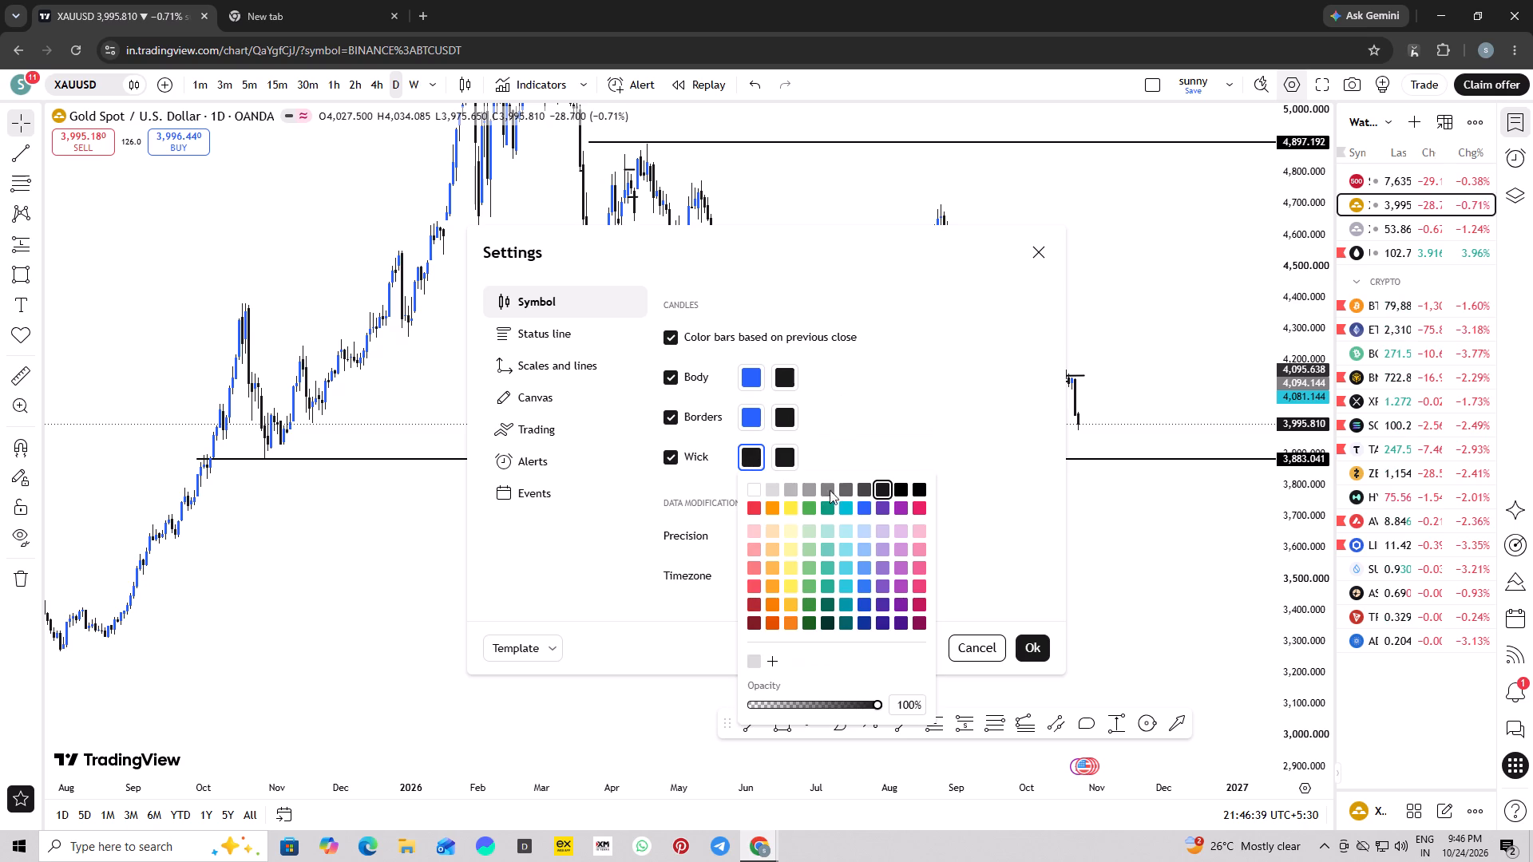
left_click(855, 503)
left_click(870, 445)
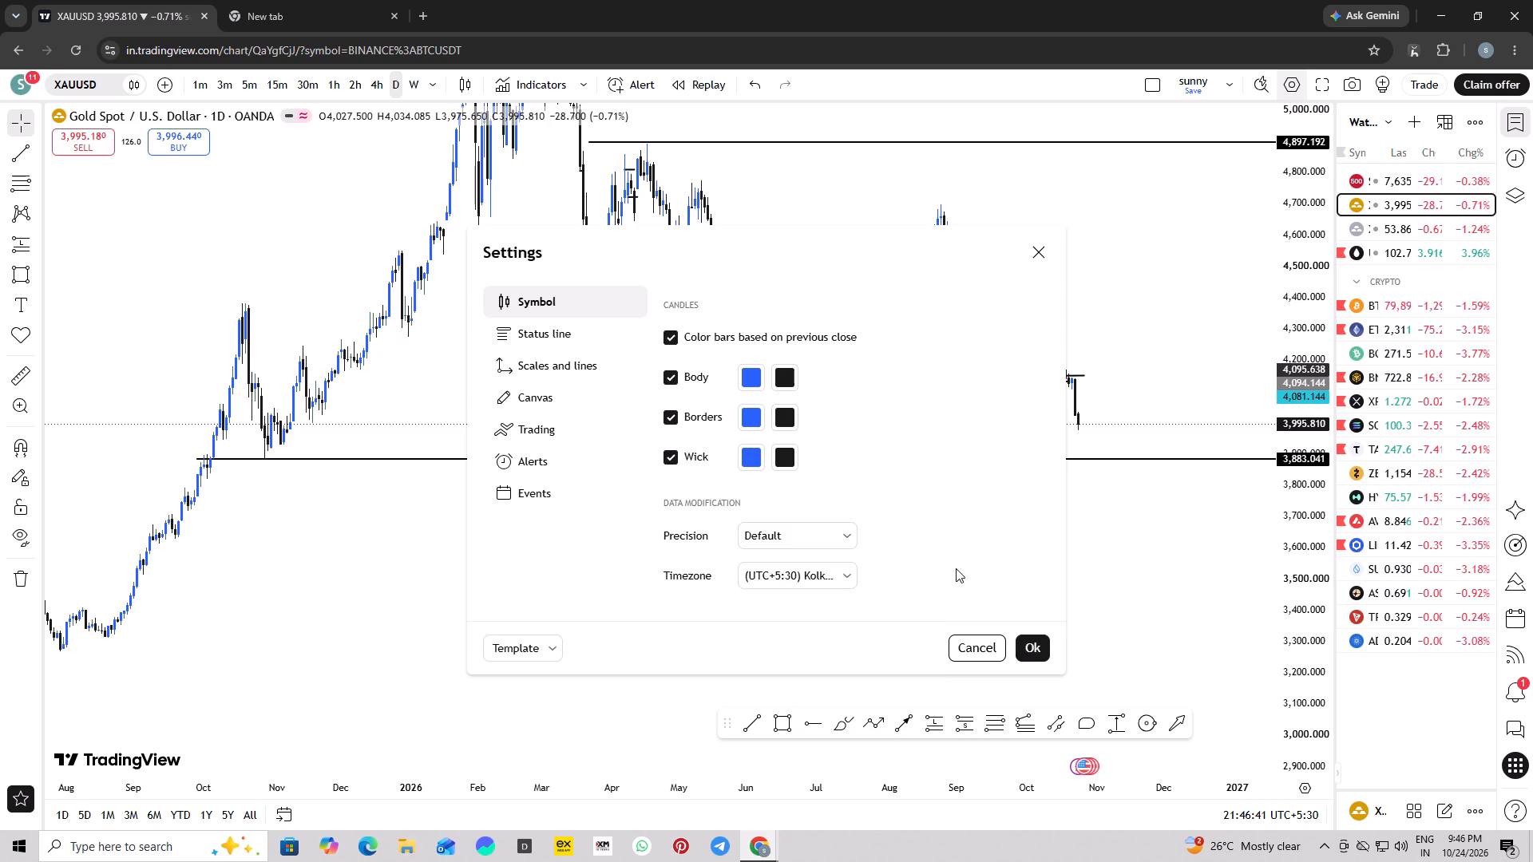
left_click(1036, 646)
Examine the daily gold candles around the horizontal levels at 4,897.192 and 3,883.041.
scroll(1112, 260, "up", 1)
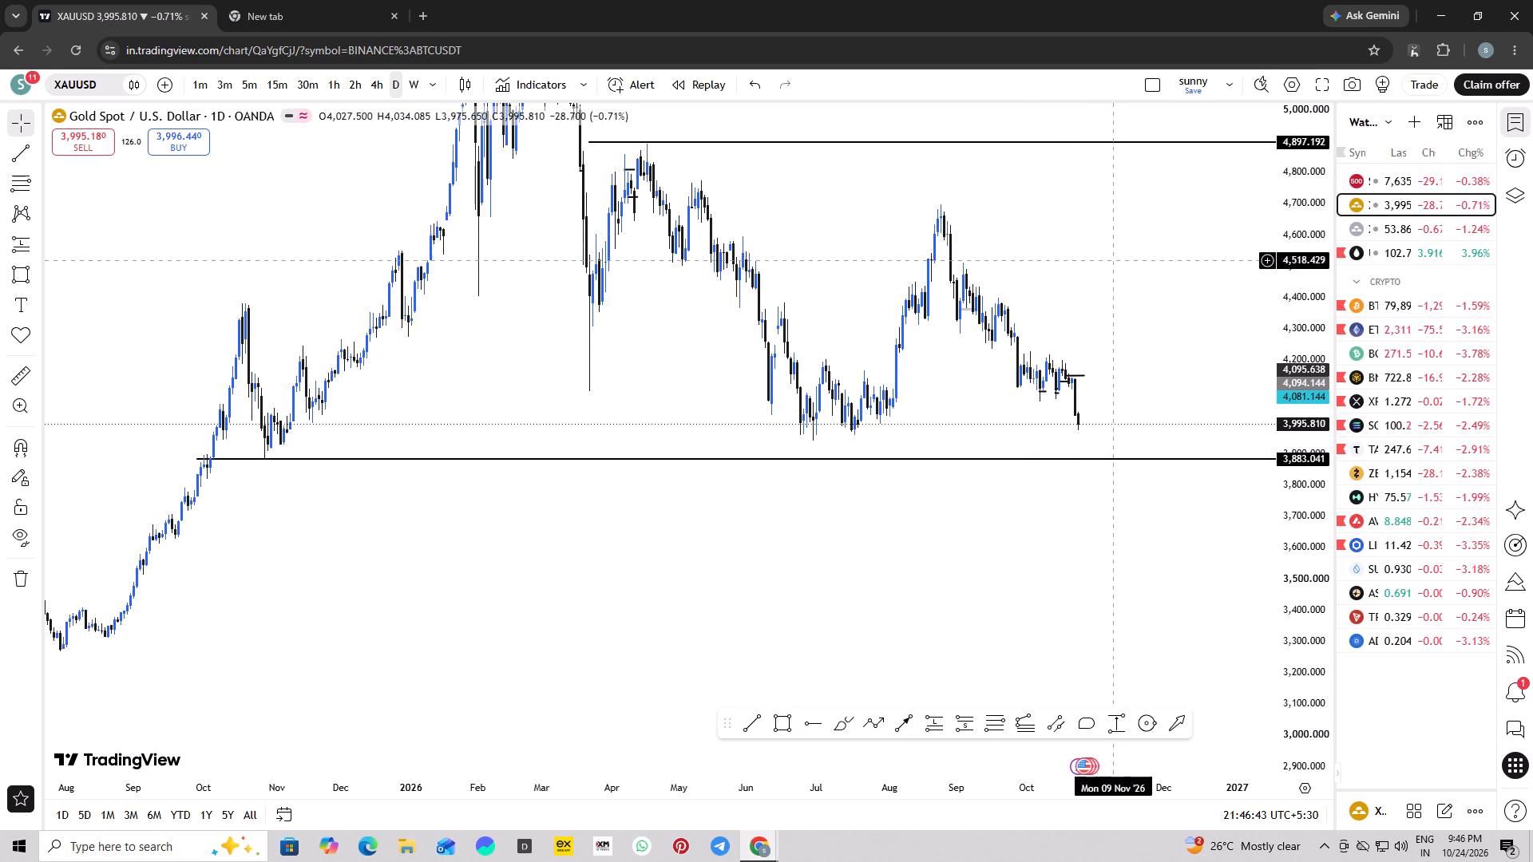
scroll(1112, 260, "up", 1)
left_click_drag(1133, 322, 1145, 317)
scroll(1145, 334, "down", 4)
scroll(1143, 352, "up", 2)
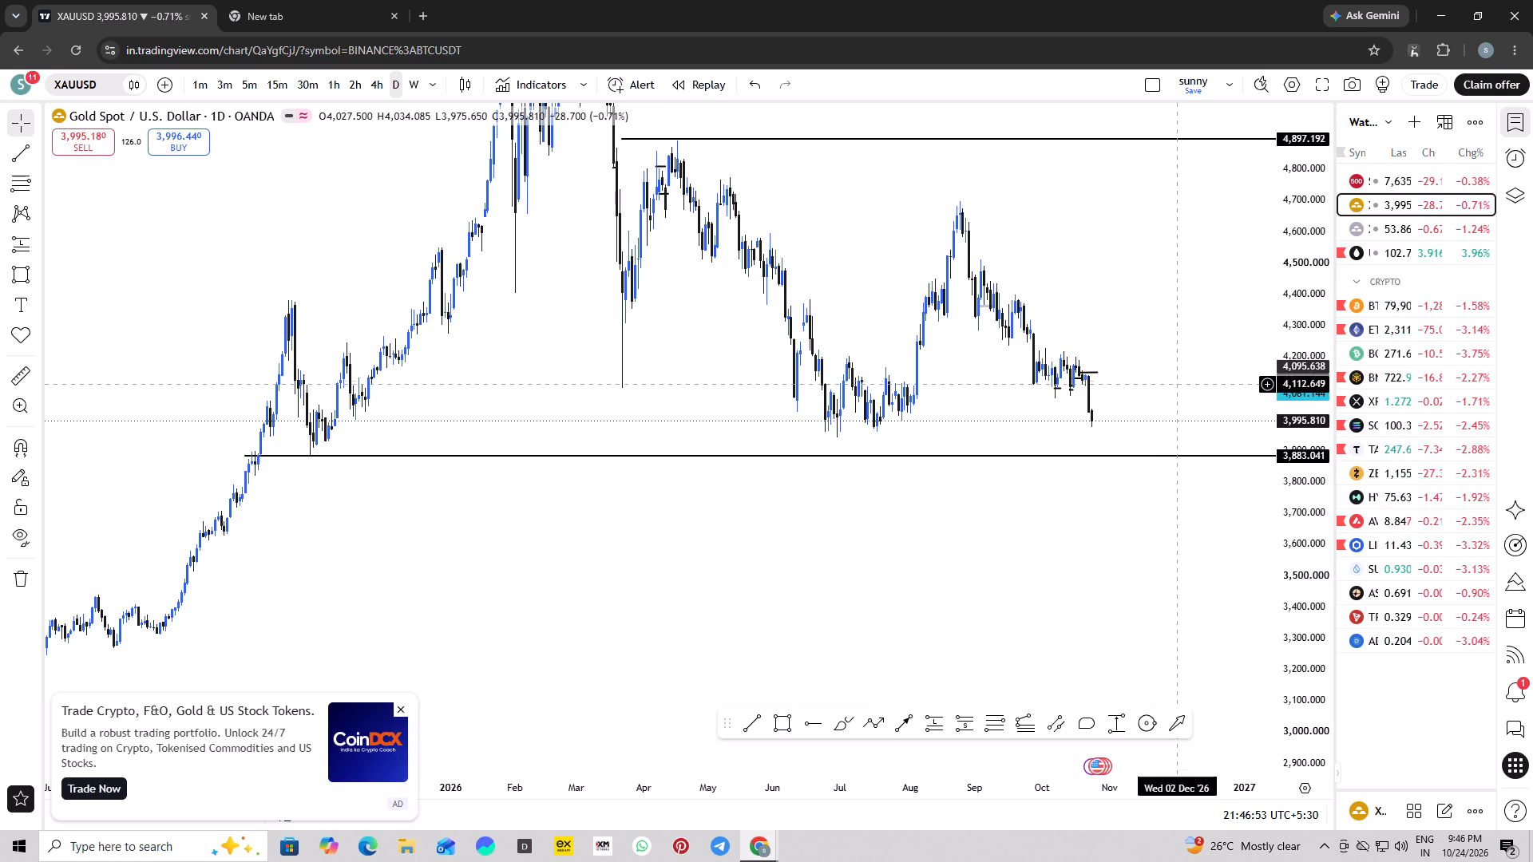
scroll(1181, 379, "down", 1)
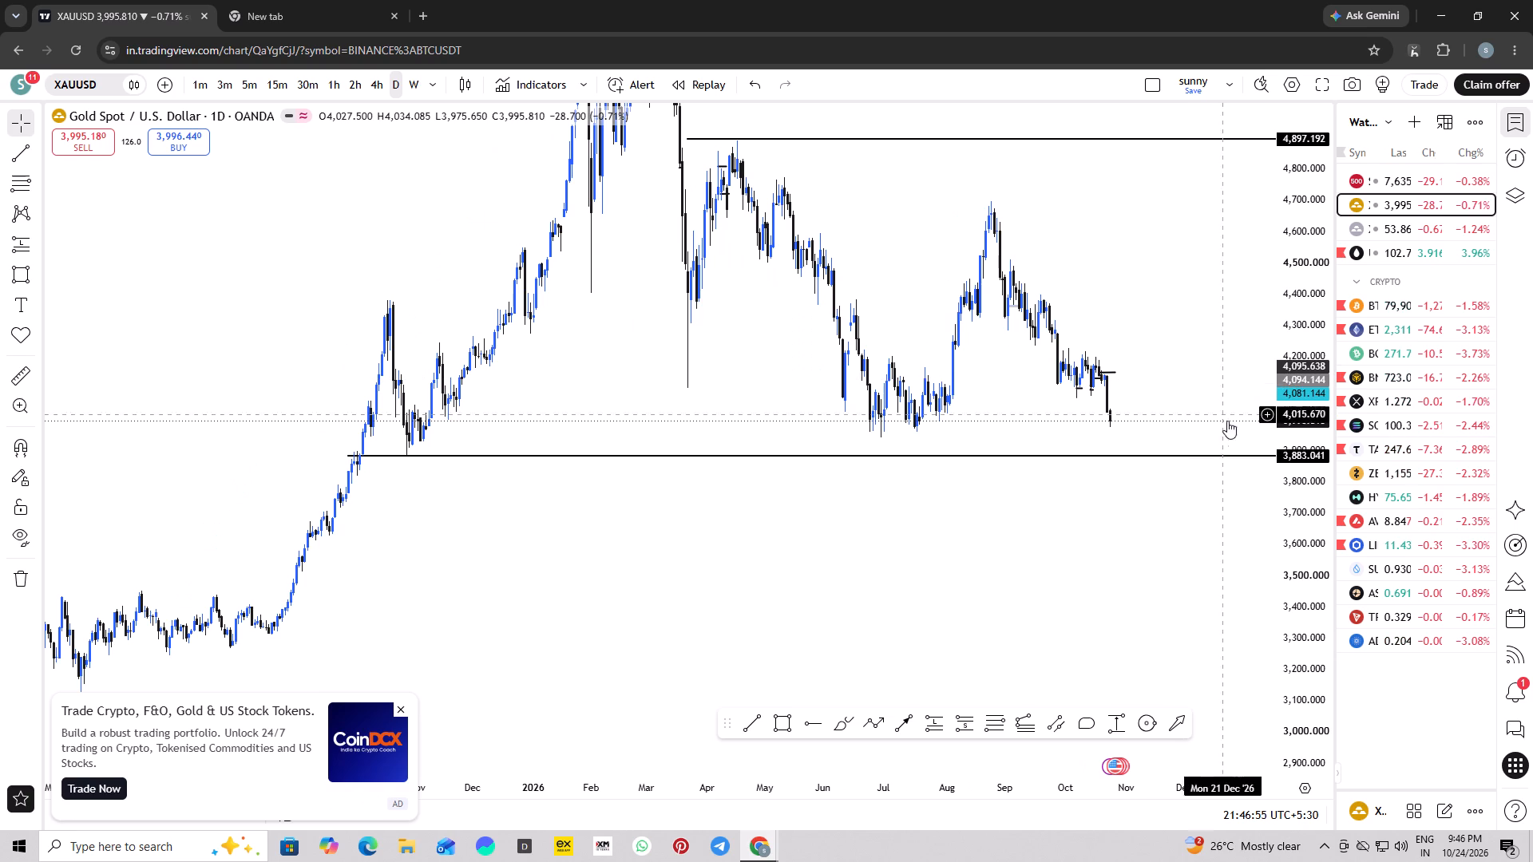
left_click_drag(1292, 379, 1324, 532)
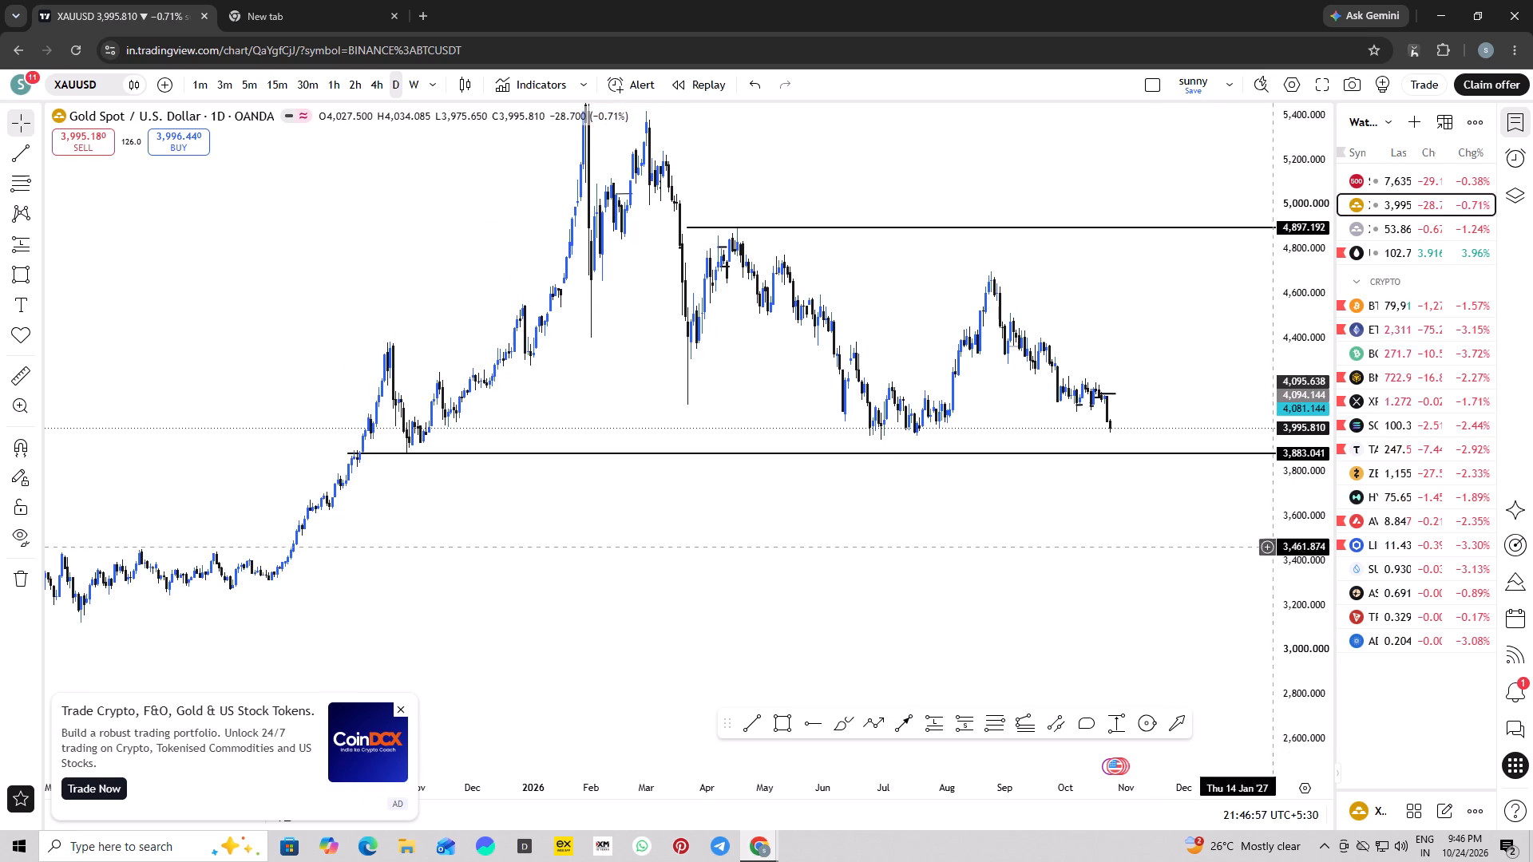
left_click_drag(1138, 539, 1135, 546)
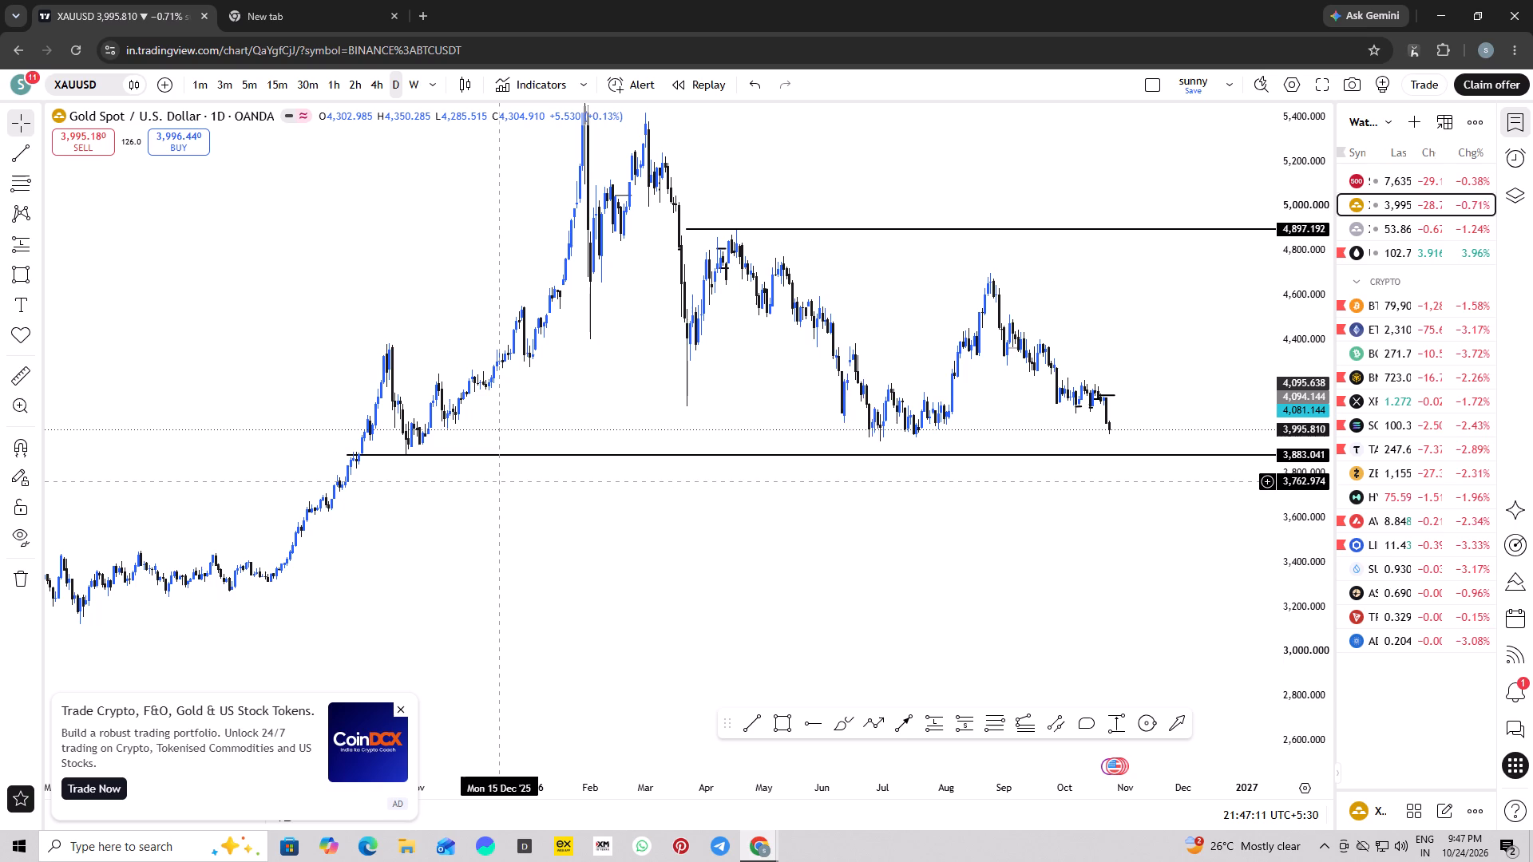
Switch the XAUUSD chart to the one-month timeframe and examine gold's long-term price history.
key("1")
key("m")
key("Return")
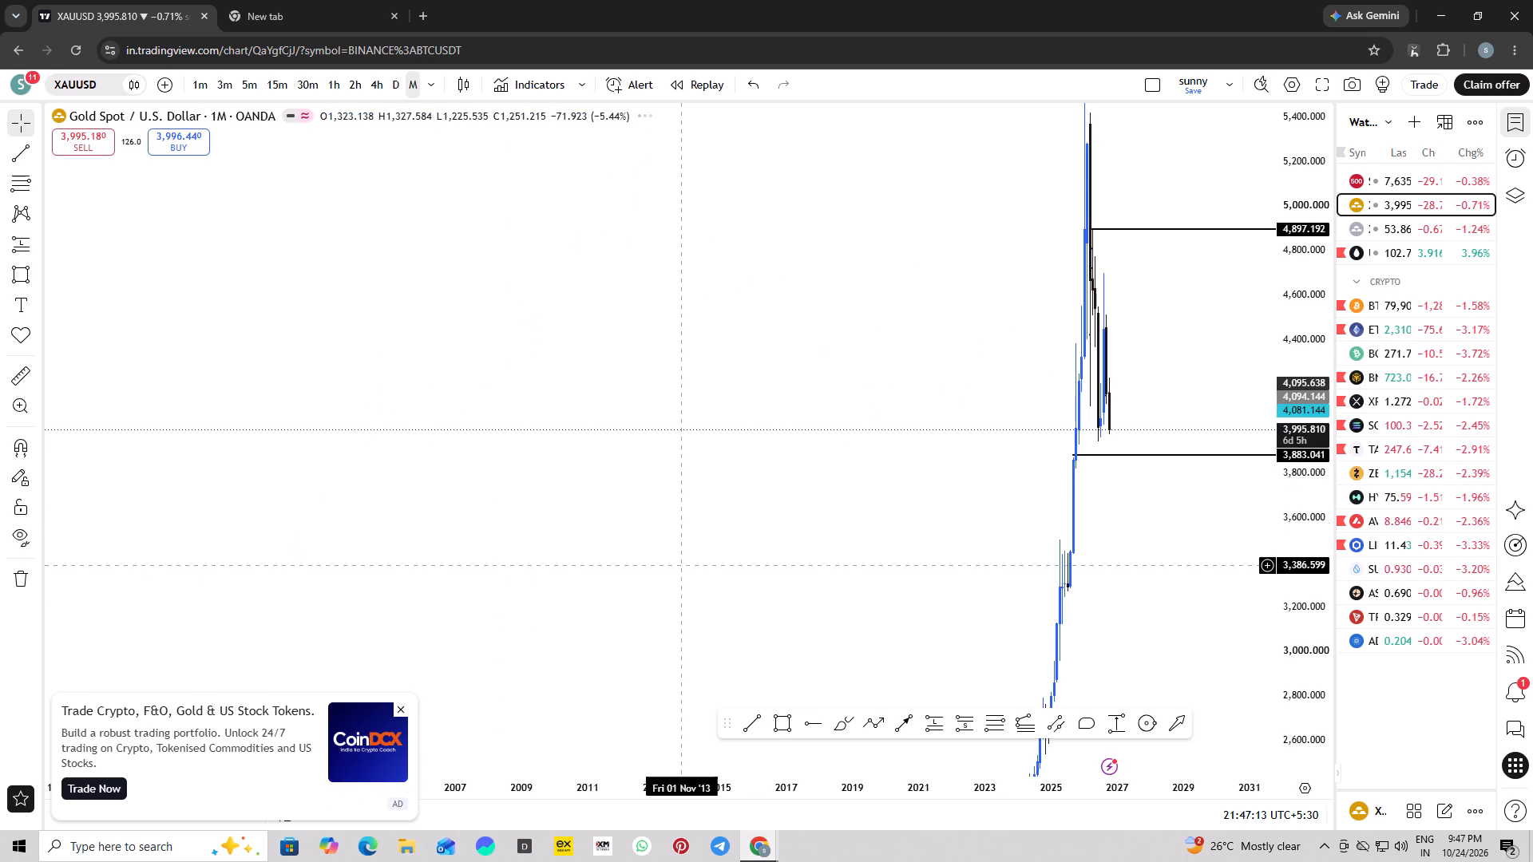
scroll(727, 547, "down", 1)
right_click(731, 525)
left_click(830, 452)
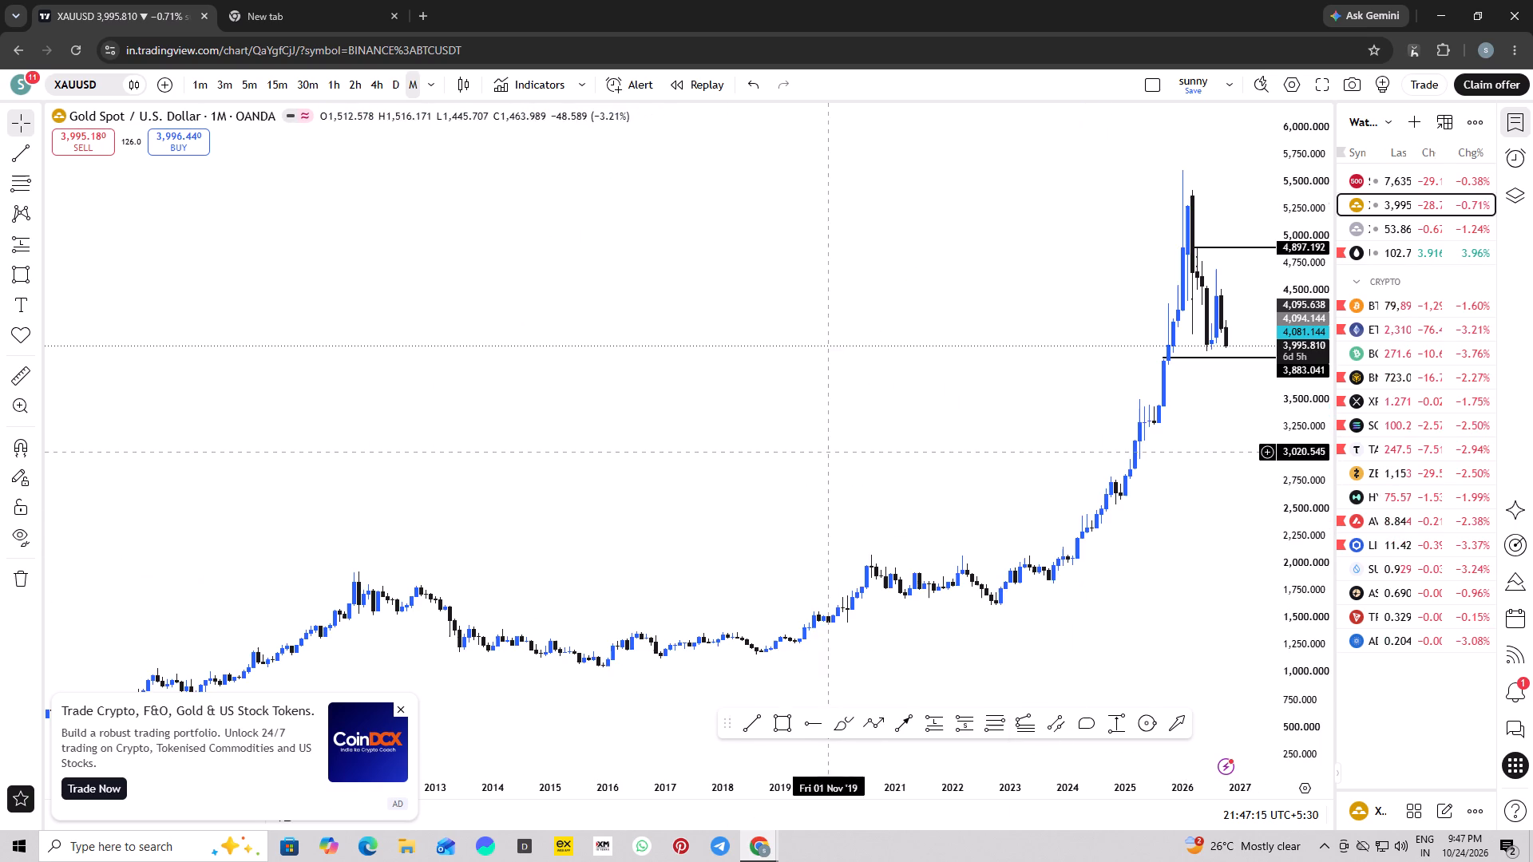
left_click_drag(1306, 439, 1340, 513)
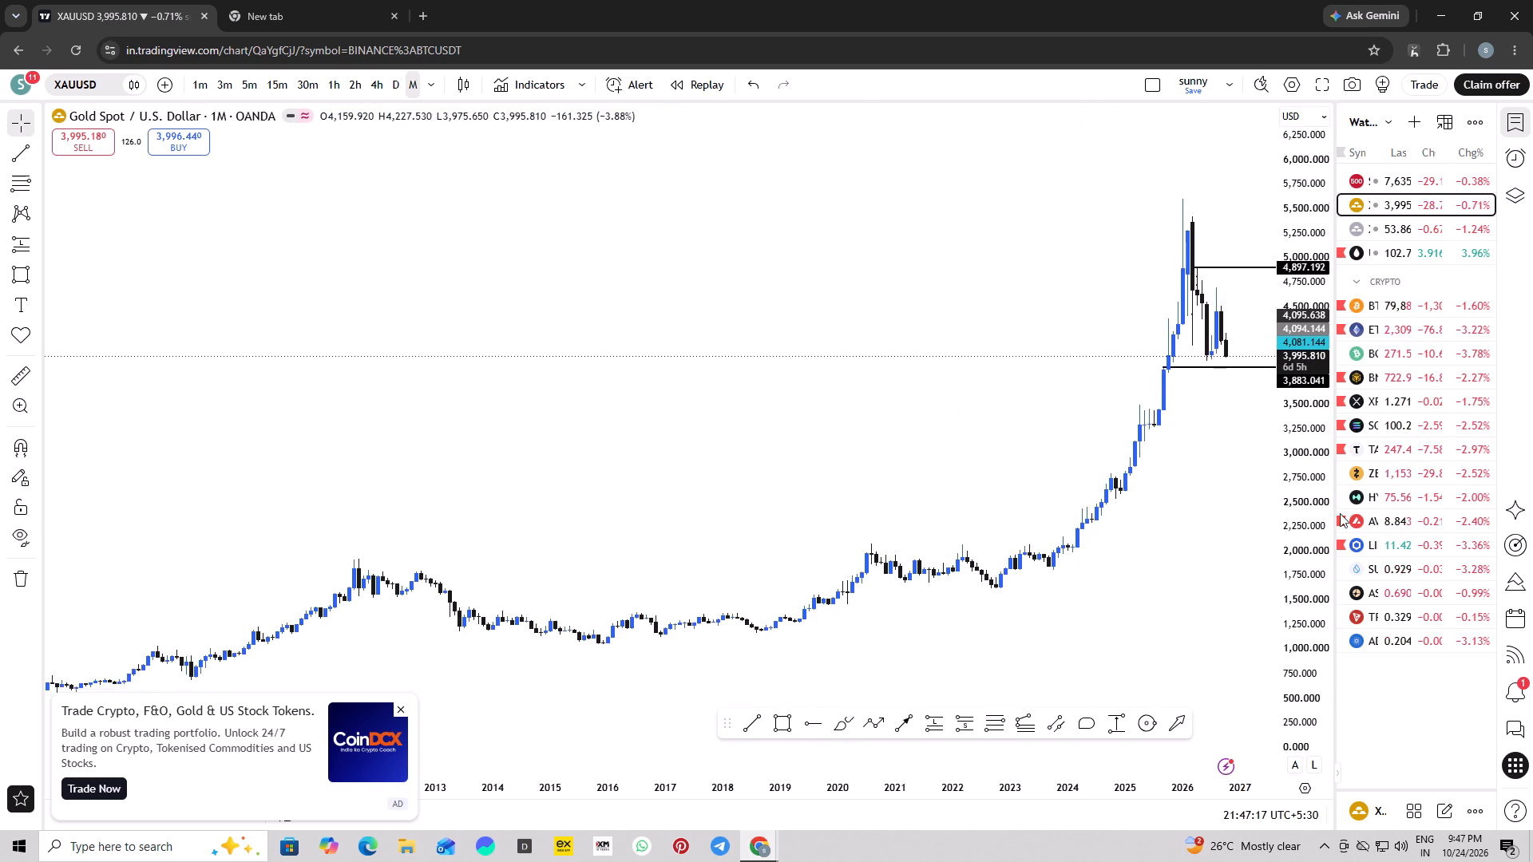
left_click_drag(1340, 513, 1342, 520)
left_click_drag(1254, 552, 1071, 545)
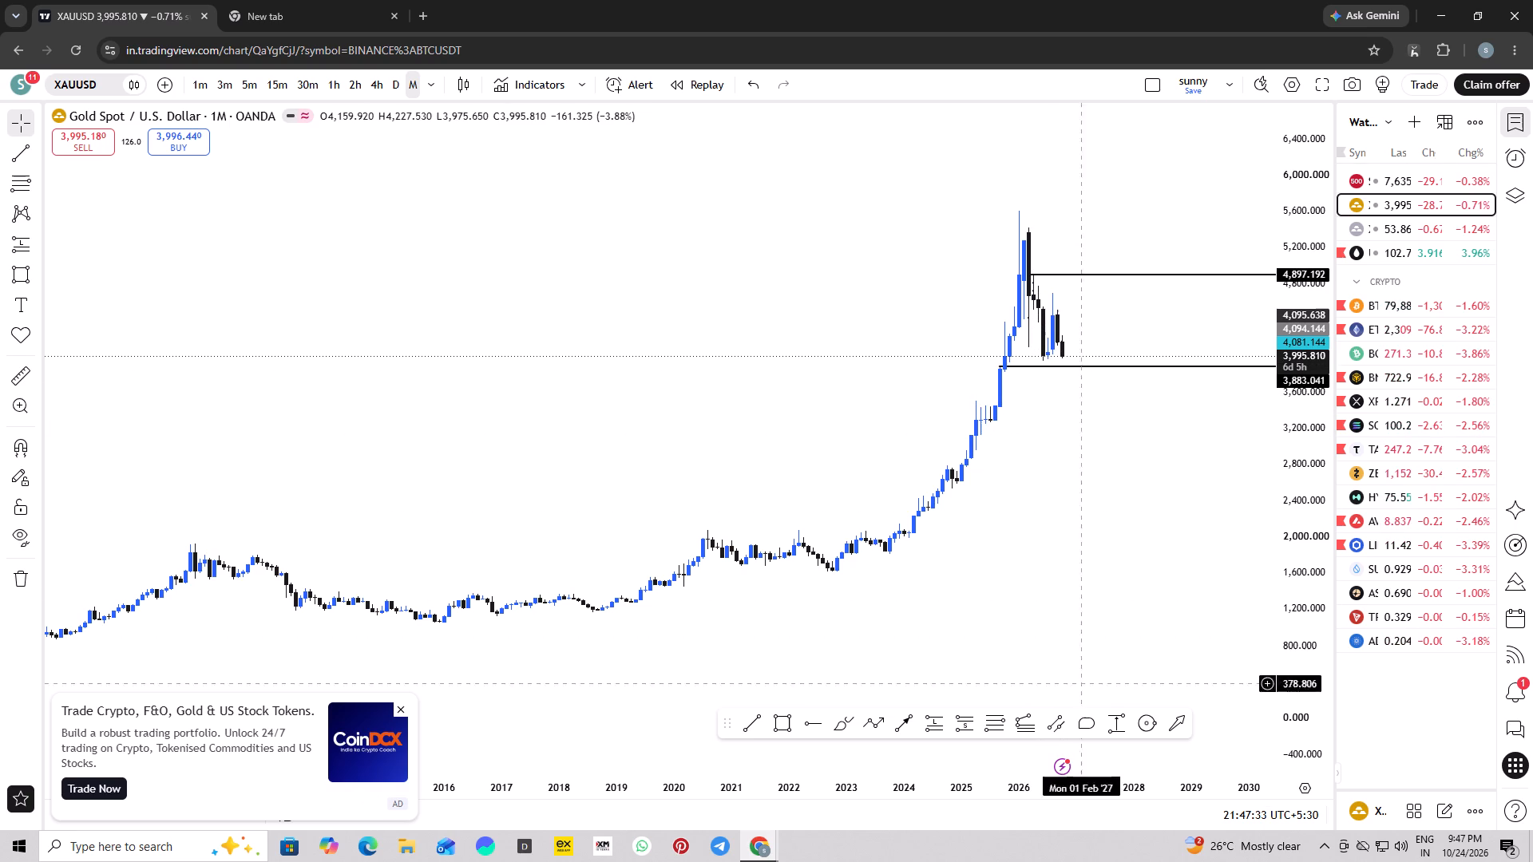
left_click_drag(1123, 790, 1101, 789)
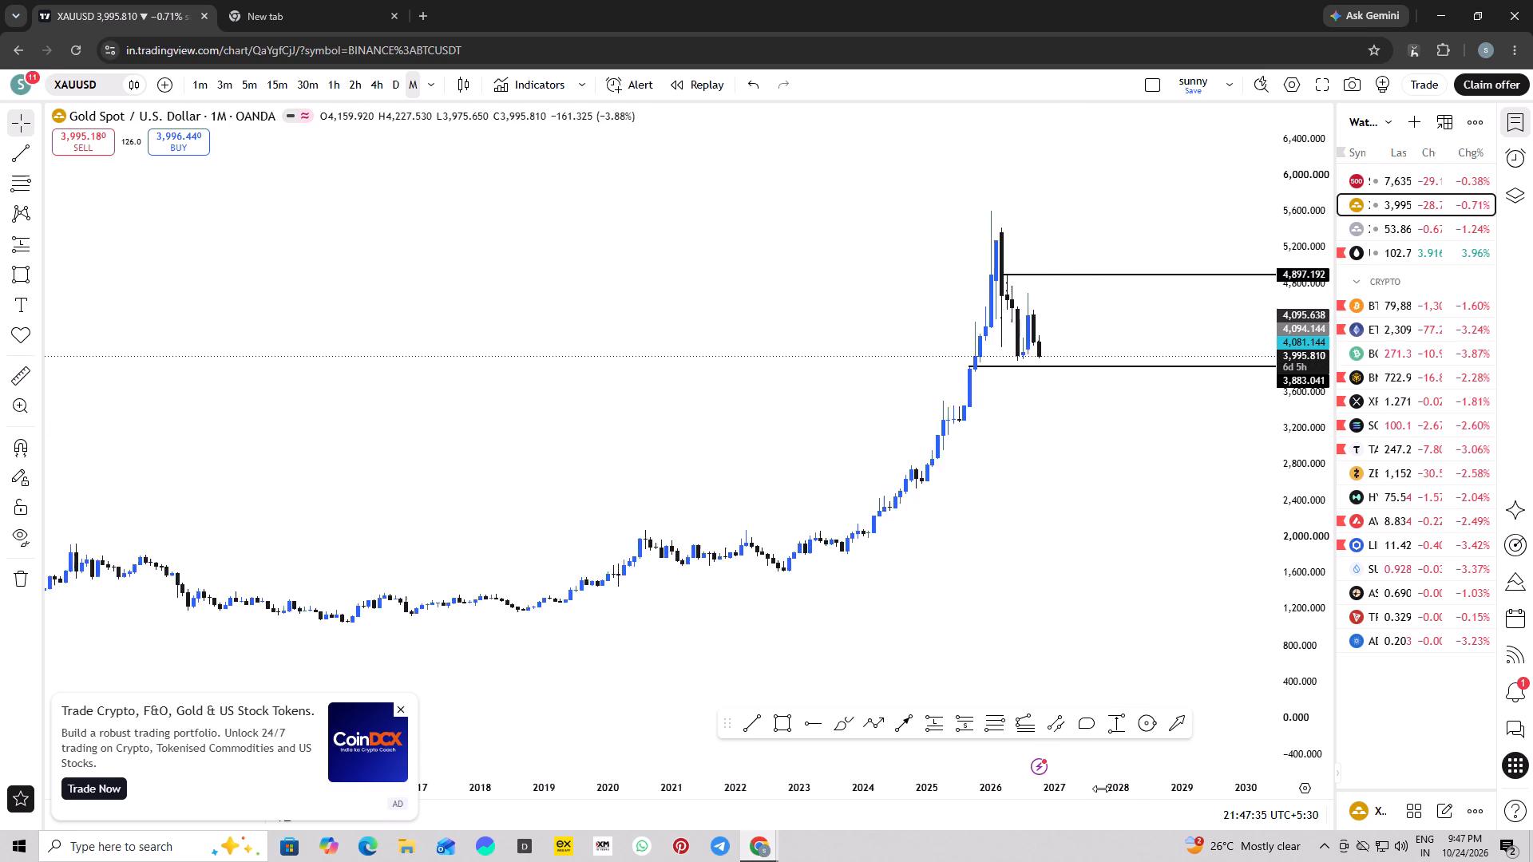
left_click_drag(1101, 789, 1092, 788)
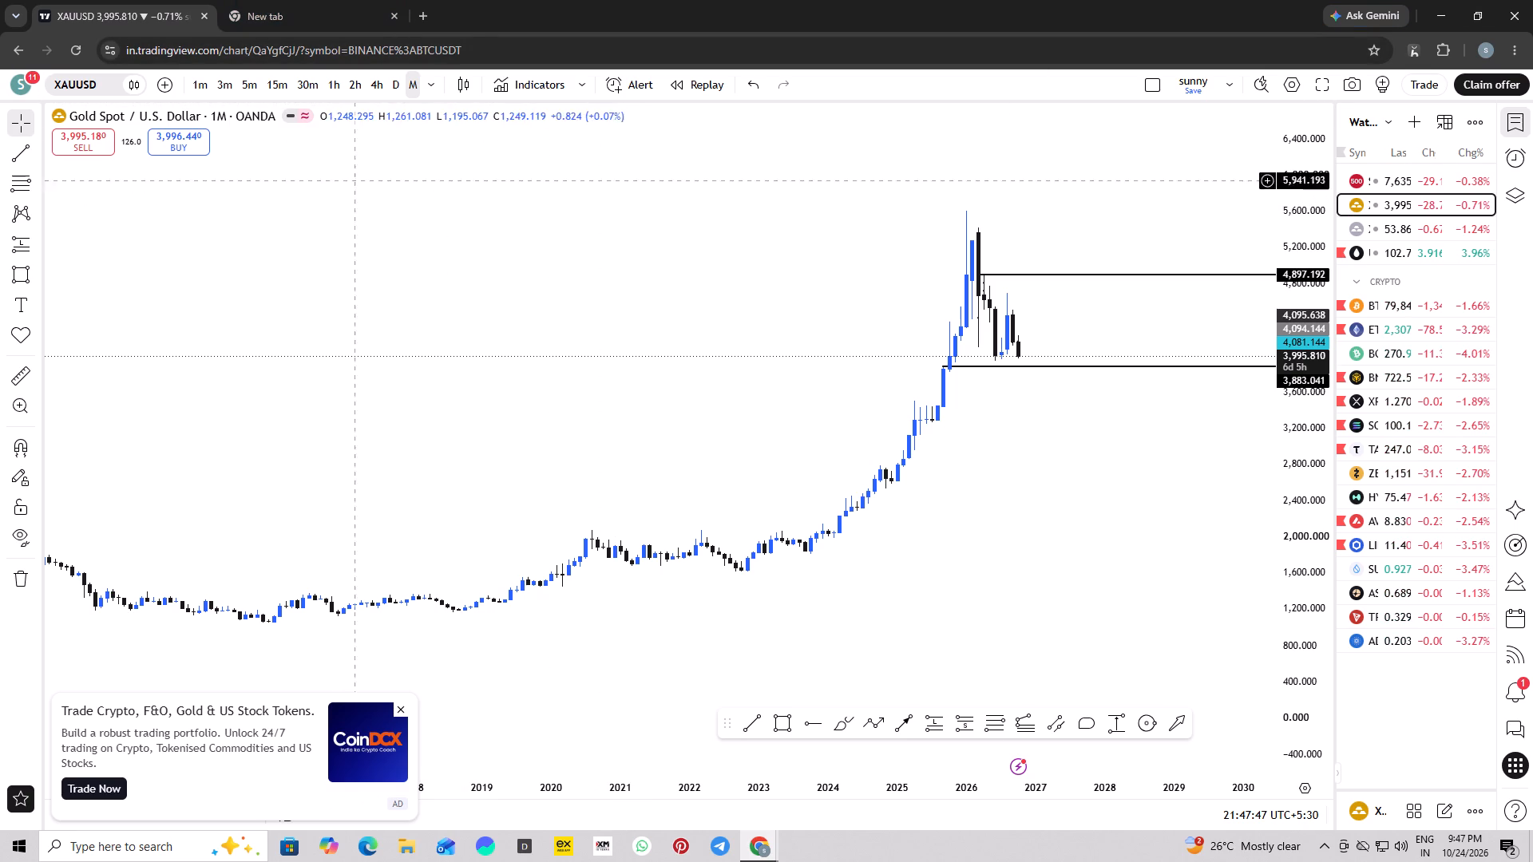
Return the XAUUSD chart to the daily timeframe.
left_click(394, 89)
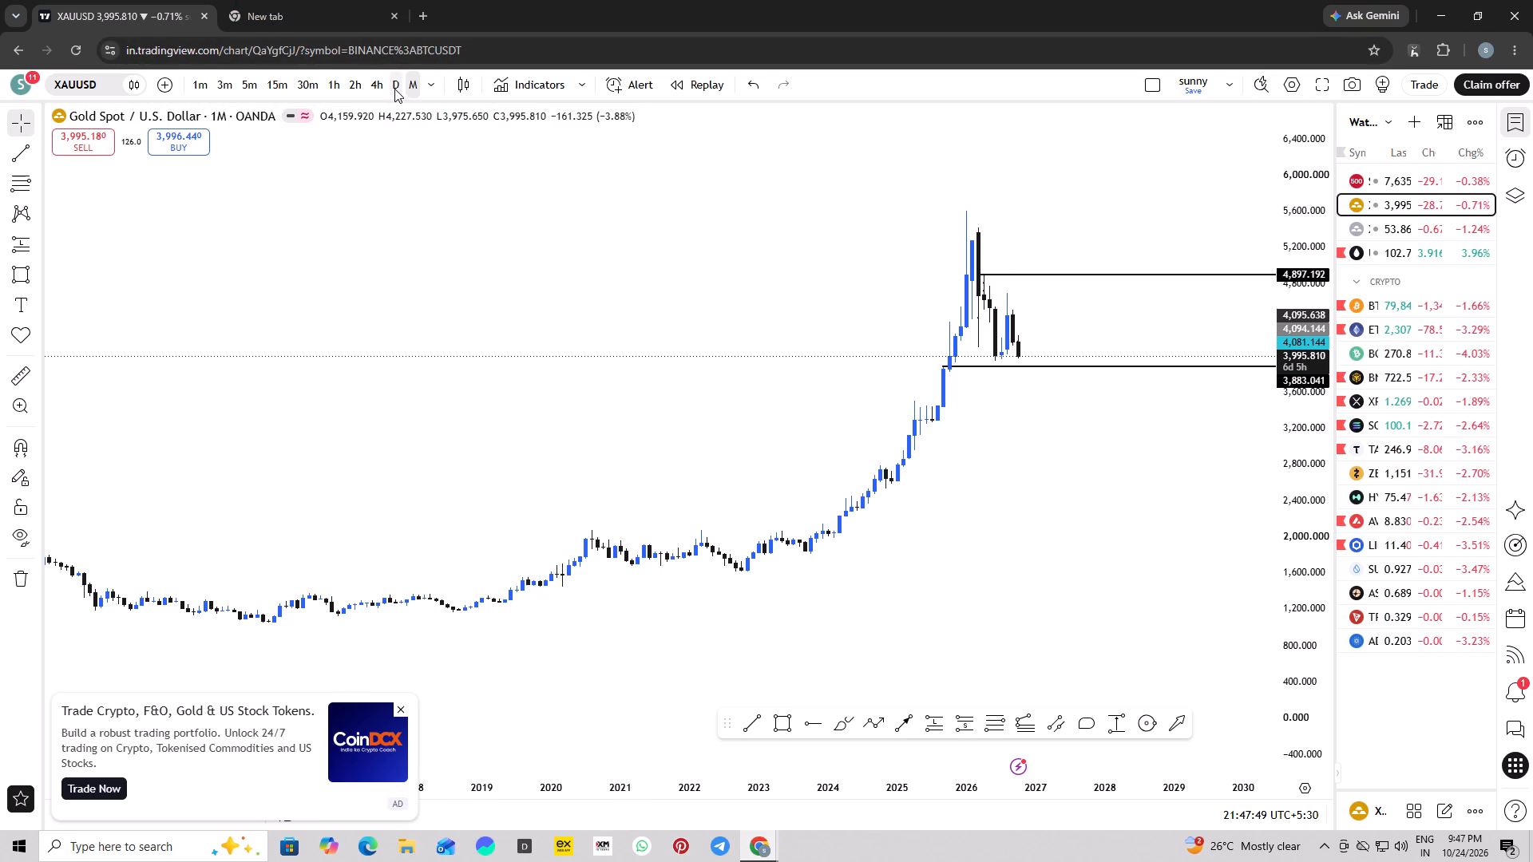
scroll(313, 548, "down", 4)
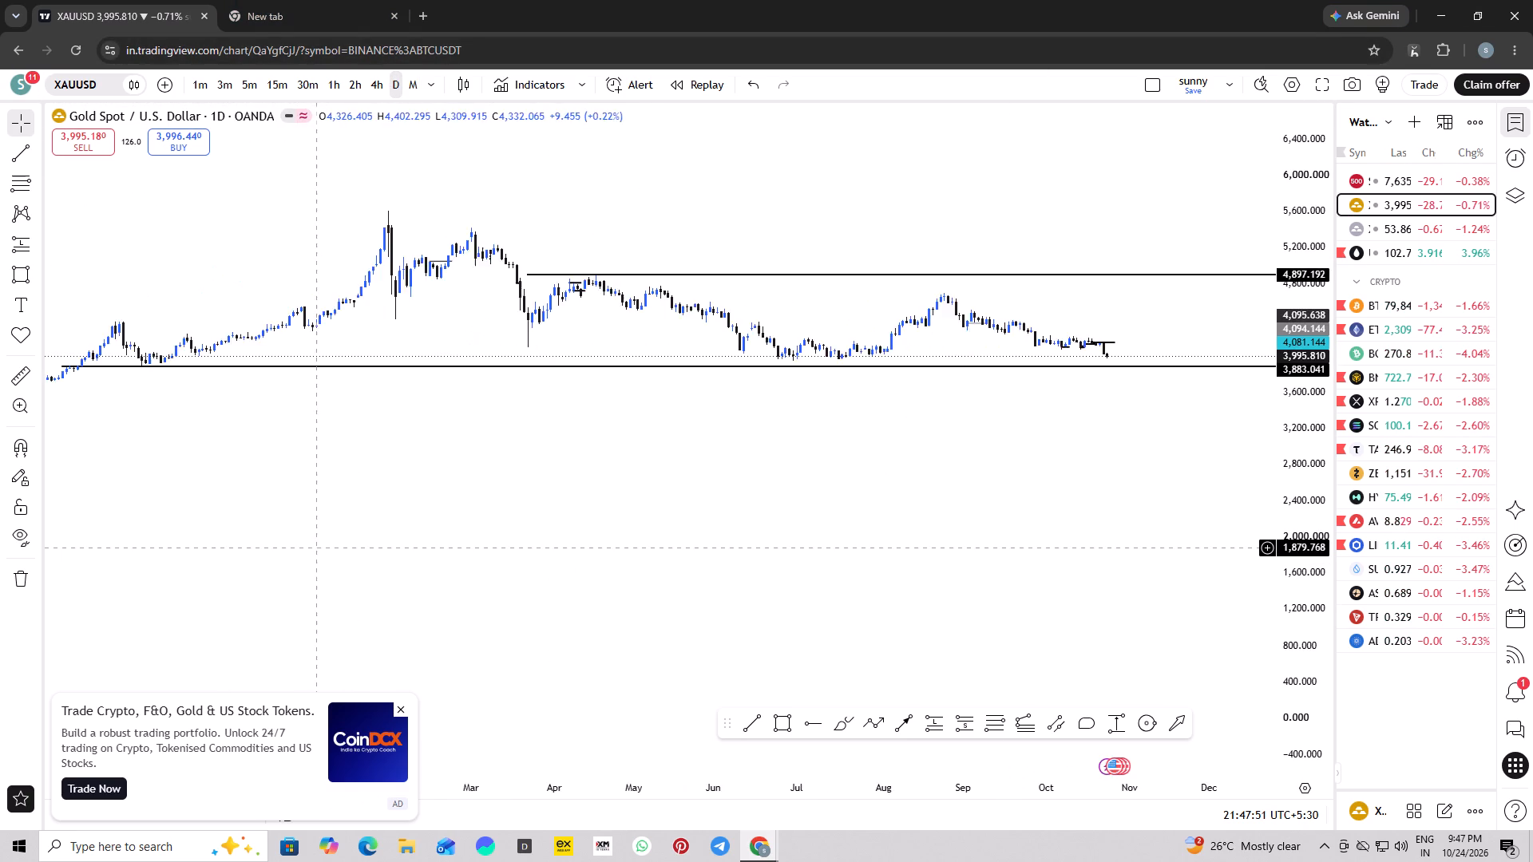
scroll(315, 548, "down", 4)
scroll(1288, 451, "up", 5)
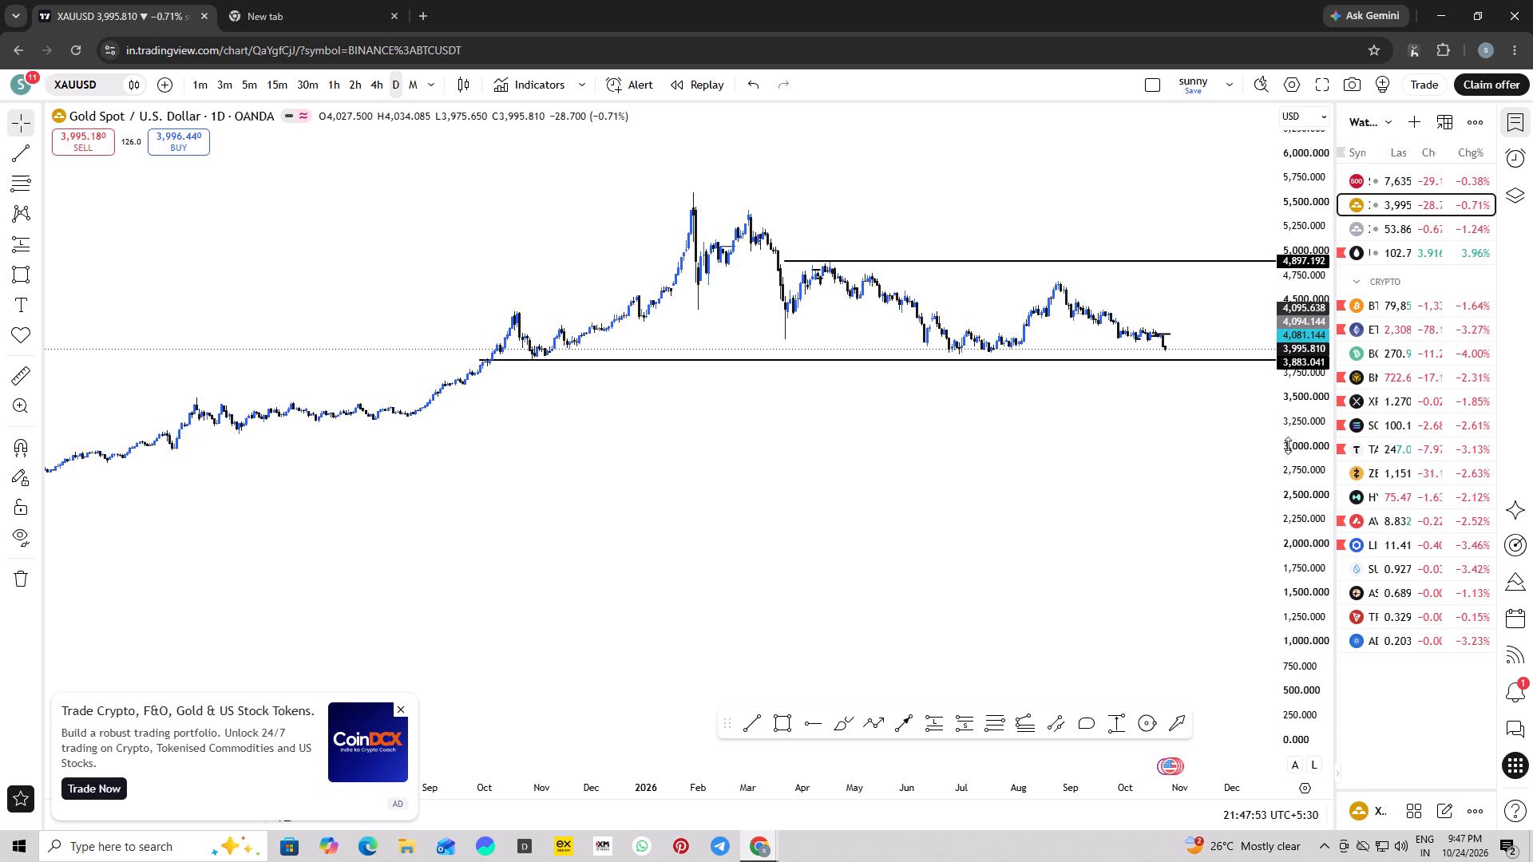
scroll(1288, 445, "up", 2)
Hide the watchlist to widen the daily gold chart.
left_click(1507, 129)
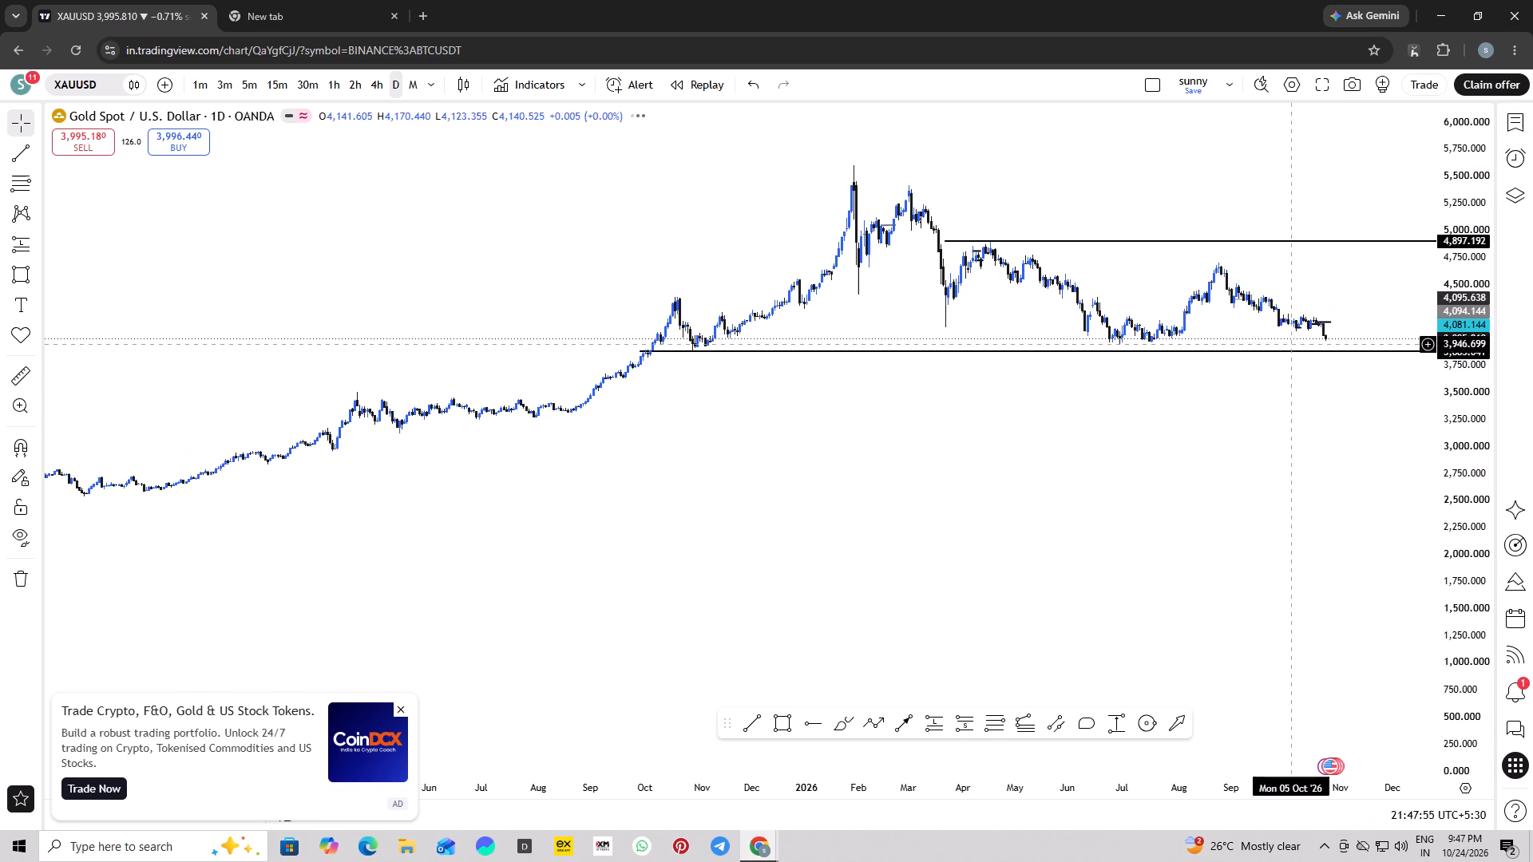
scroll(1450, 461, "up", 2)
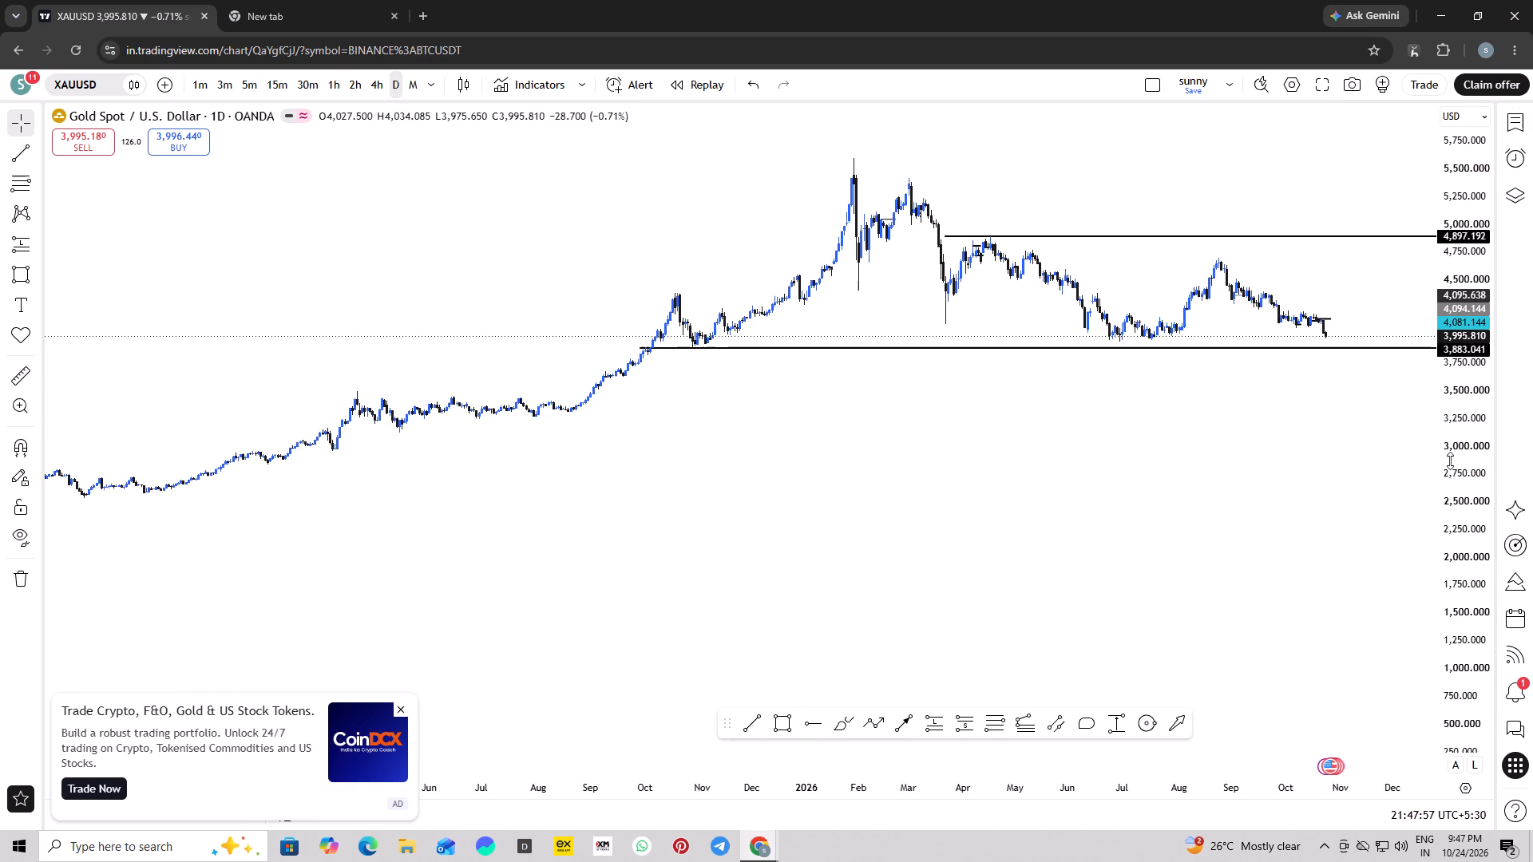
scroll(1450, 461, "up", 19)
scroll(1460, 425, "up", 5)
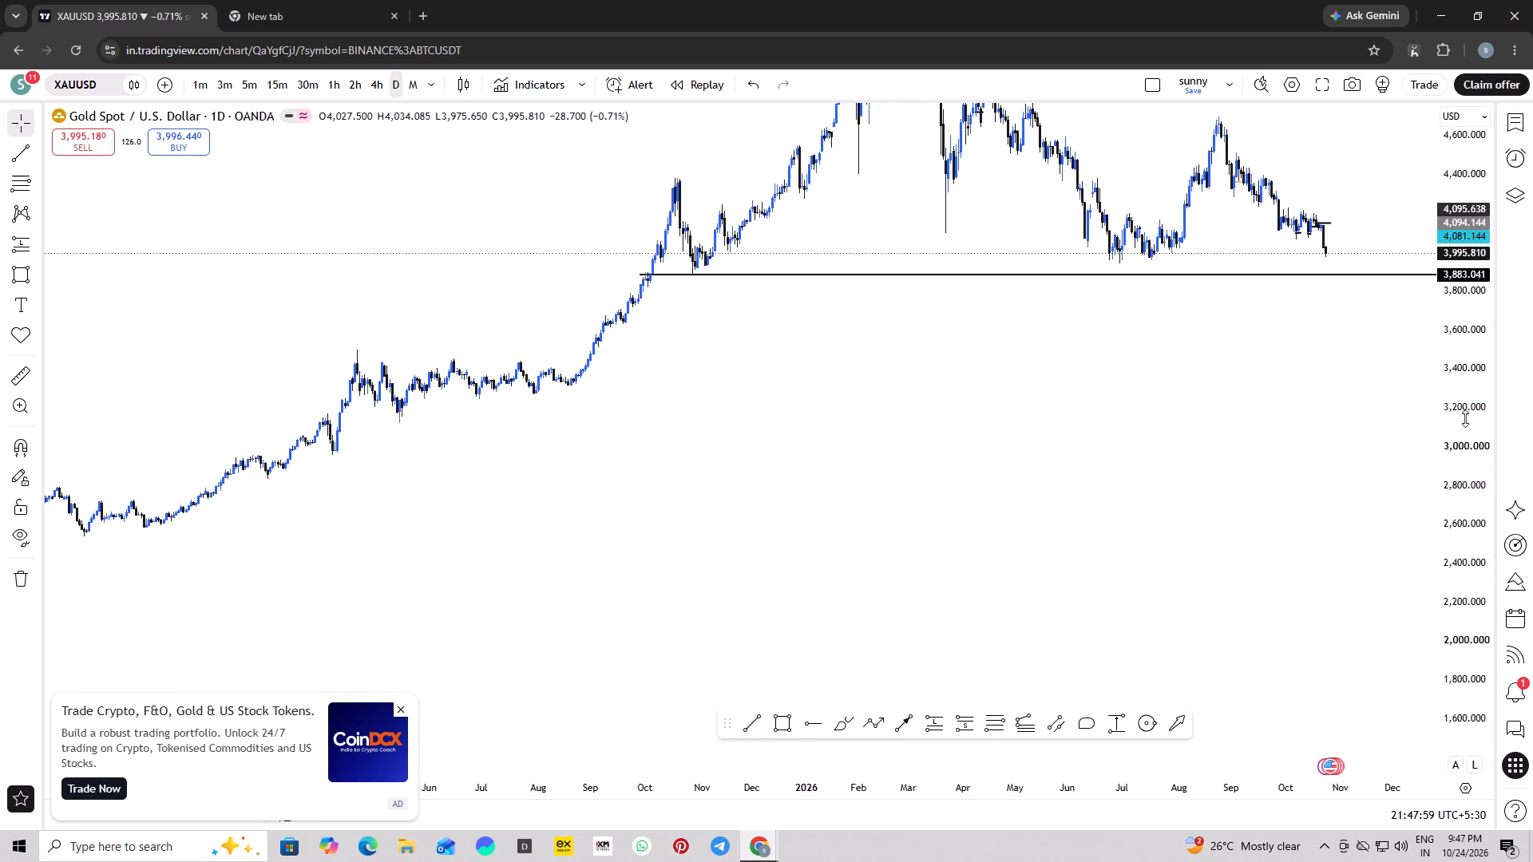
Remove all existing drawings from the daily XAUUSD chart.
scroll(1466, 417, "up", 4)
left_click_drag(1200, 289, 1152, 785)
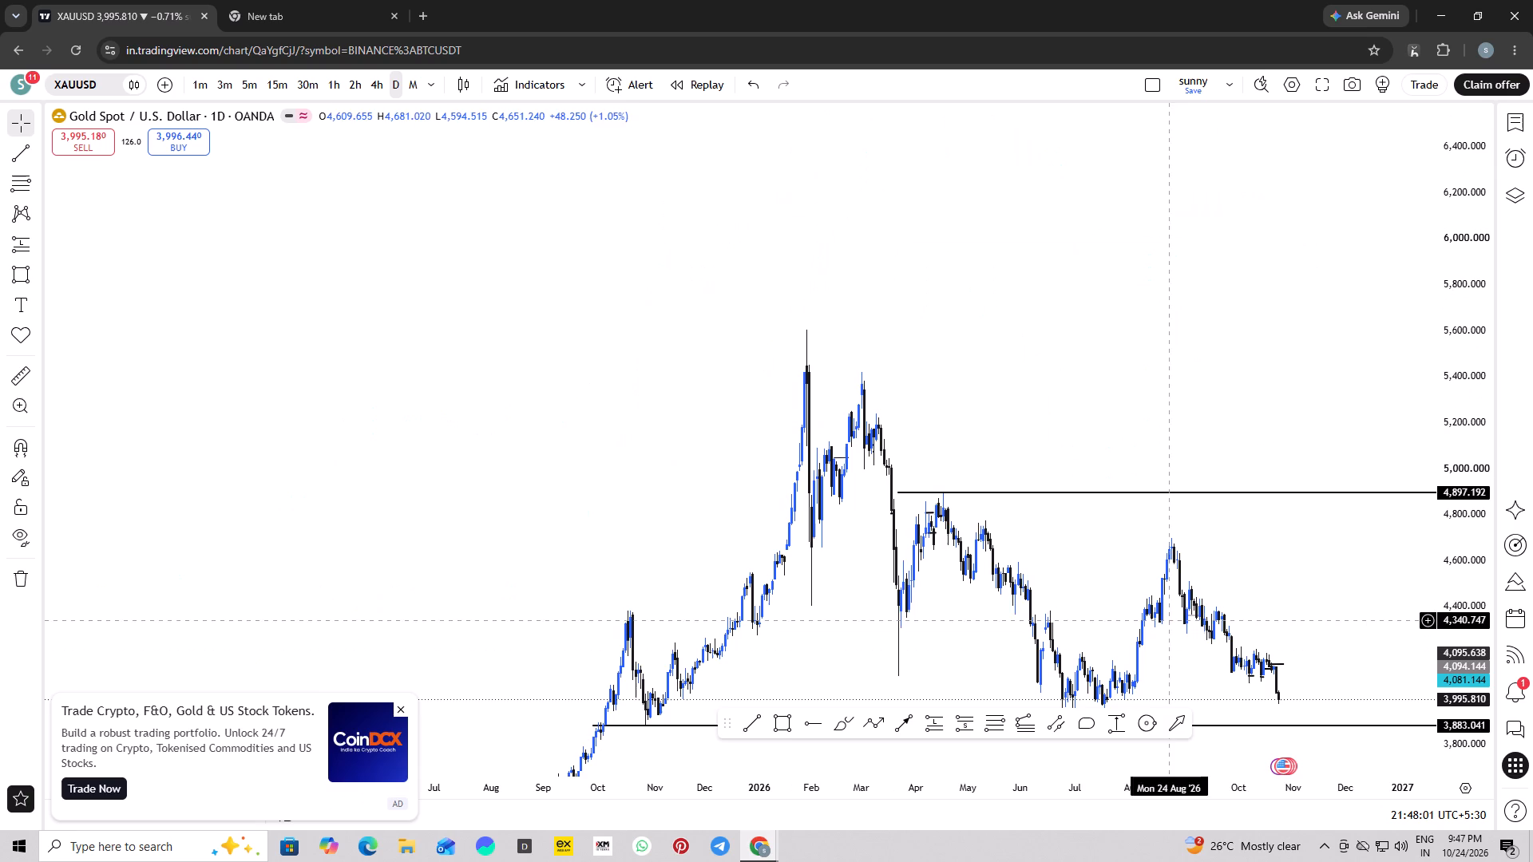
left_click_drag(1358, 598, 1317, 441)
scroll(1315, 437, "up", 2)
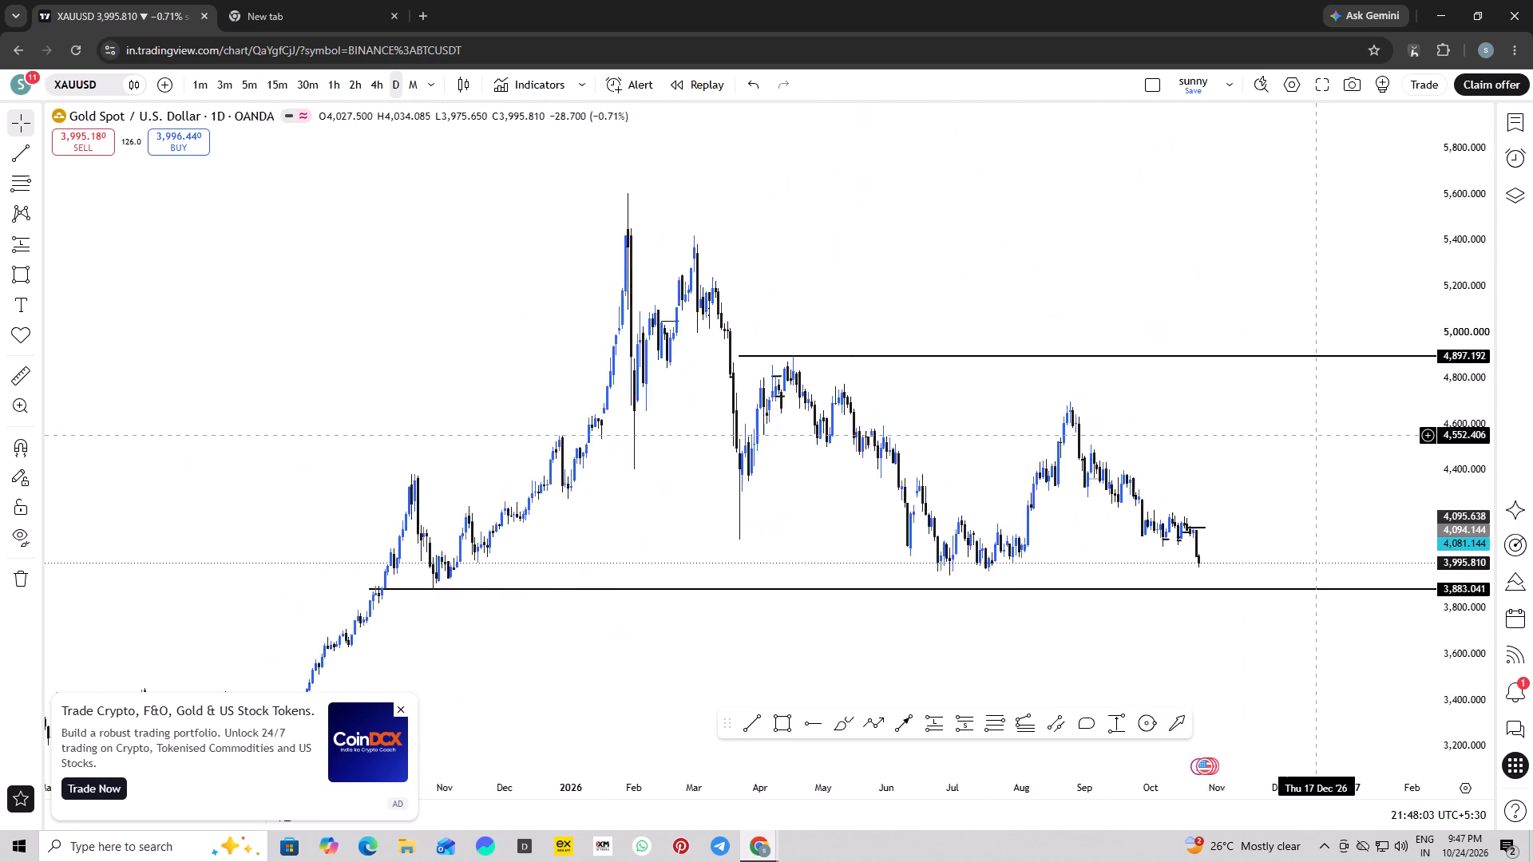
scroll(1315, 435, "up", 2)
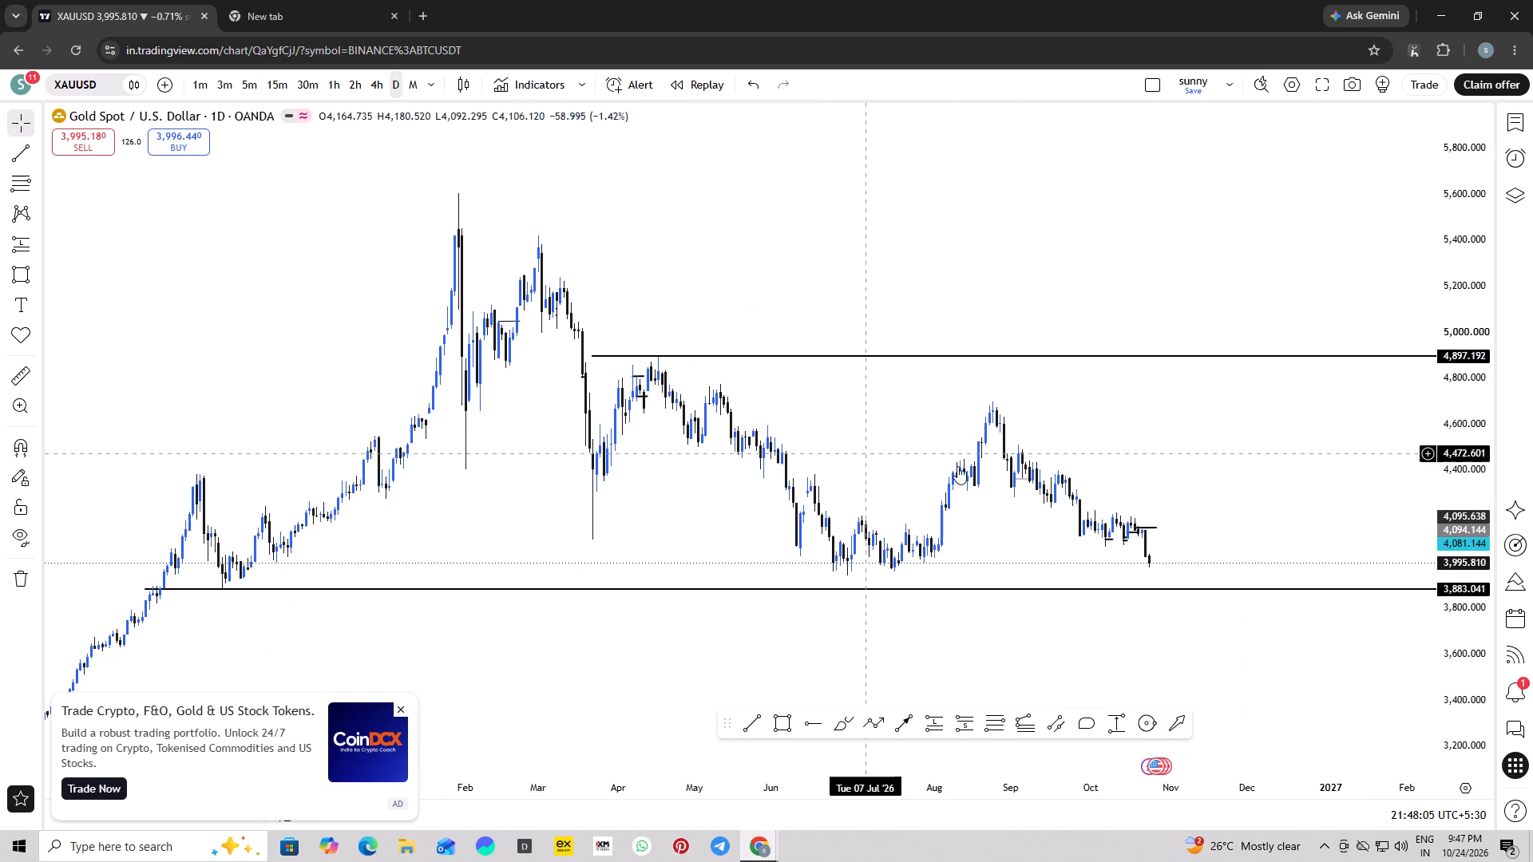
left_click_drag(1268, 516, 1335, 344)
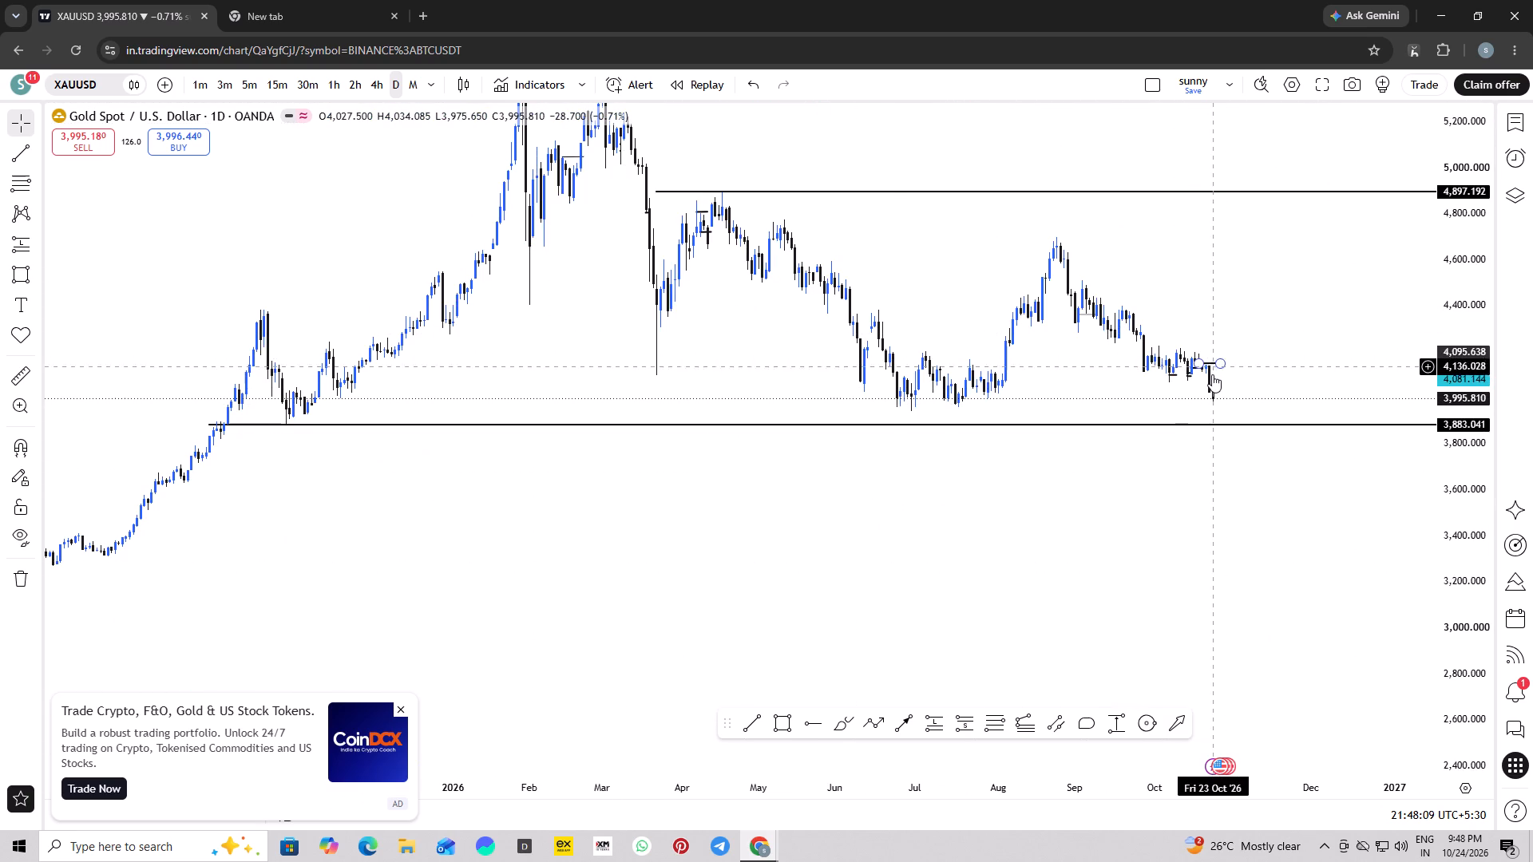
left_click(6, 579)
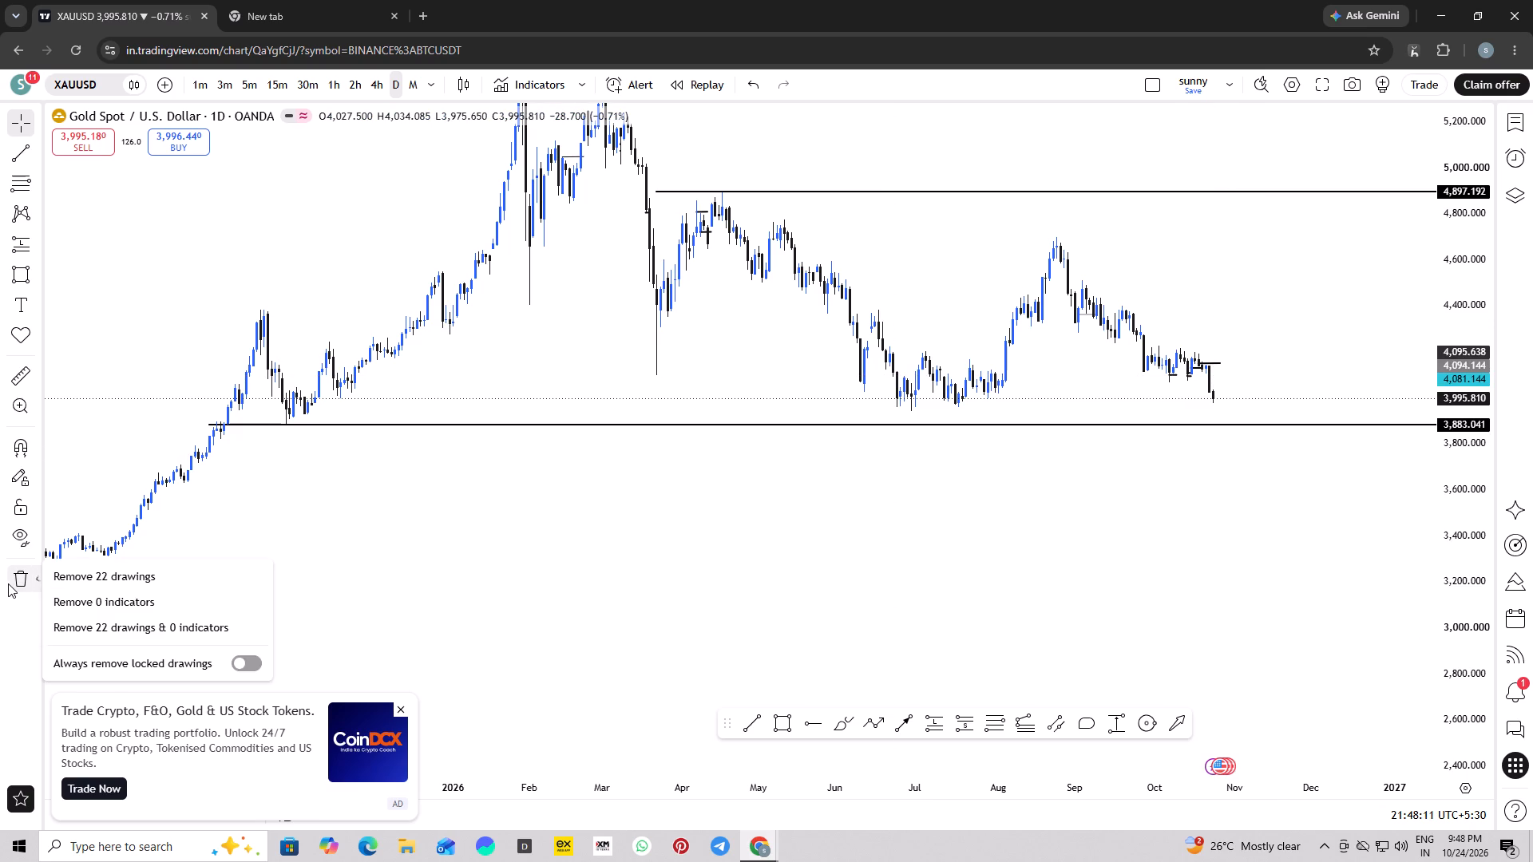
left_click(187, 574)
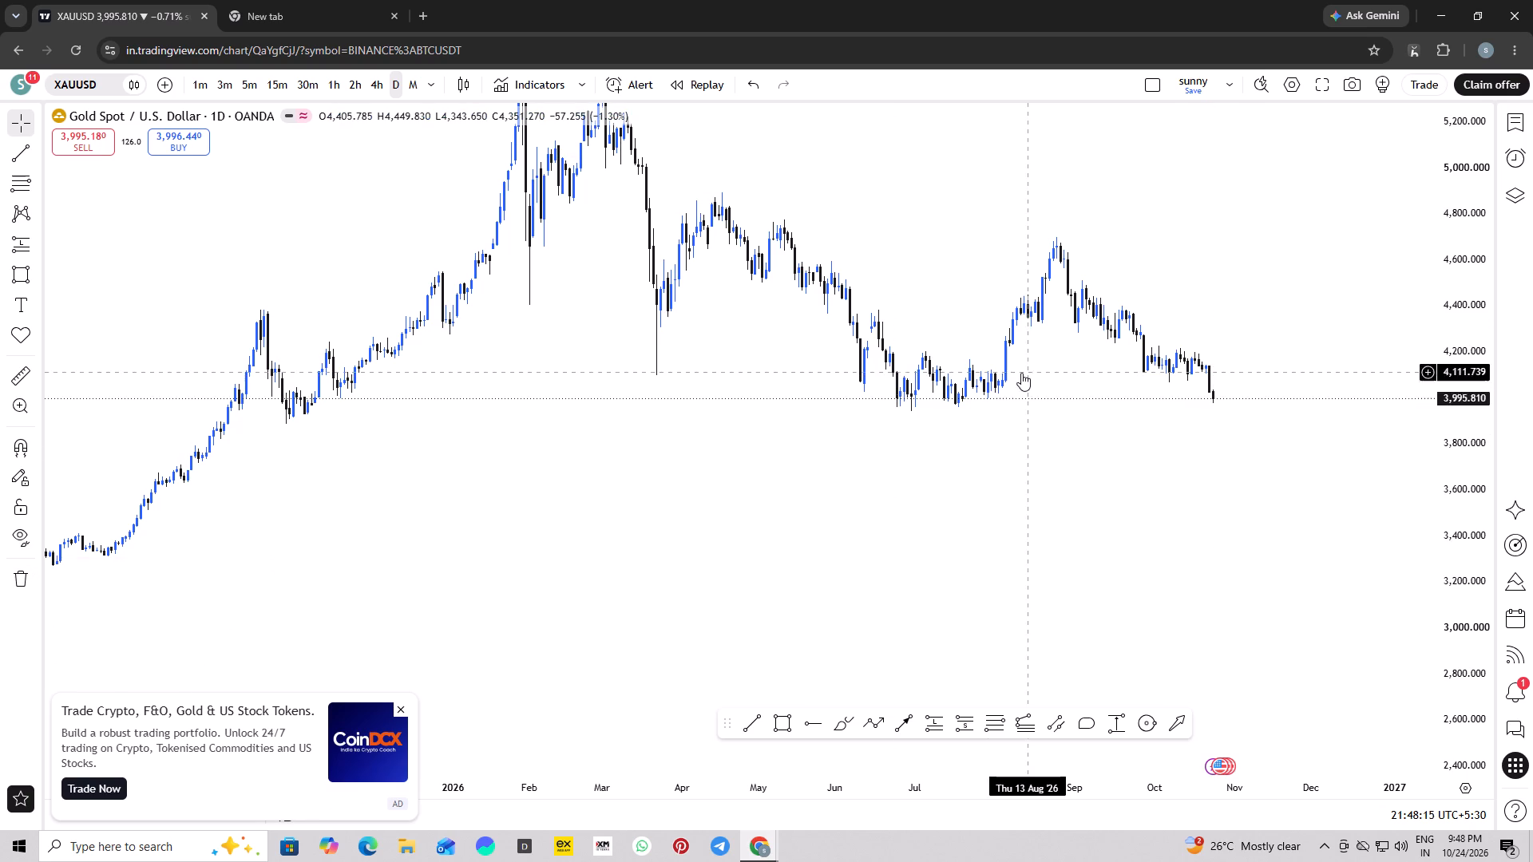
Draw a rectangle zone under the gold lows between about 3,910 and 3,976, extending right to mid-December 2026.
scroll(1008, 522, "up", 2)
left_click_drag(946, 420, 1000, 543)
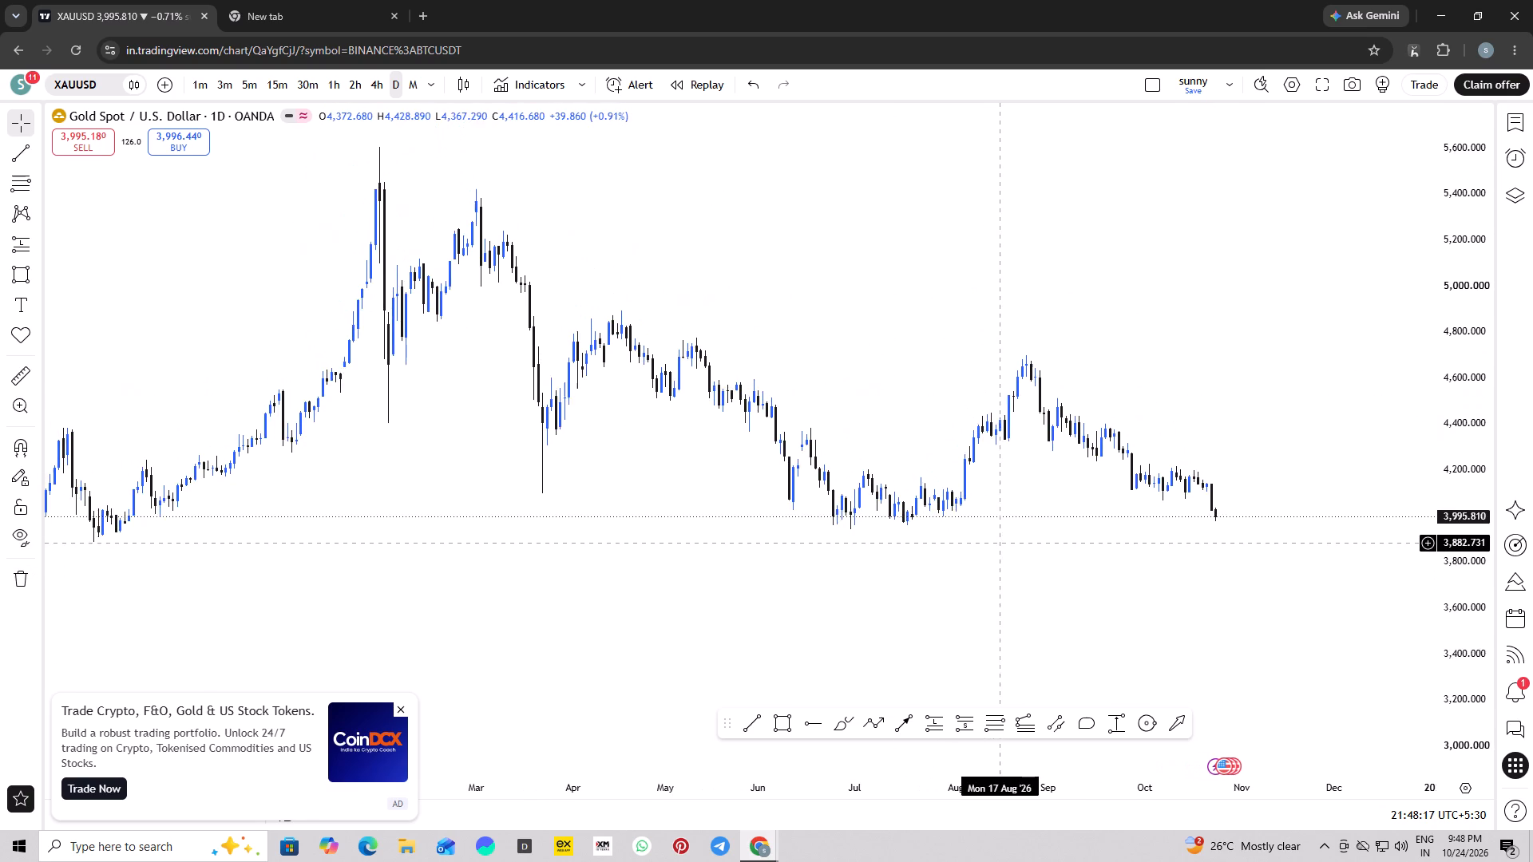
left_click_drag(1000, 543, 1001, 543)
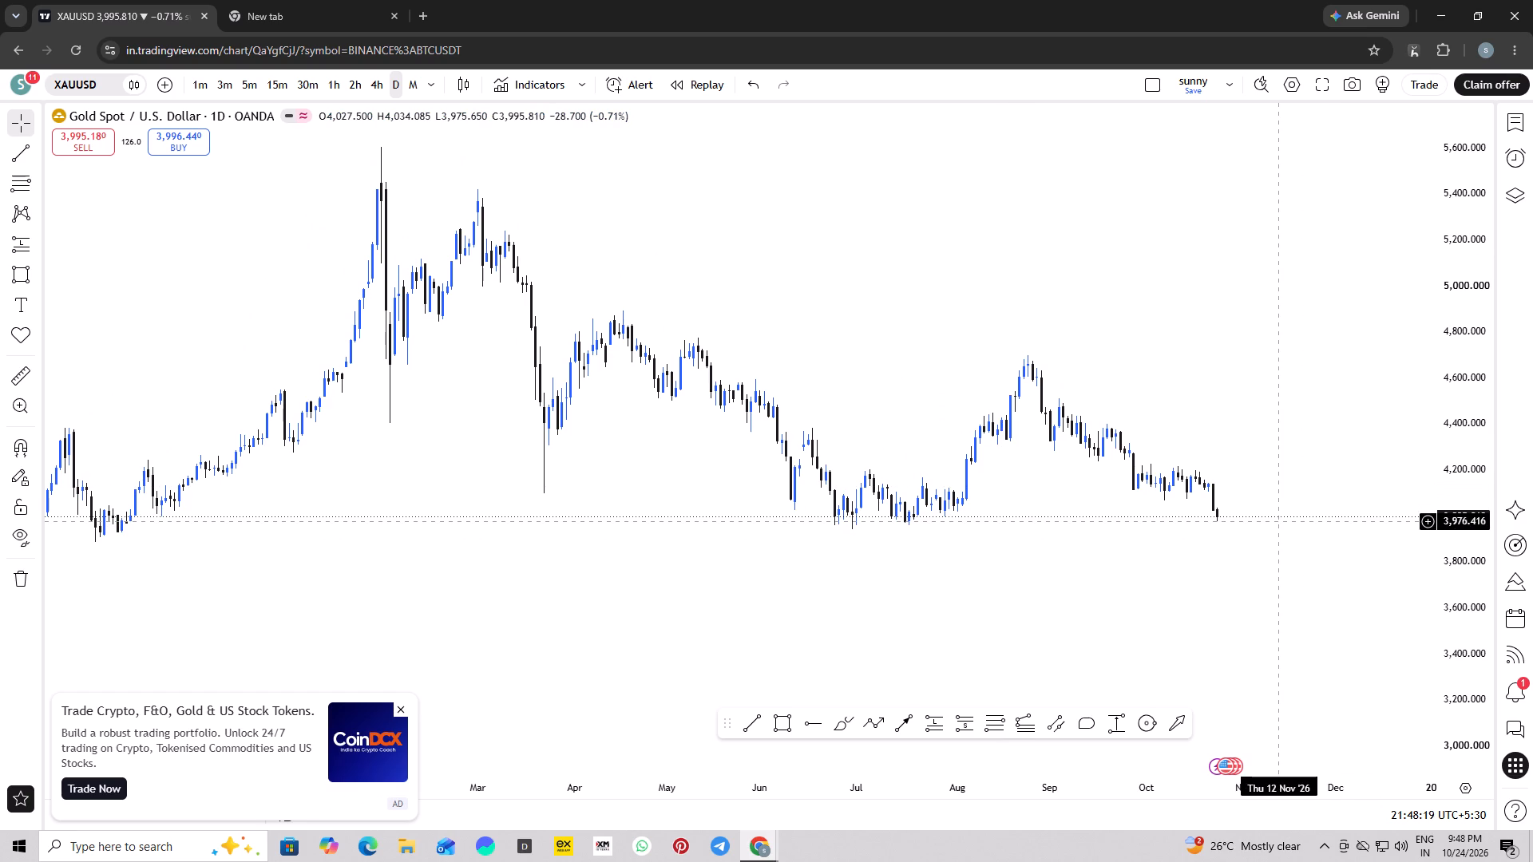
scroll(1278, 543, "up", 2)
scroll(1278, 543, "down", 1)
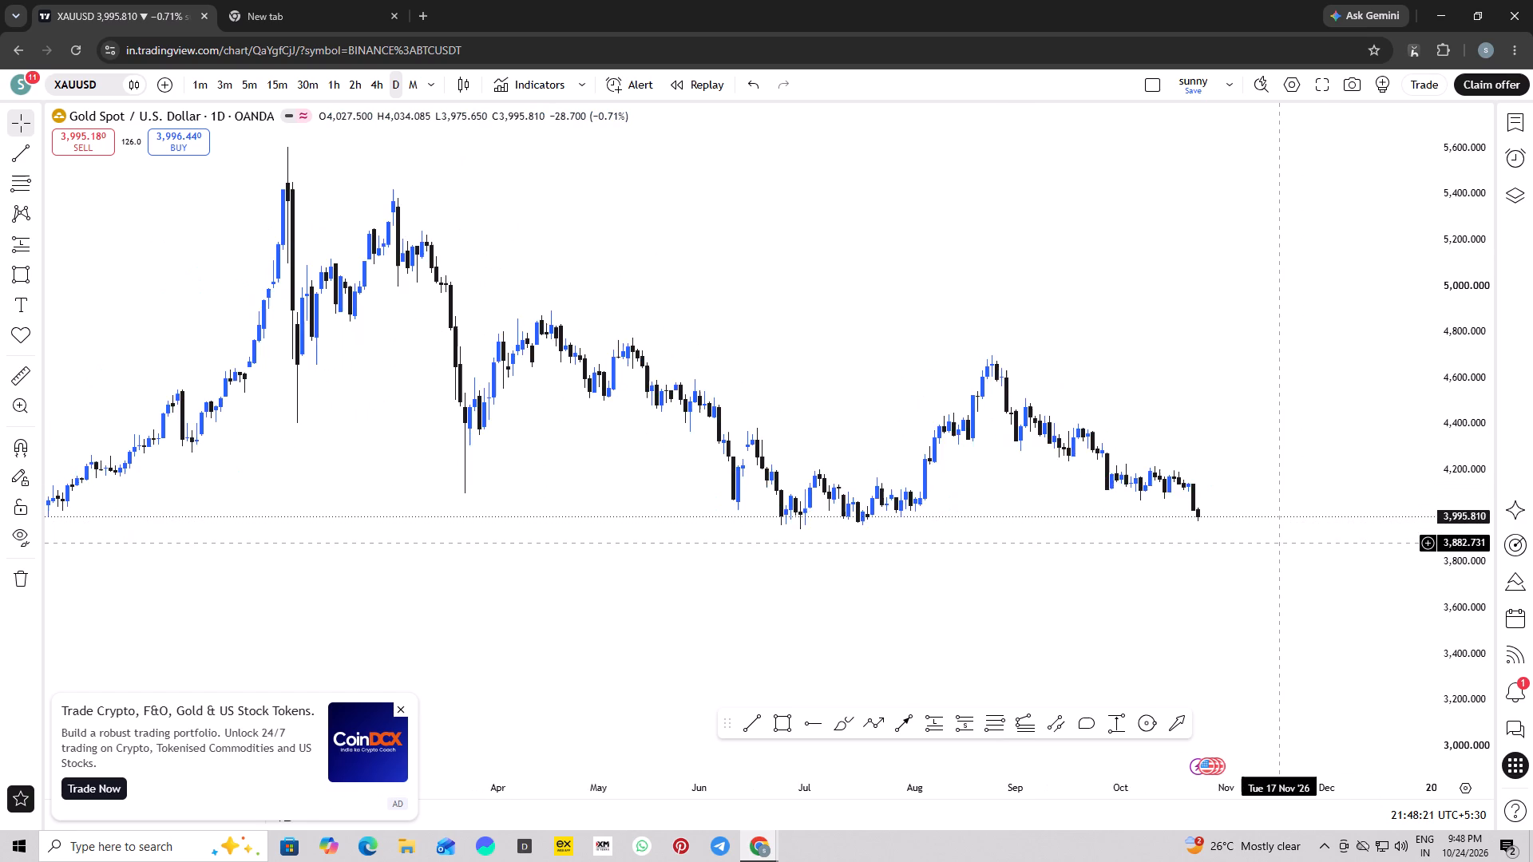
scroll(1277, 537, "down", 2)
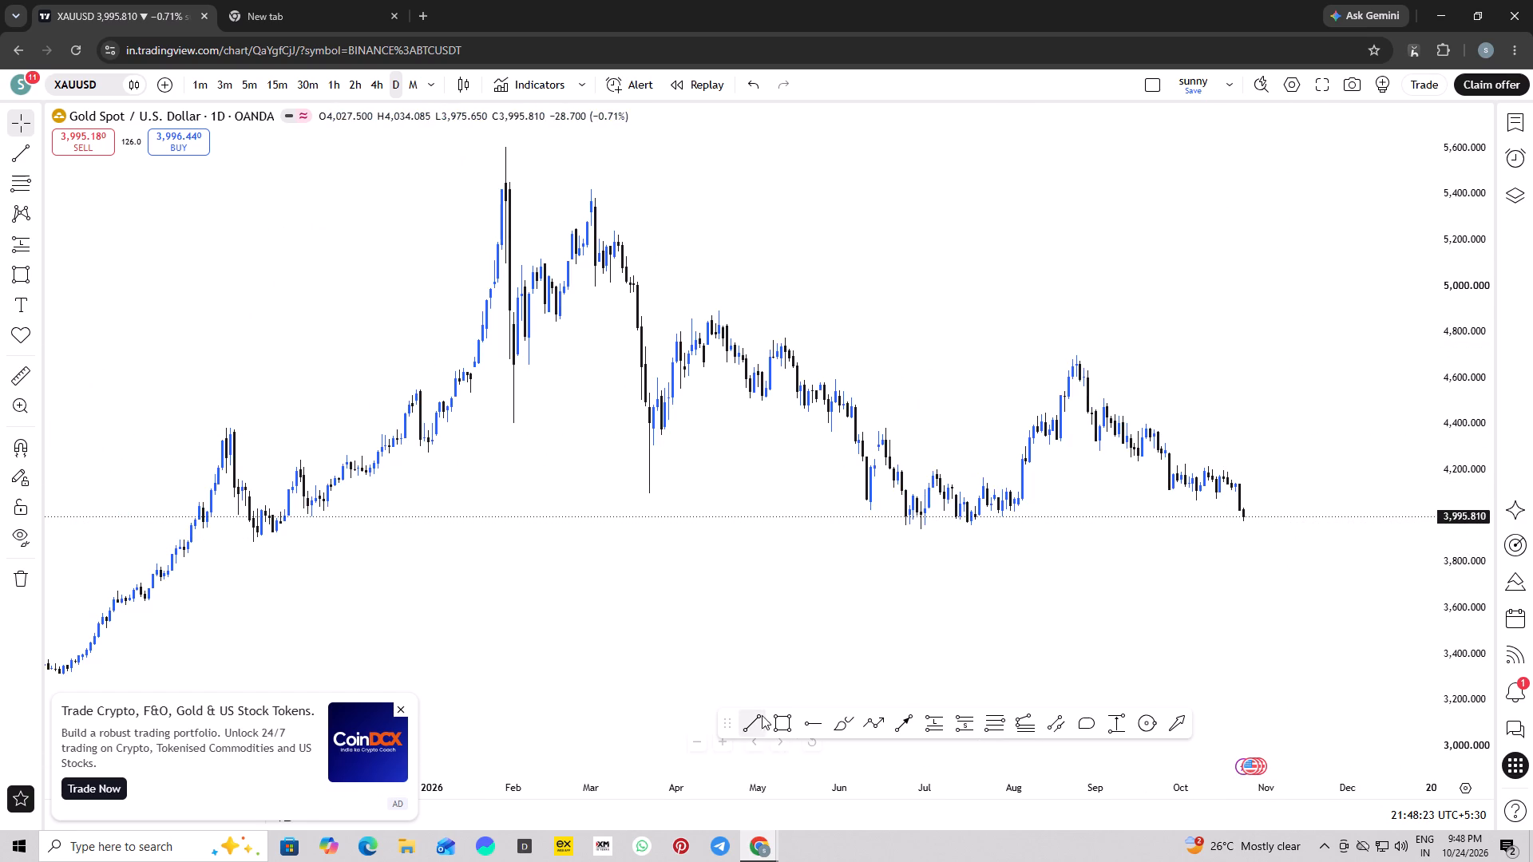
left_click(774, 732)
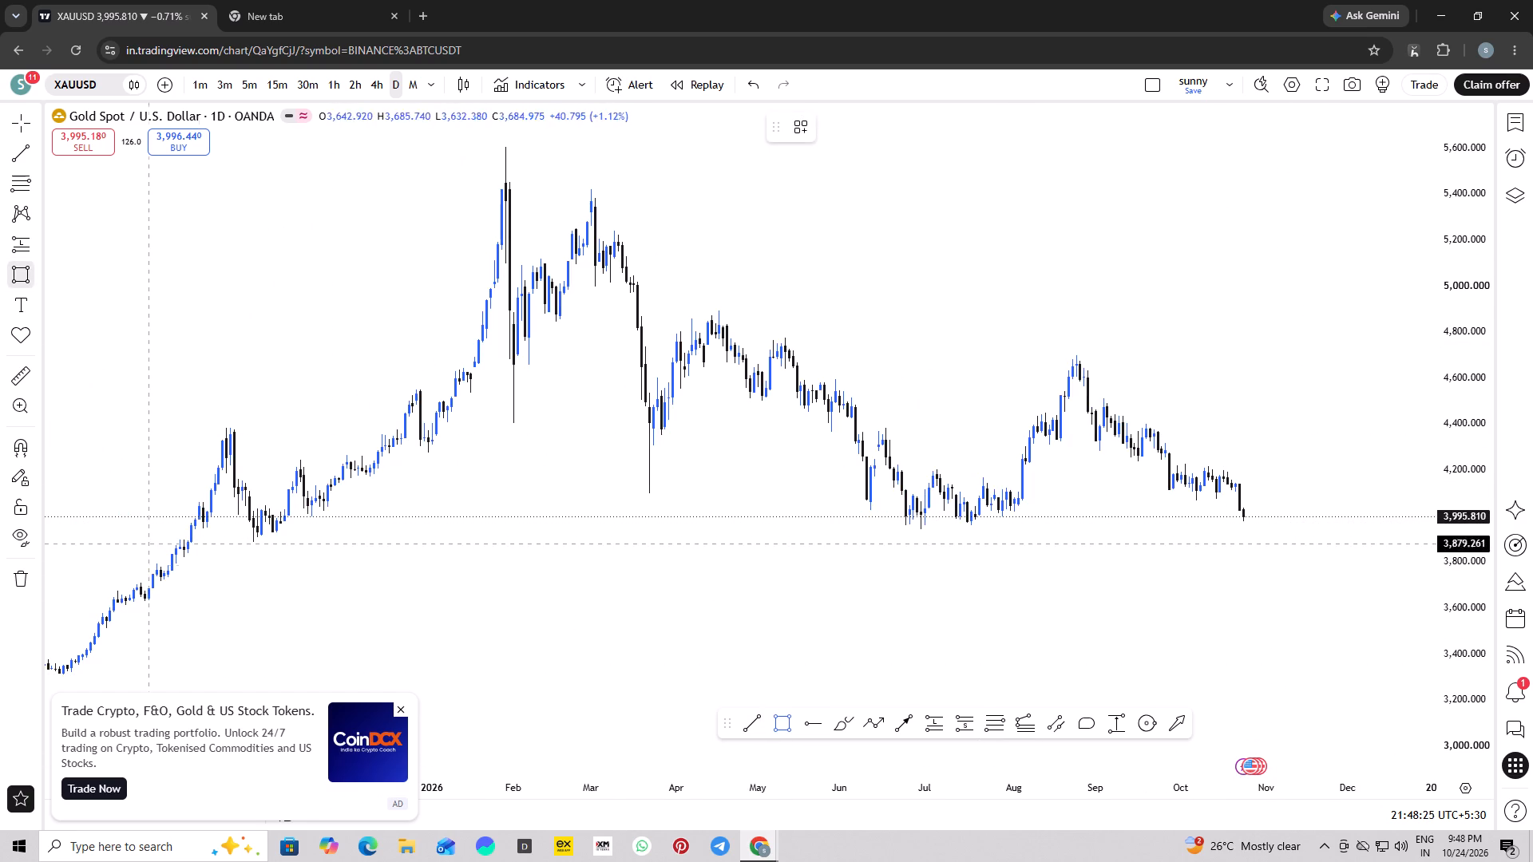
left_click(168, 536)
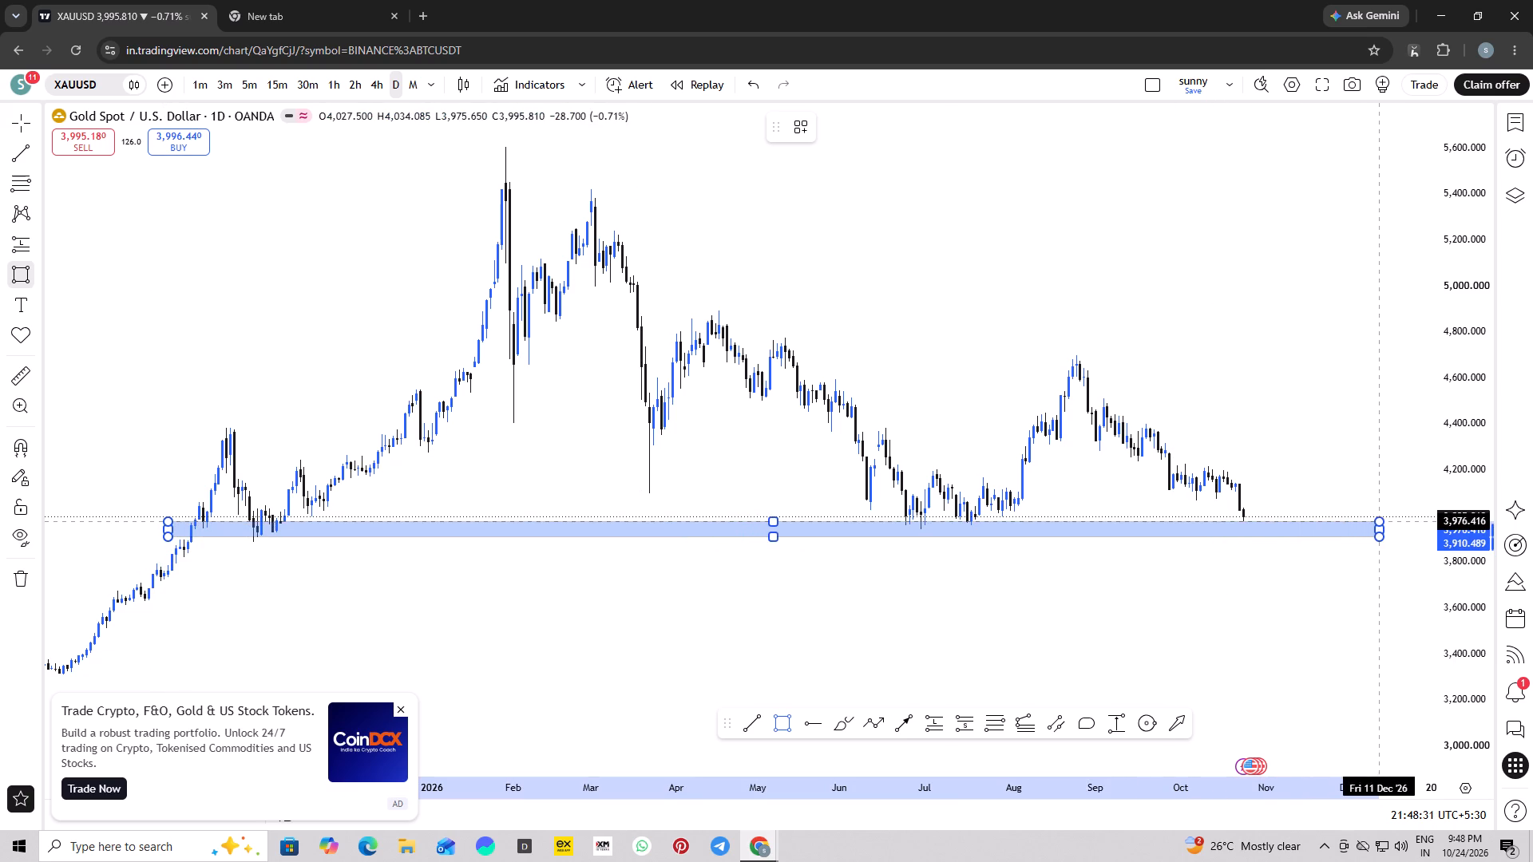
left_click(1388, 522)
Examine the daily gold candles in relation to the rectangle support zone.
left_click_drag(1236, 609, 1249, 626)
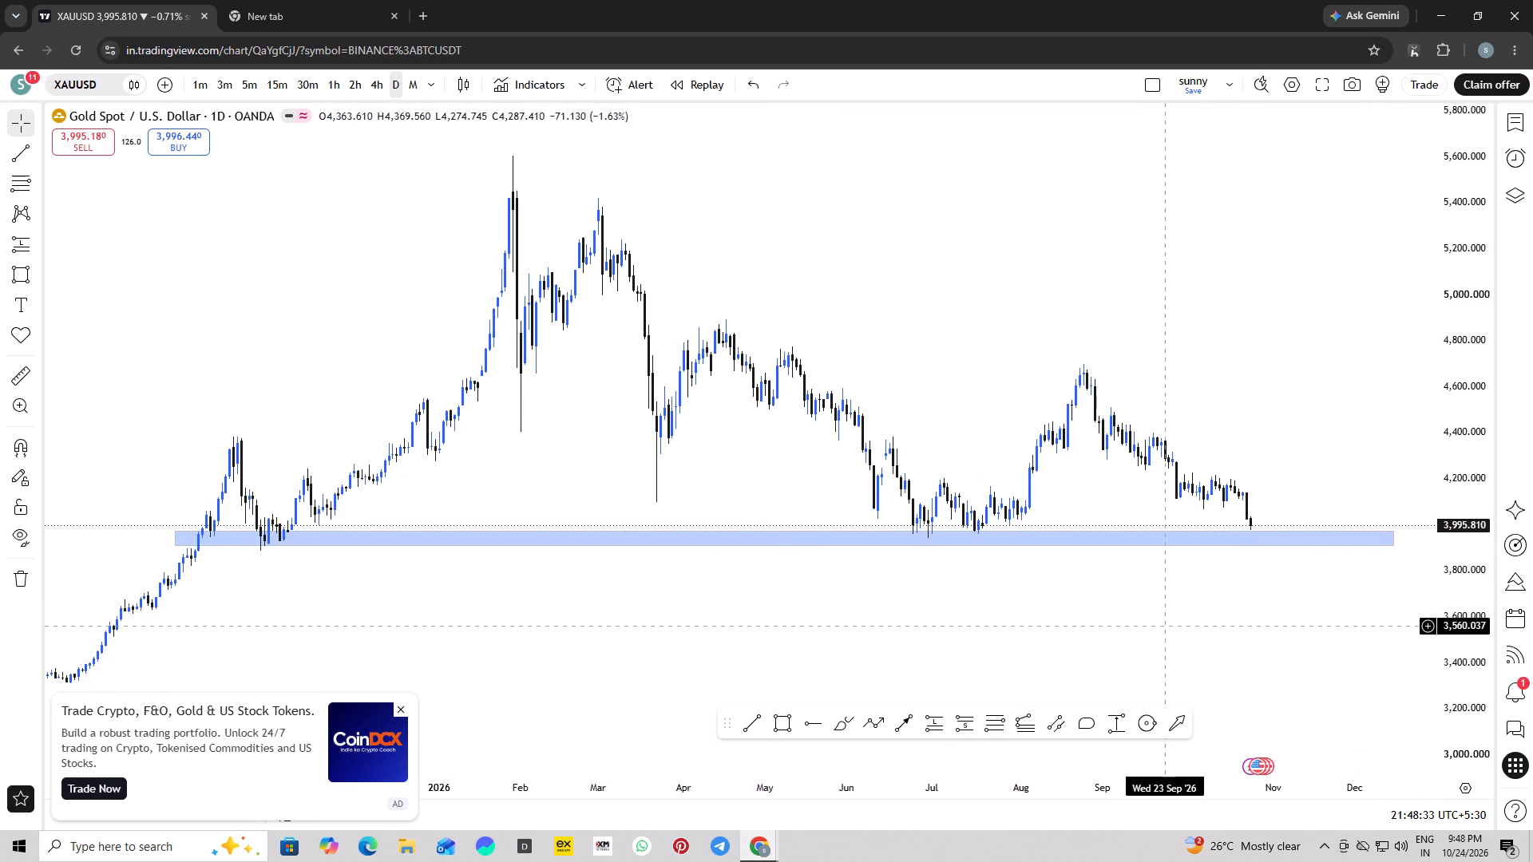
left_click_drag(1164, 626, 1160, 643)
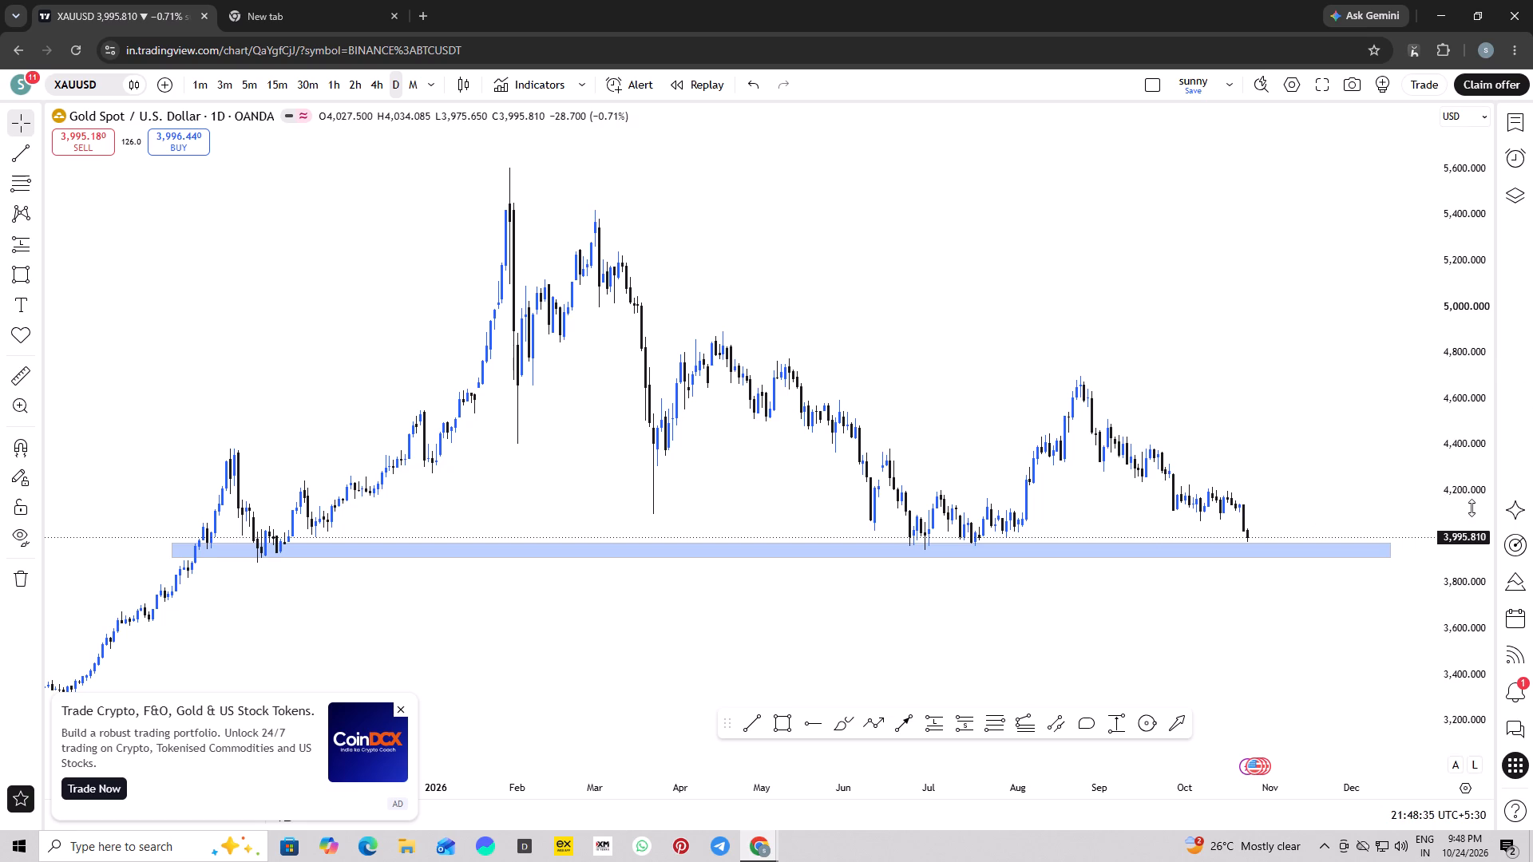
scroll(1472, 496, "up", 7)
scroll(1198, 504, "up", 3)
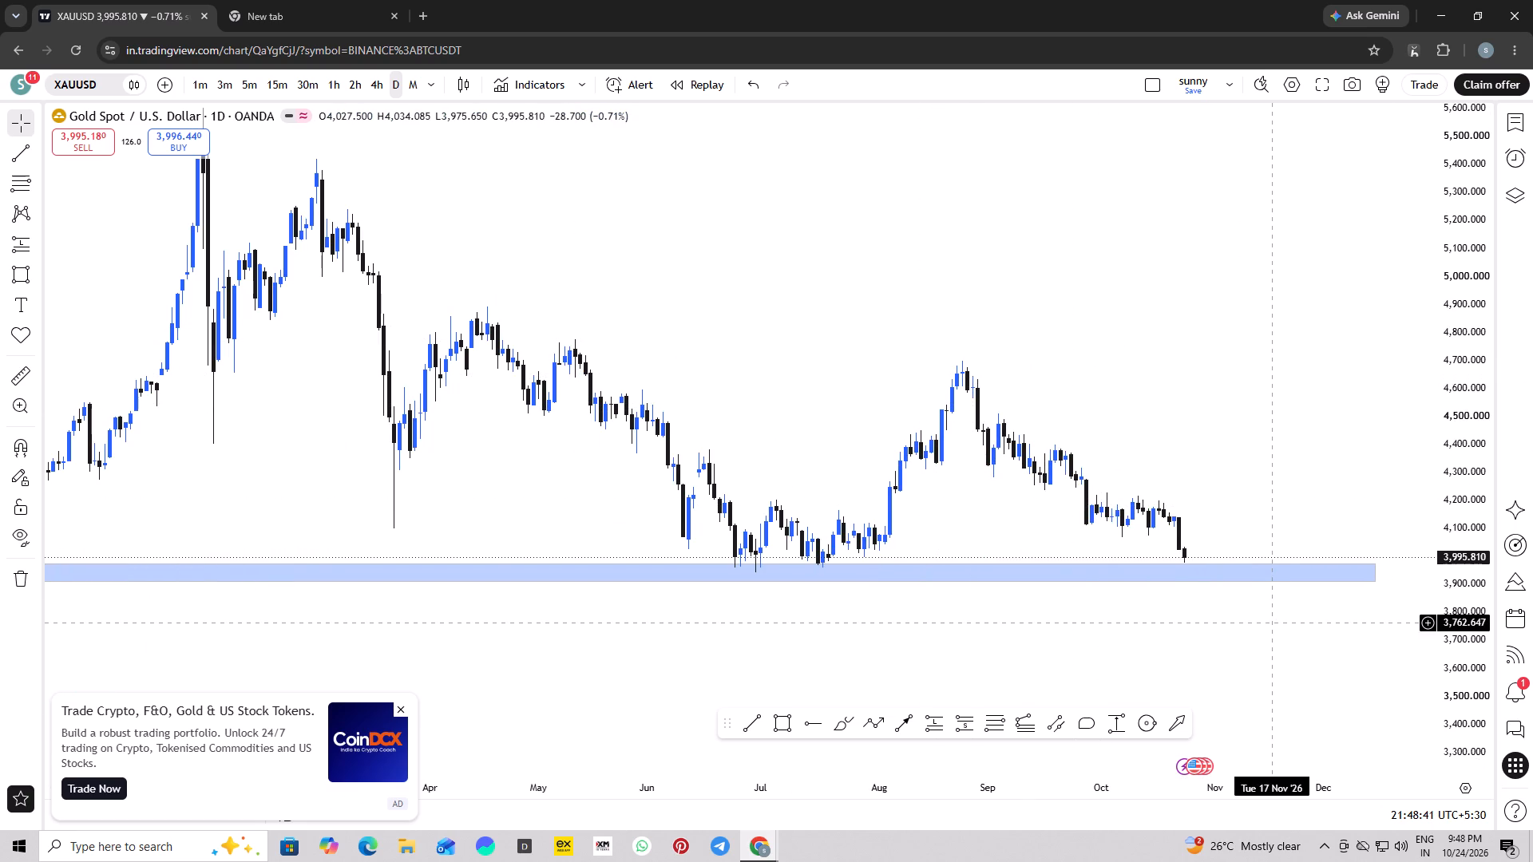
scroll(1265, 611, "down", 3)
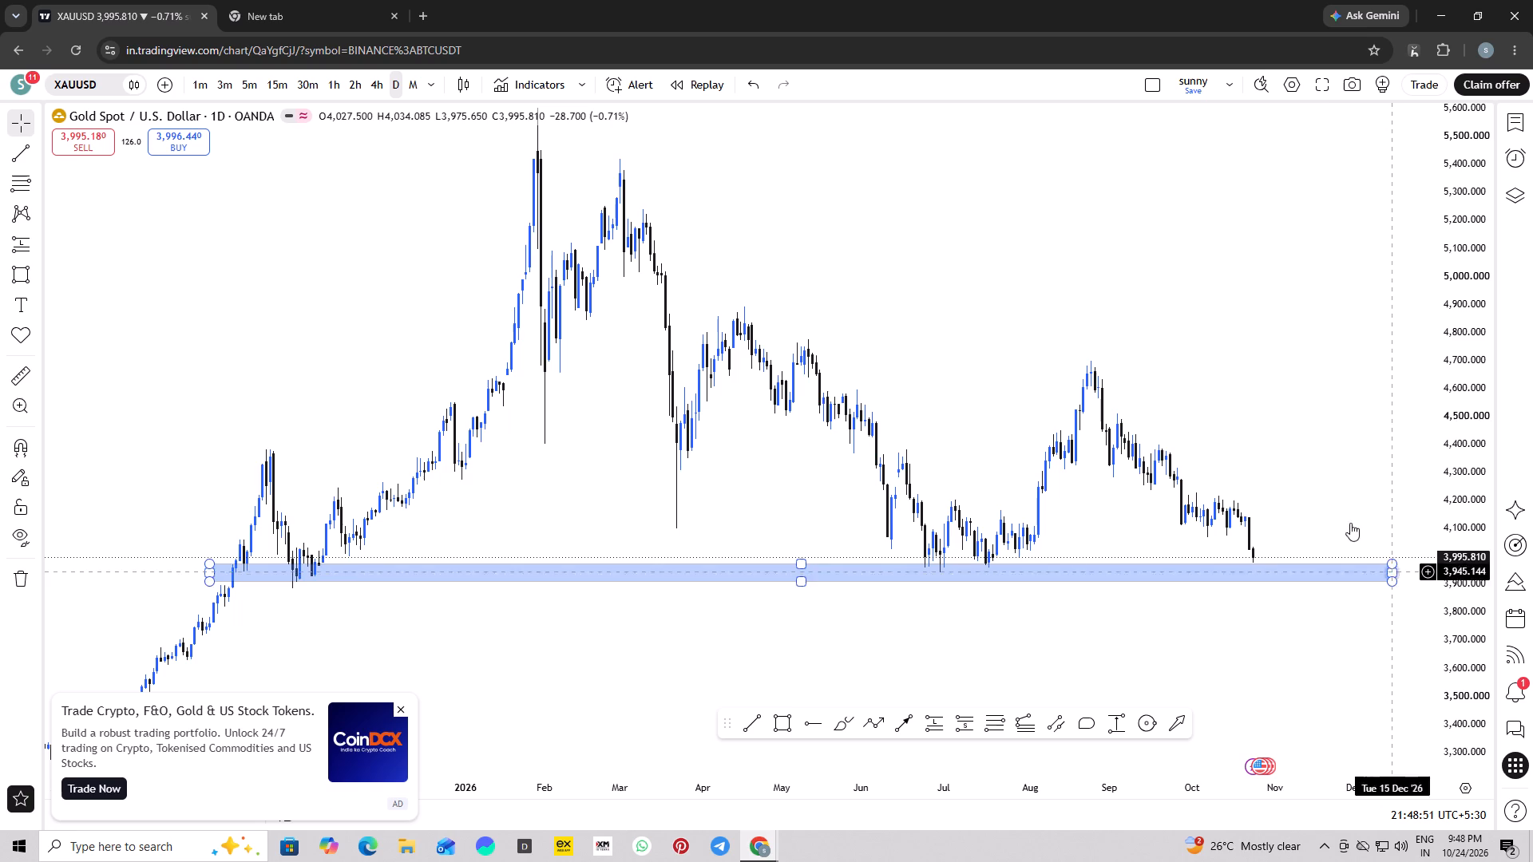
scroll(1329, 421, "up", 3)
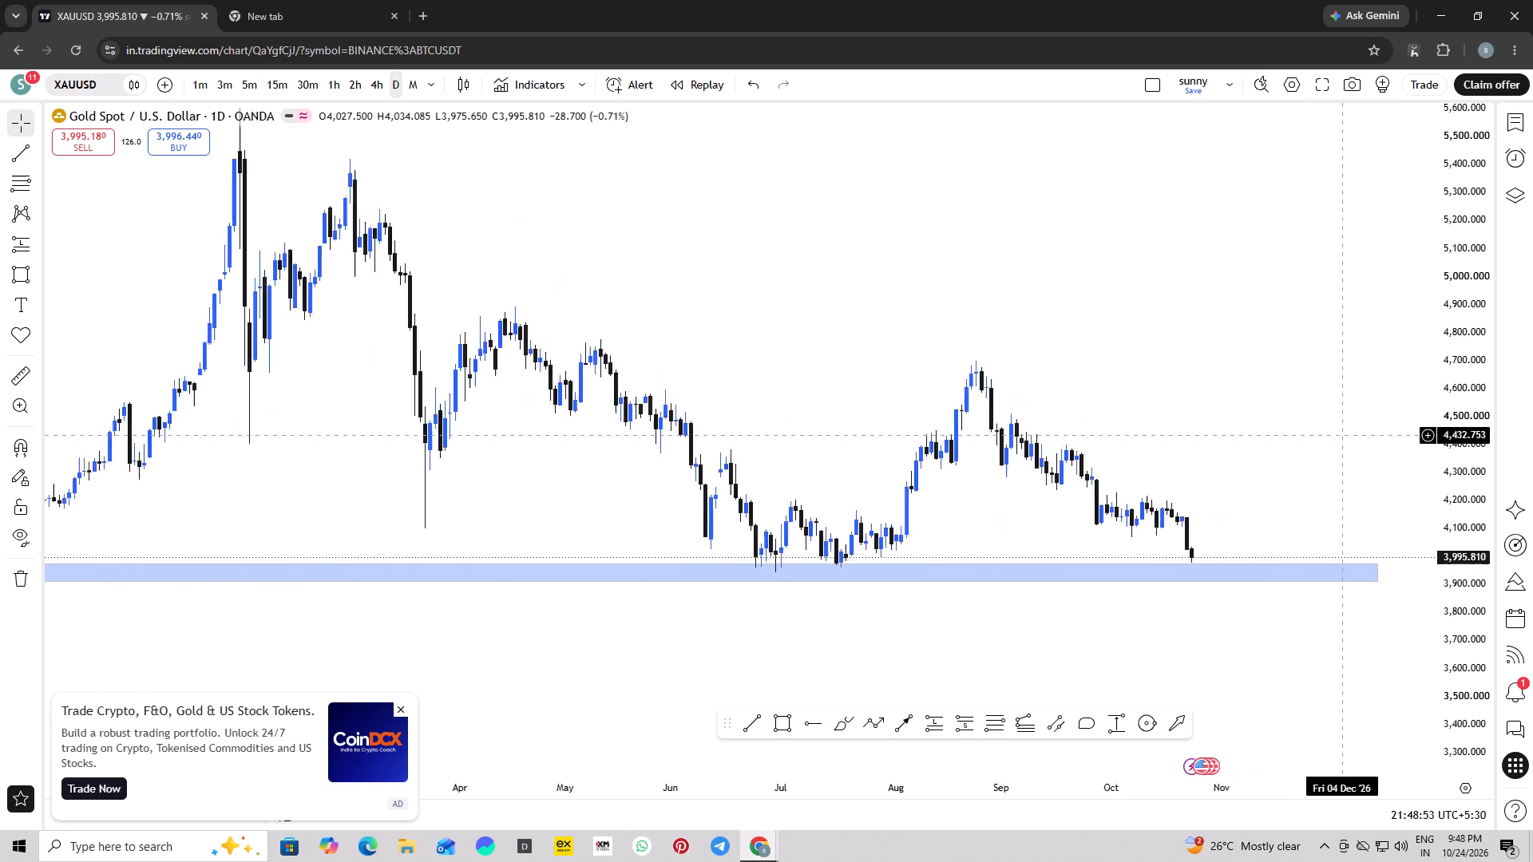
scroll(1343, 435, "up", 1)
scroll(1343, 436, "down", 3)
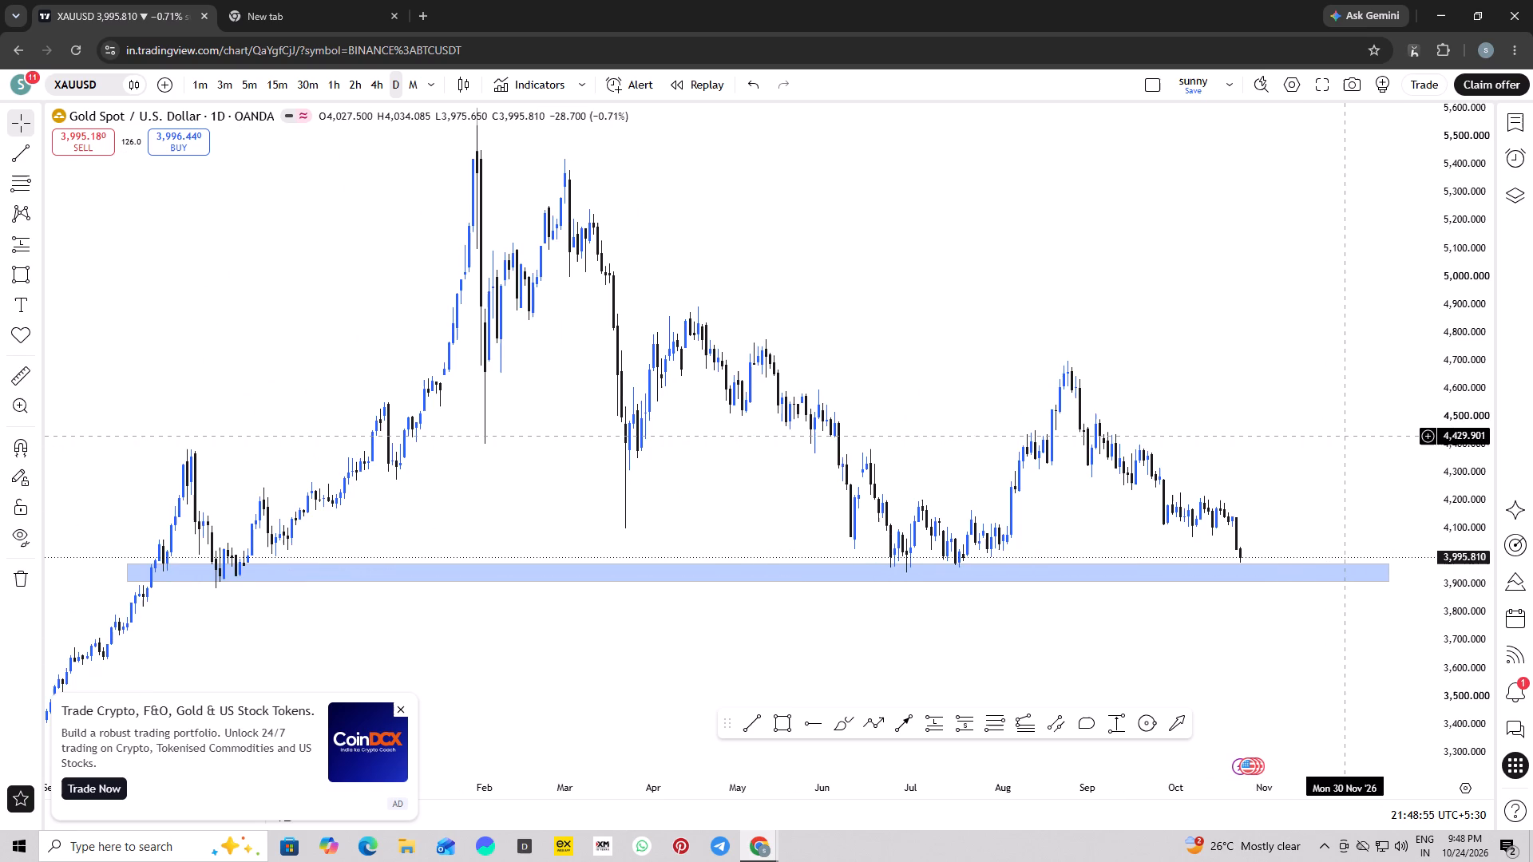
left_click_drag(1293, 283, 1289, 413)
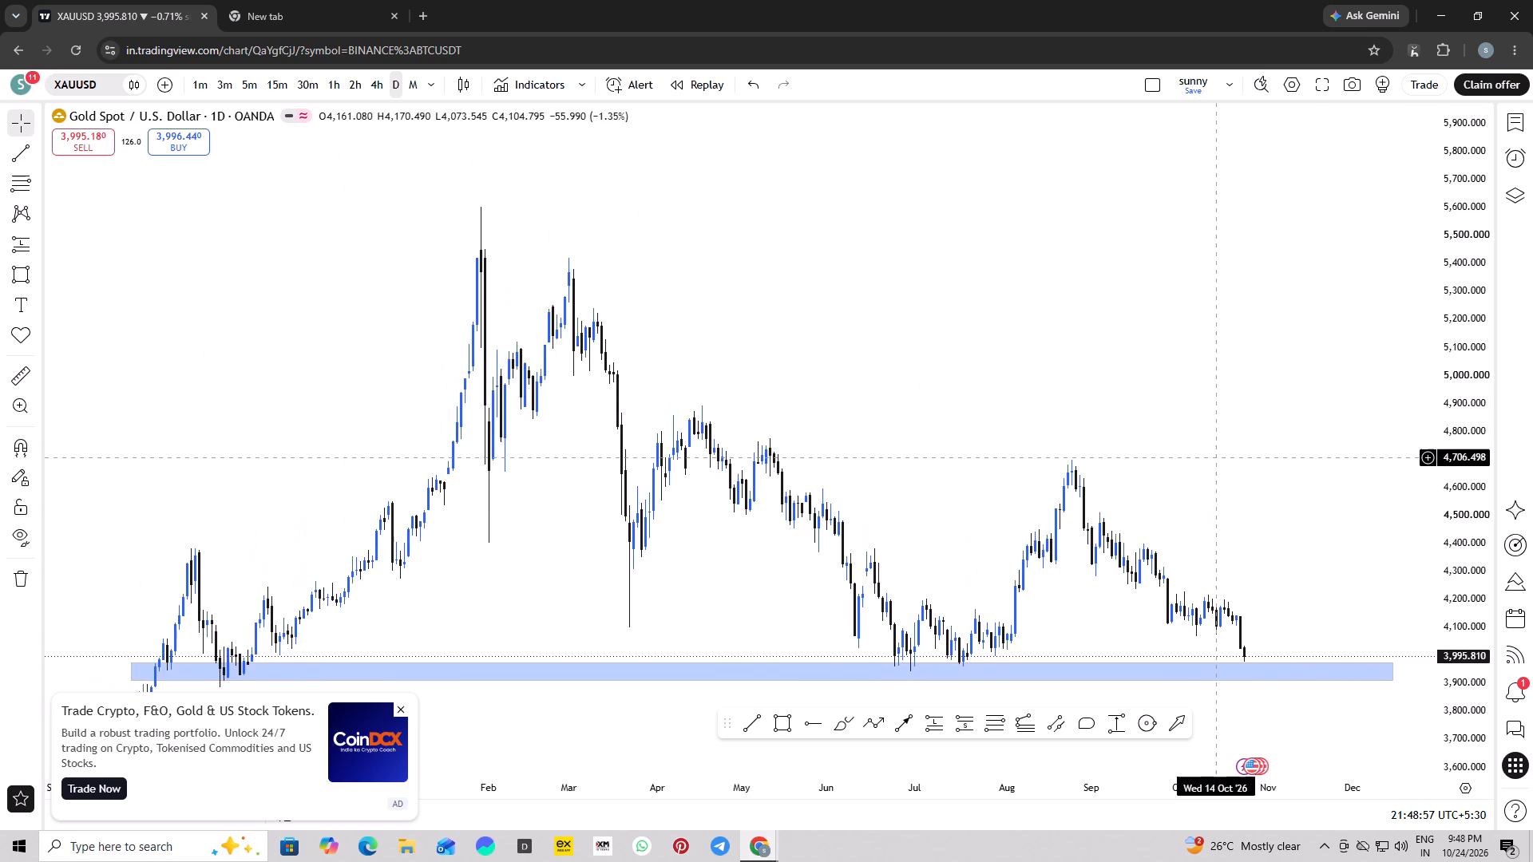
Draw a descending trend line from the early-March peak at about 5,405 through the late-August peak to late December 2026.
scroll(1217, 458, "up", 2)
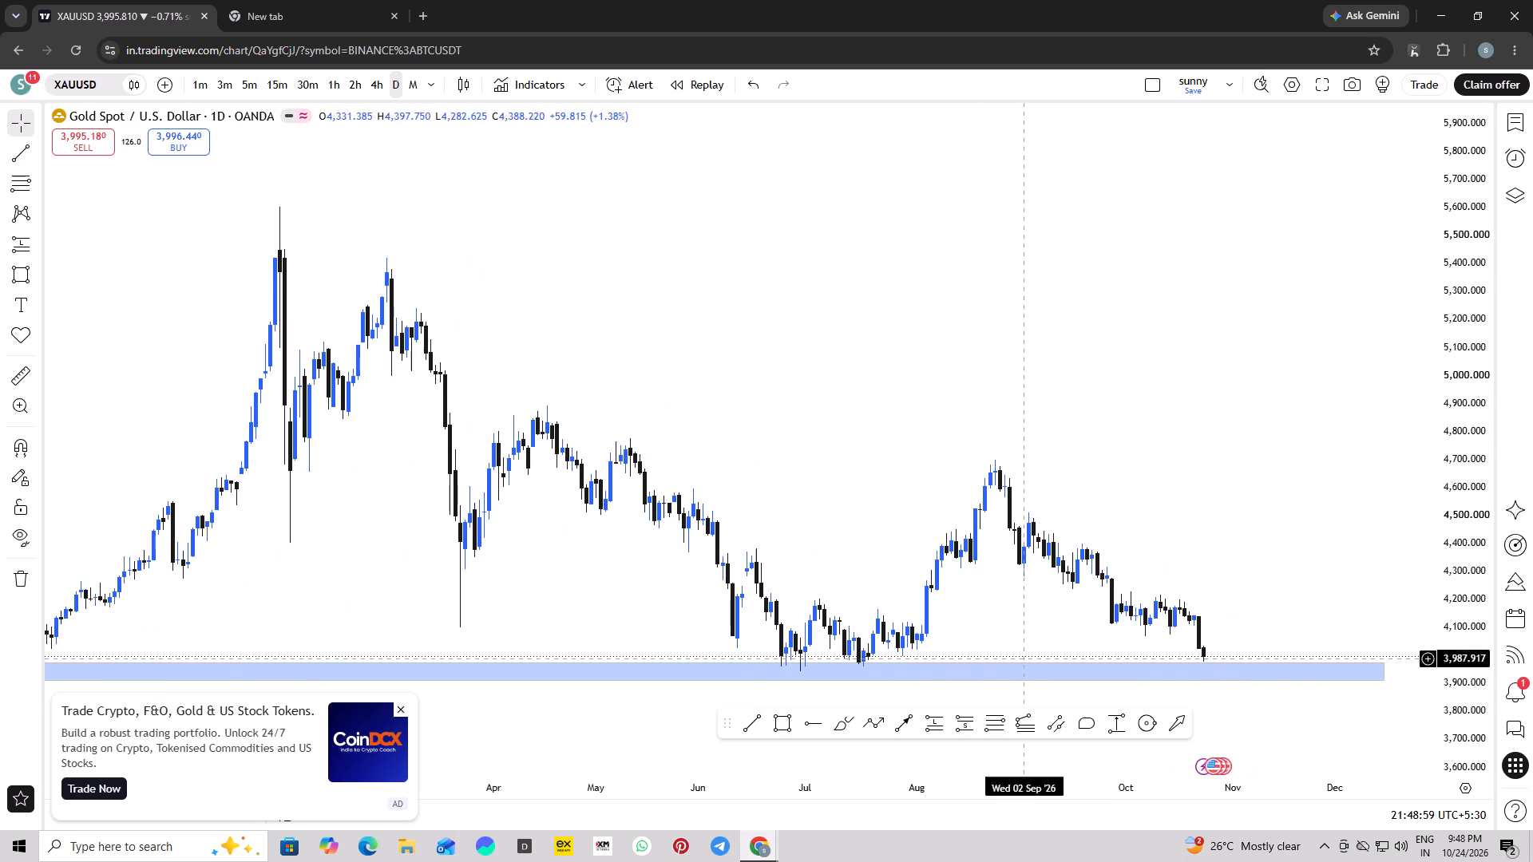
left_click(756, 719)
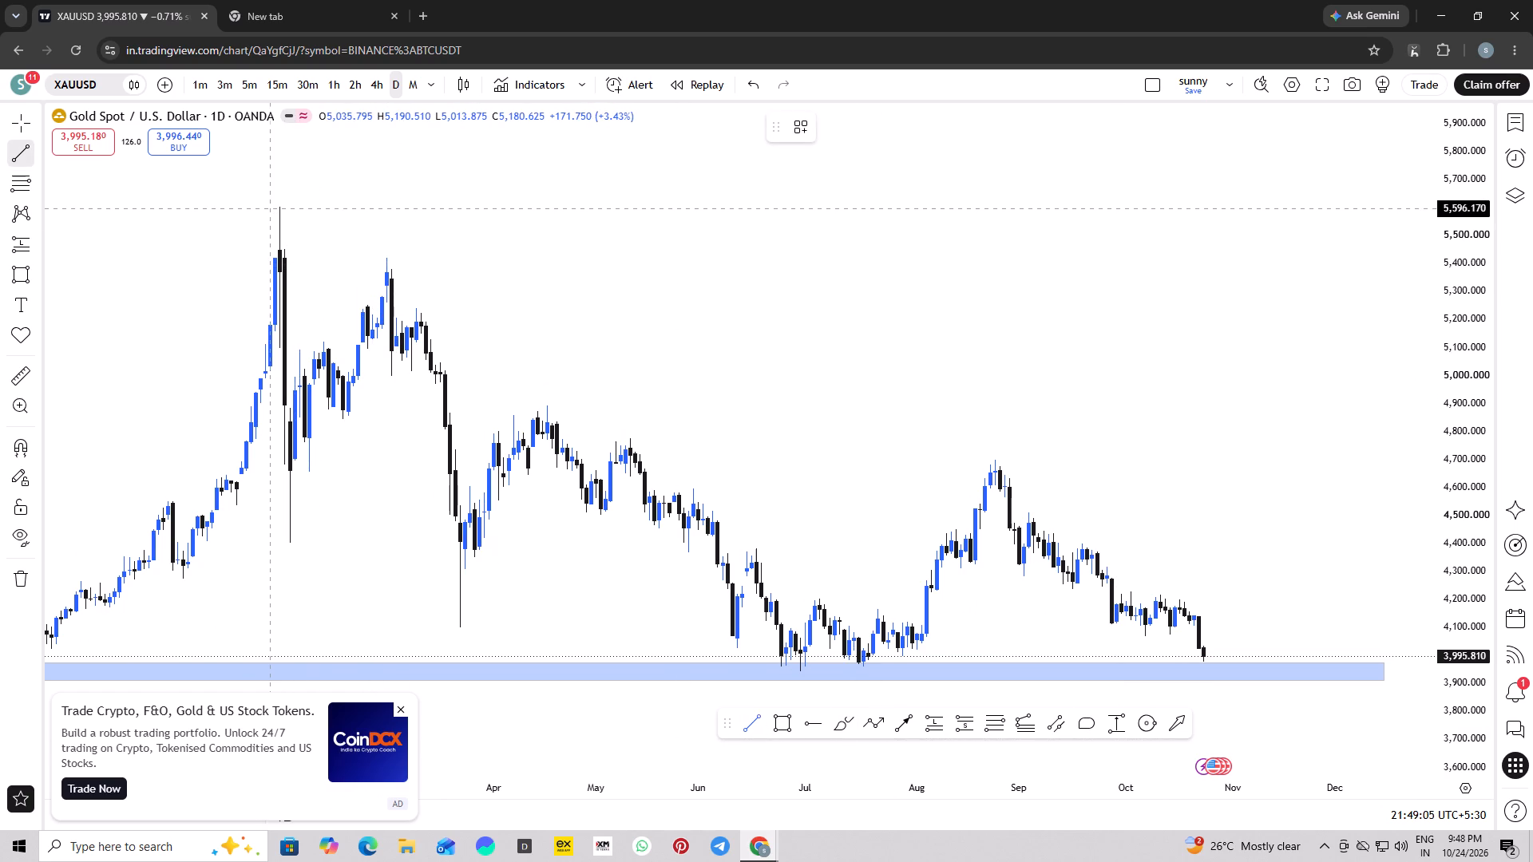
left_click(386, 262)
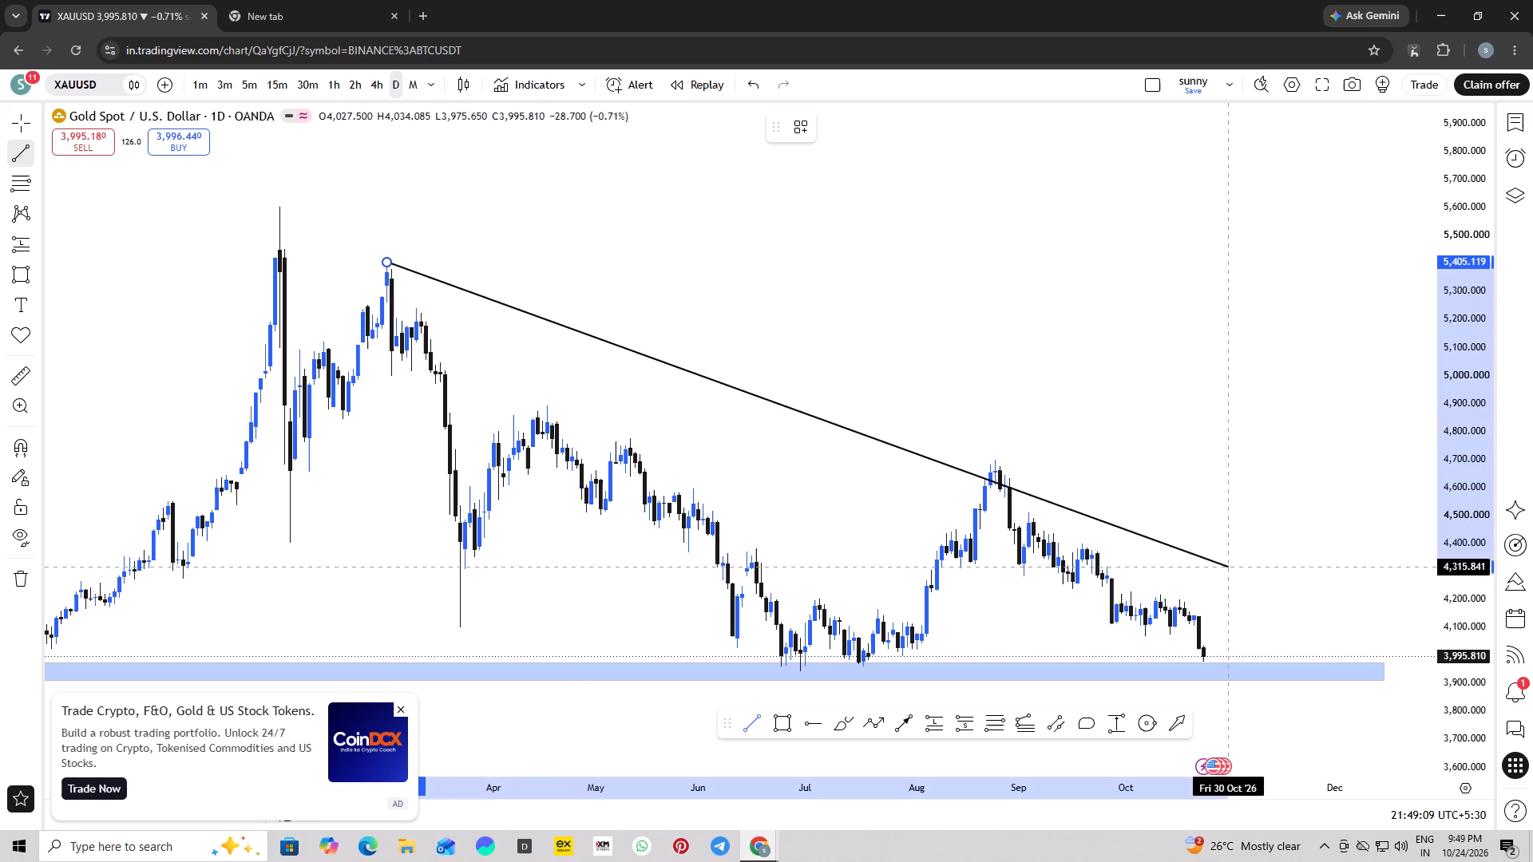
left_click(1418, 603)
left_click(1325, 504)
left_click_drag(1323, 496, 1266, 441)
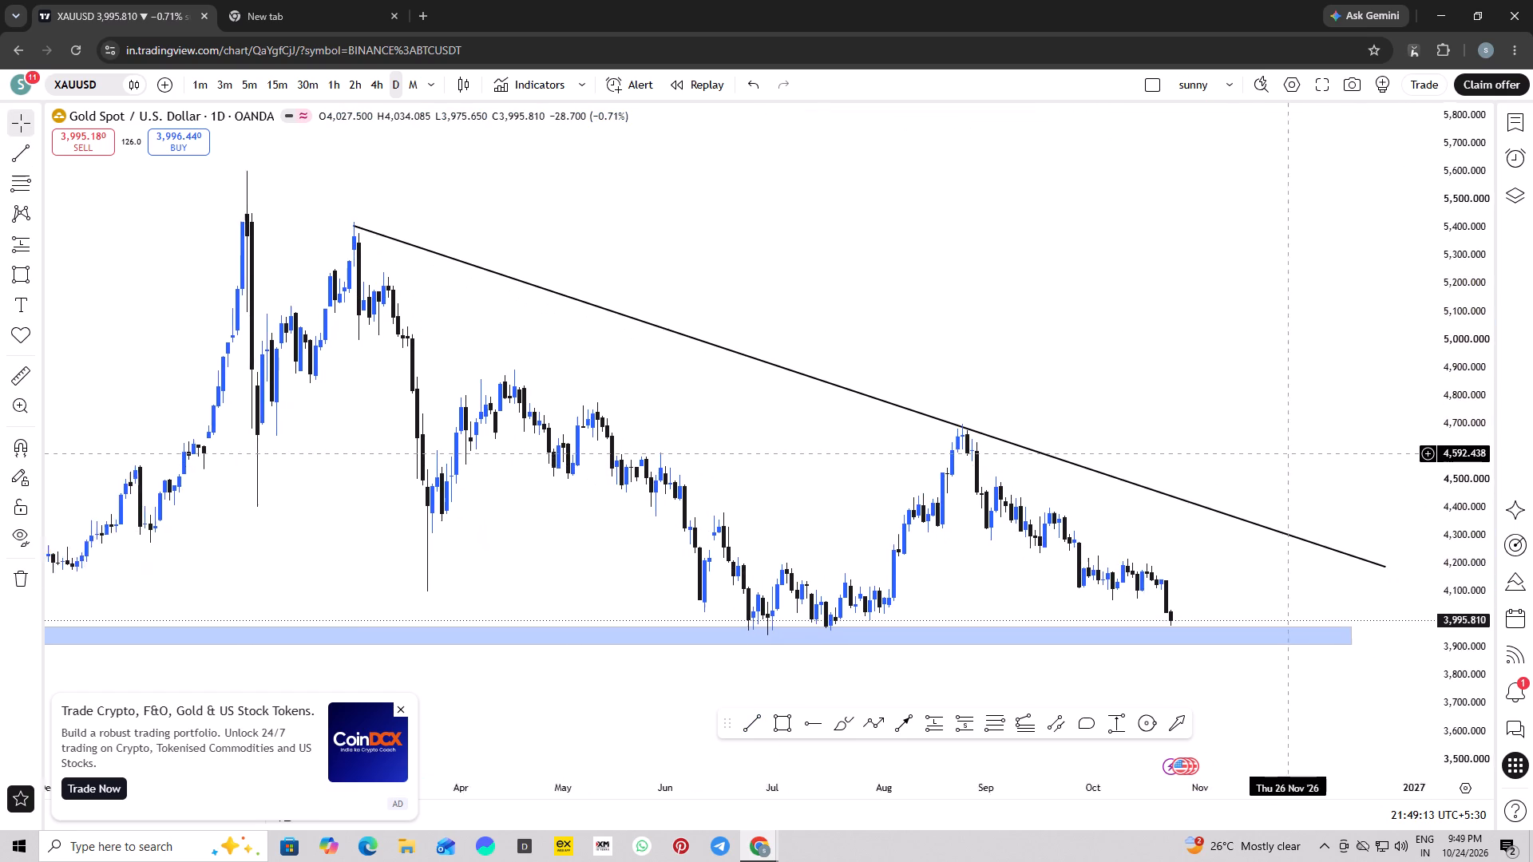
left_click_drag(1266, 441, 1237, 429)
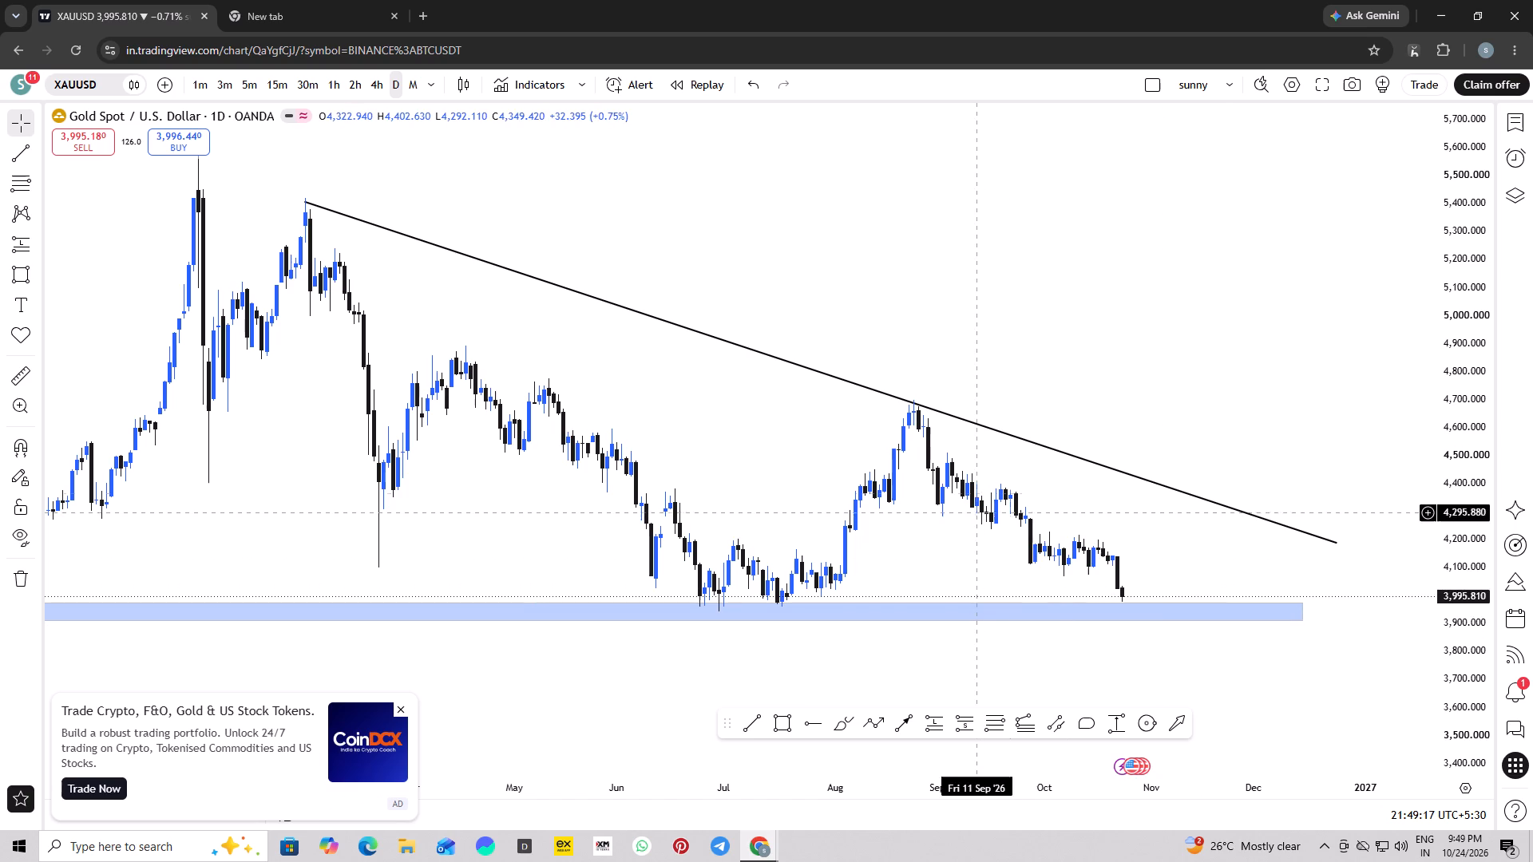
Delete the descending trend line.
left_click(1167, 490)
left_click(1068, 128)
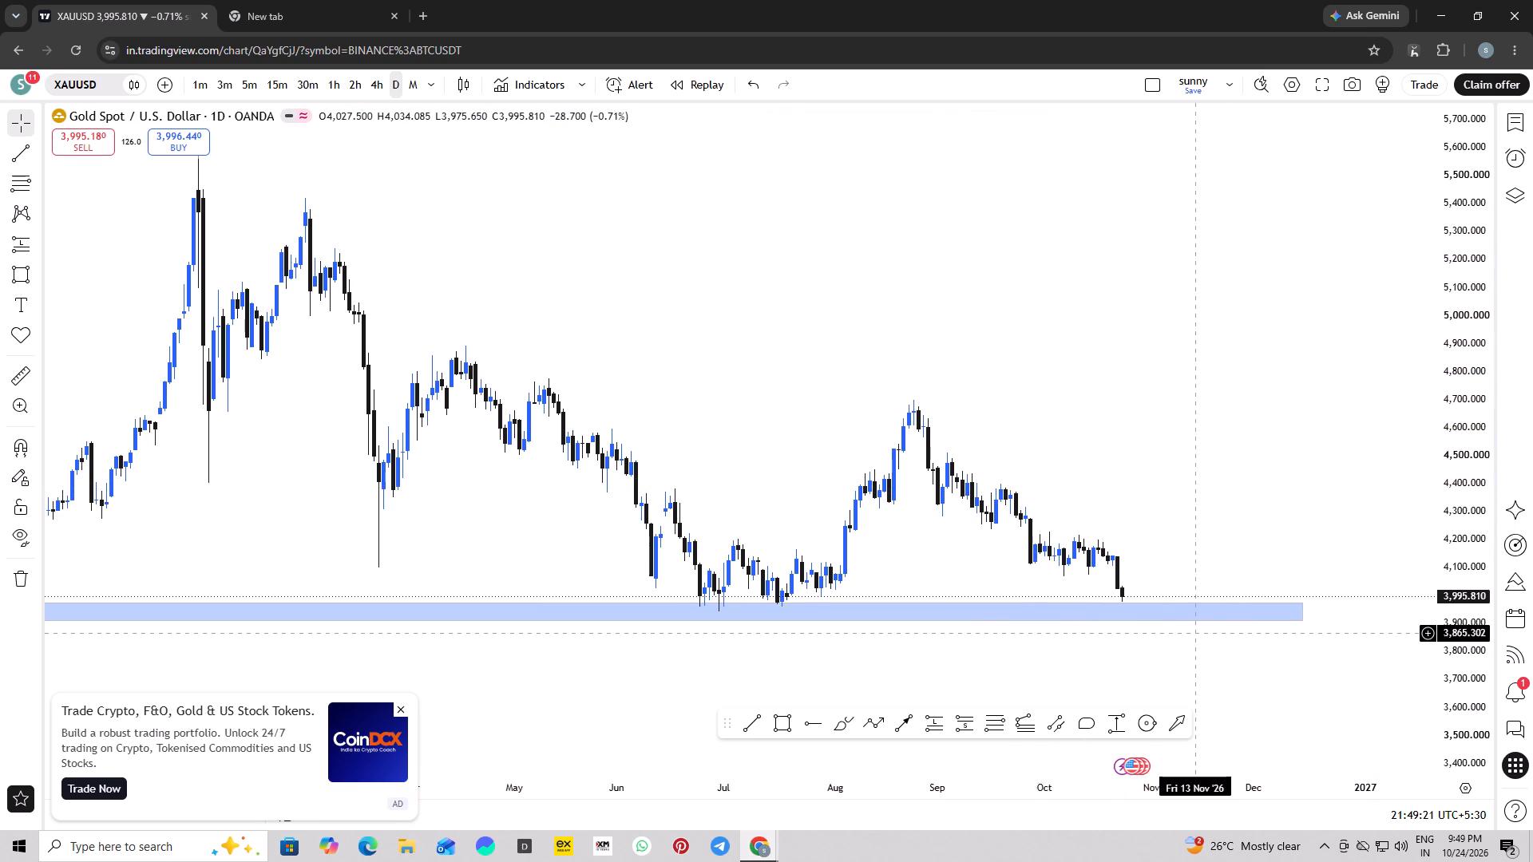
Draw a narrow descending parallel channel from the early-March peak at about 5,402 past the late-August peak to early December 2026.
left_click(1061, 726)
left_click(303, 203)
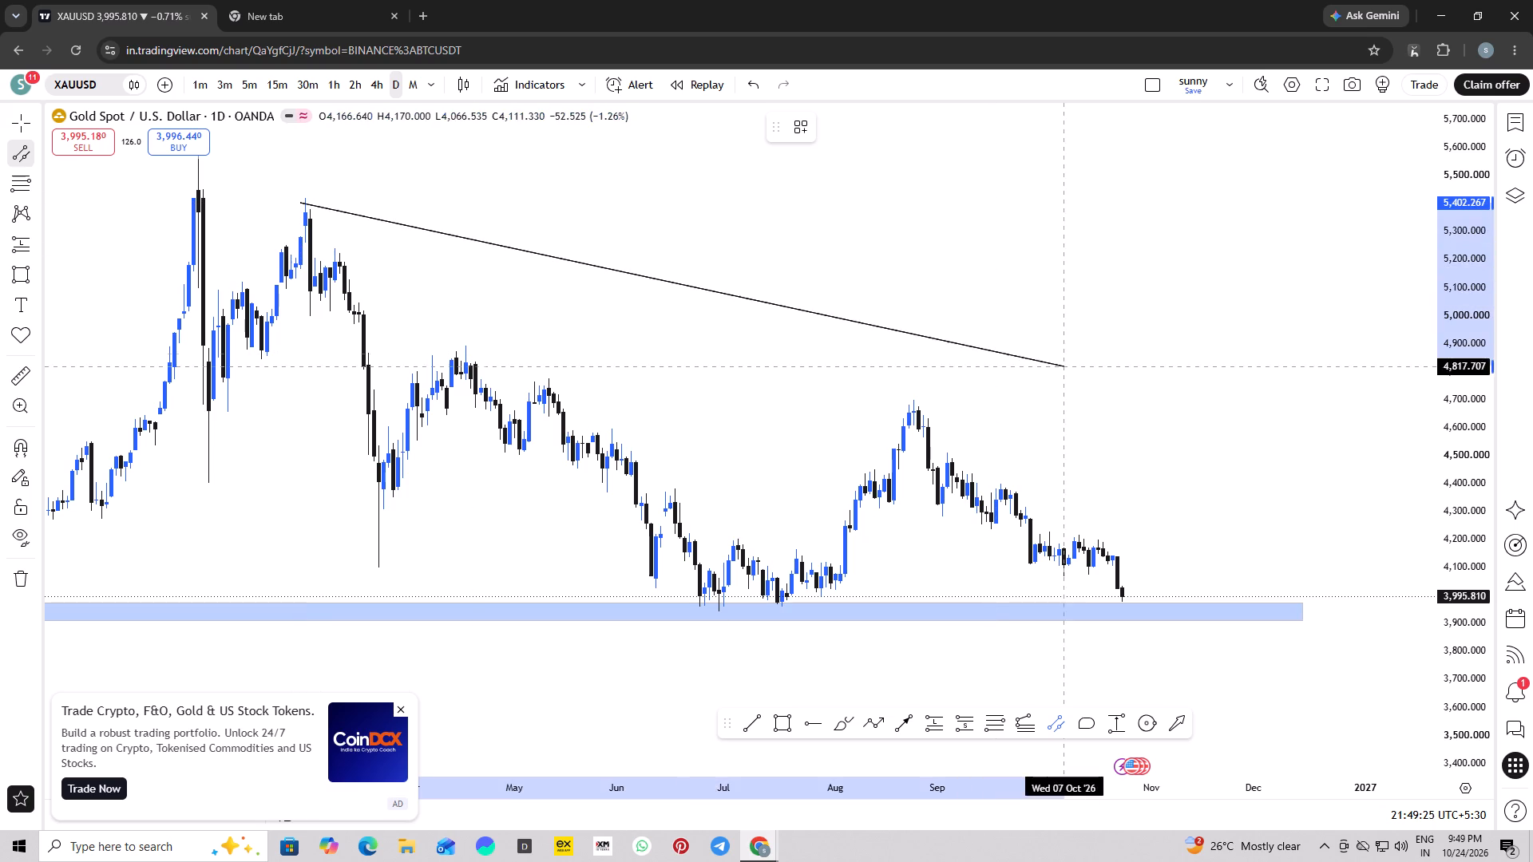
left_click(1266, 512)
left_click(1267, 508)
left_click(1178, 469)
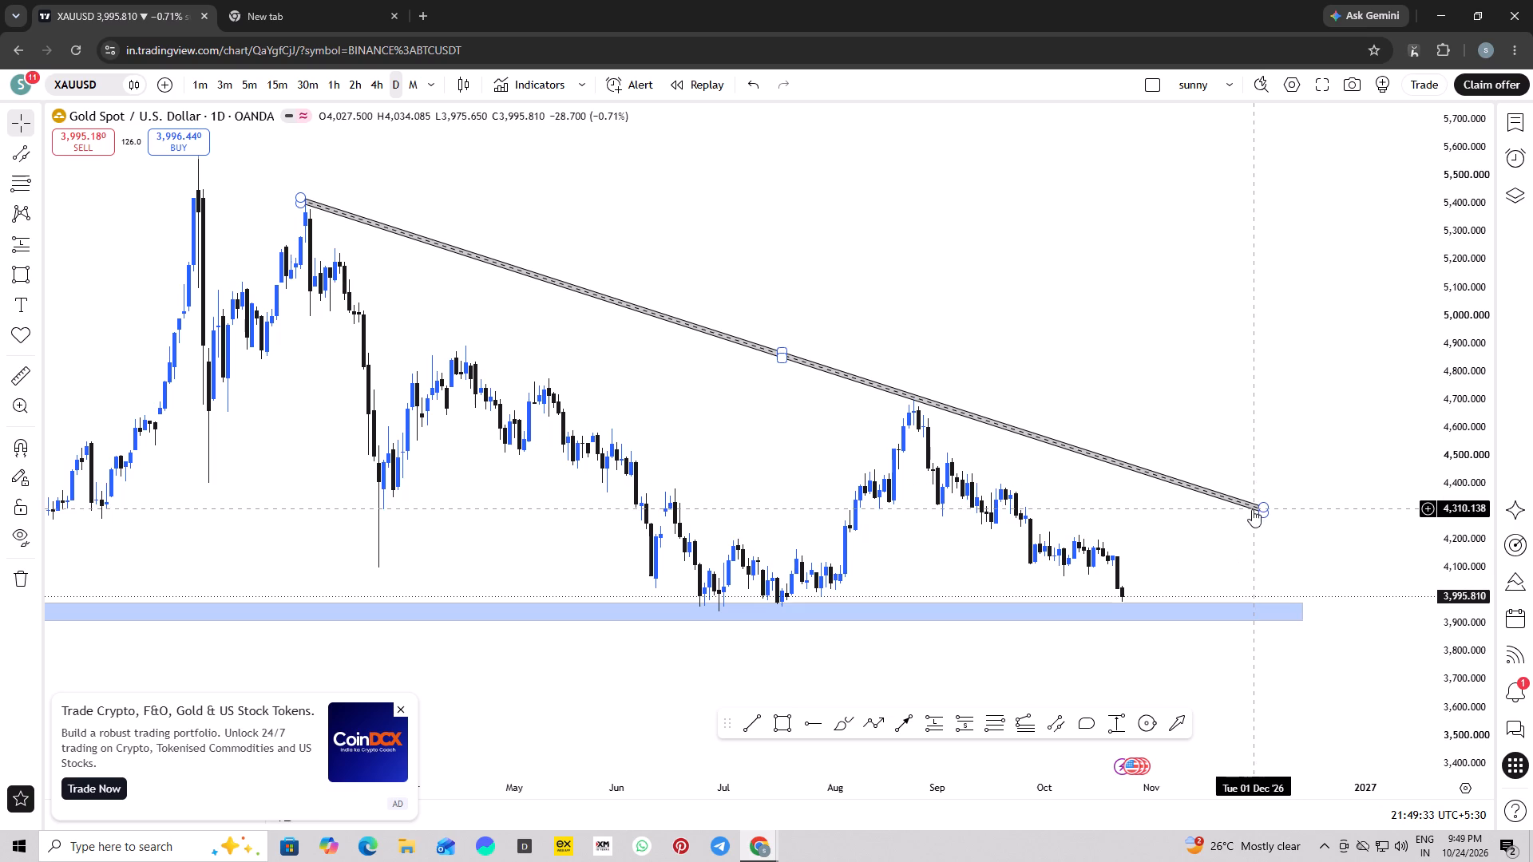
Shift the parallel channel along its slope to mid-December 2026 and extend its start back to the late-January peak, about 5,562.
left_click_drag(1252, 509, 1282, 522)
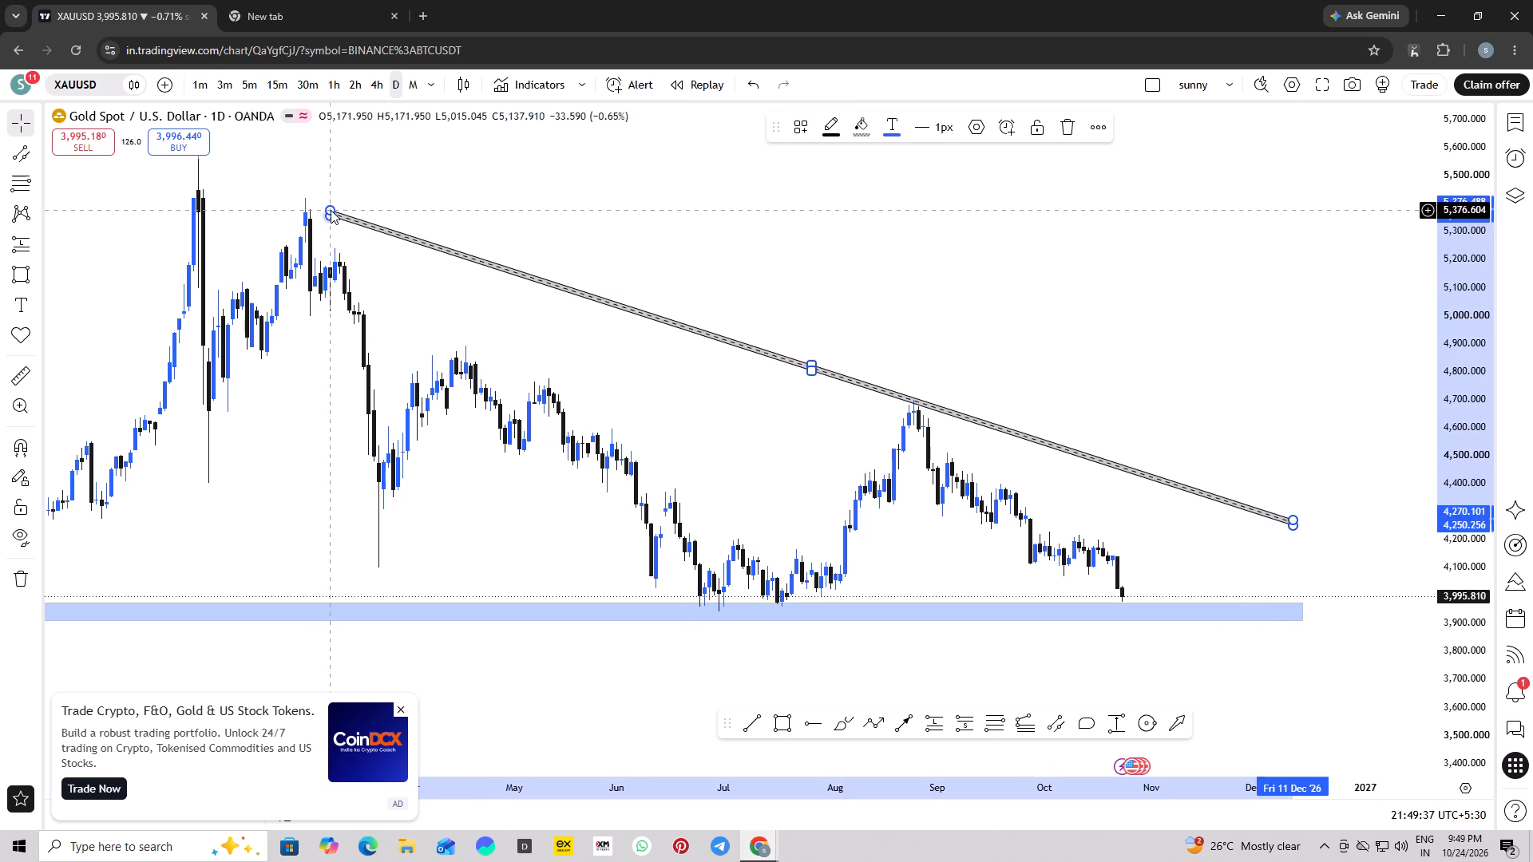
left_click_drag(331, 210, 178, 164)
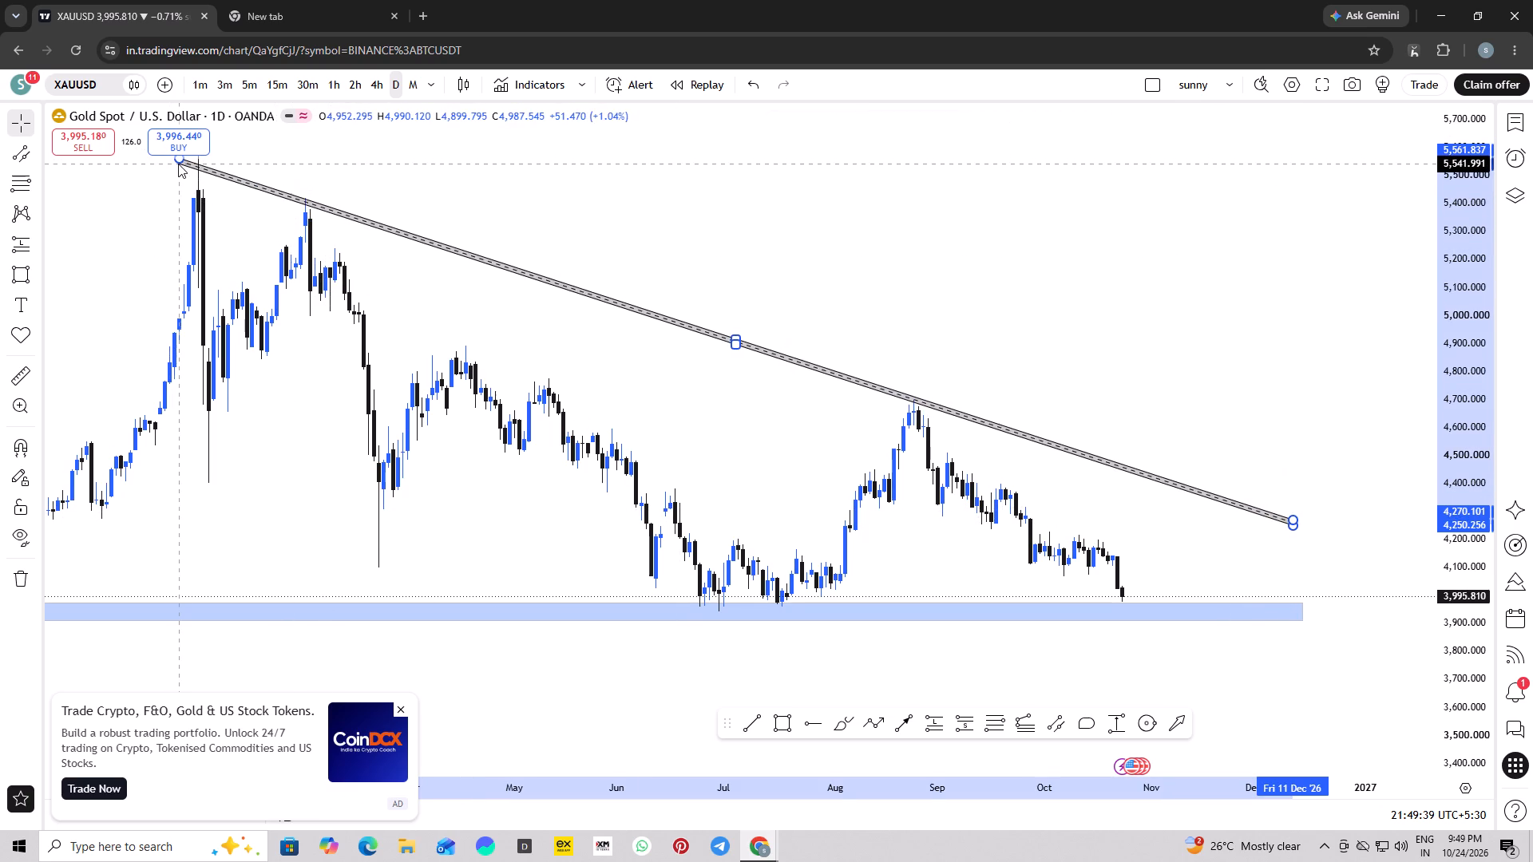
left_click_drag(178, 164, 180, 164)
Adjust the channel's position along its slope and extend its lower end to about 4,150 in early January 2027.
left_click_drag(764, 235, 857, 295)
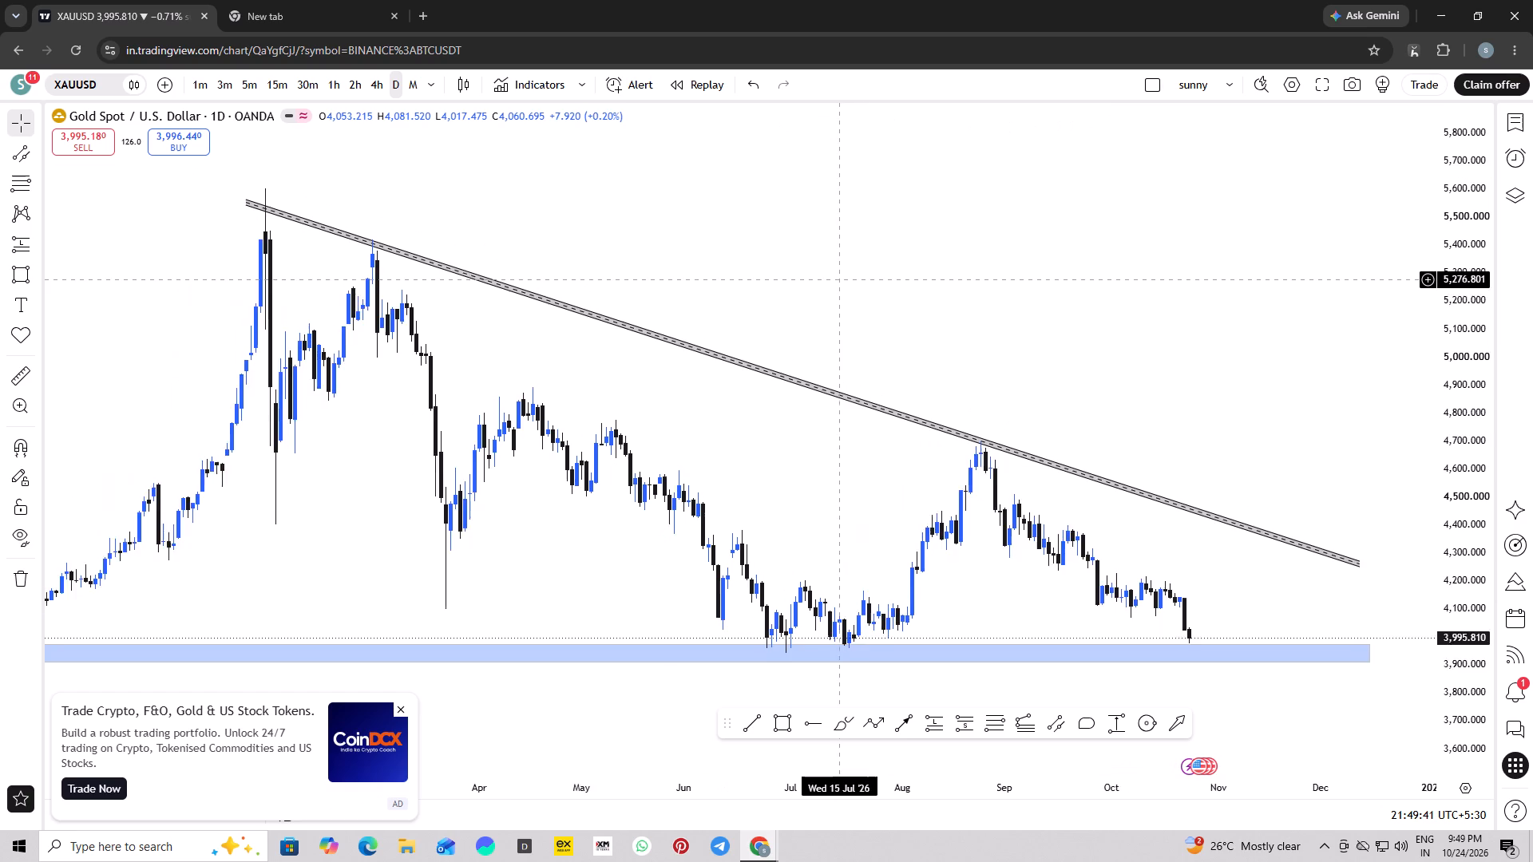
left_click_drag(857, 295, 868, 302)
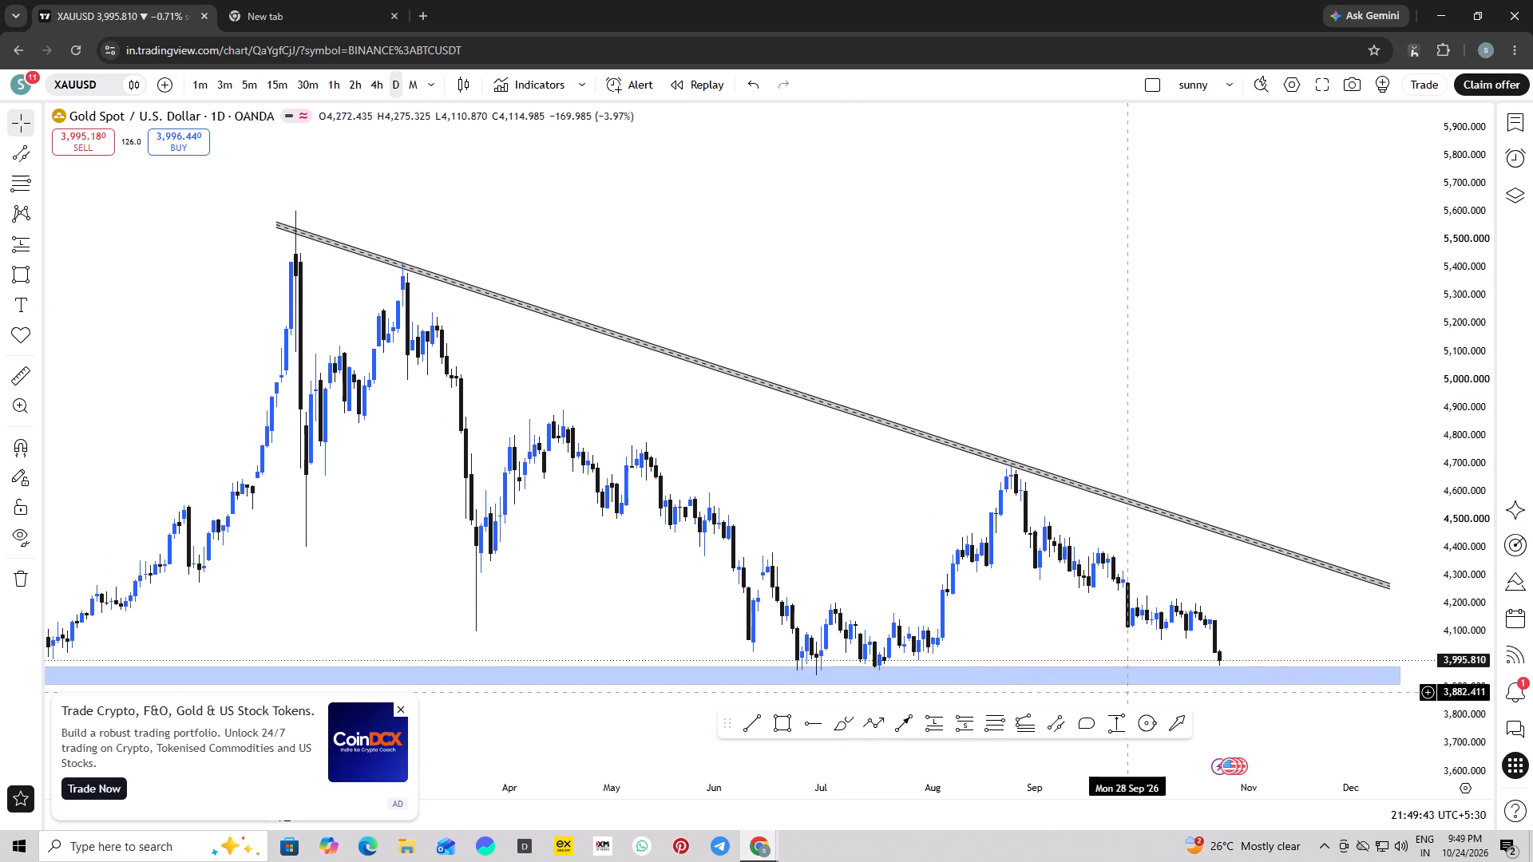
left_click_drag(1079, 638, 1009, 591)
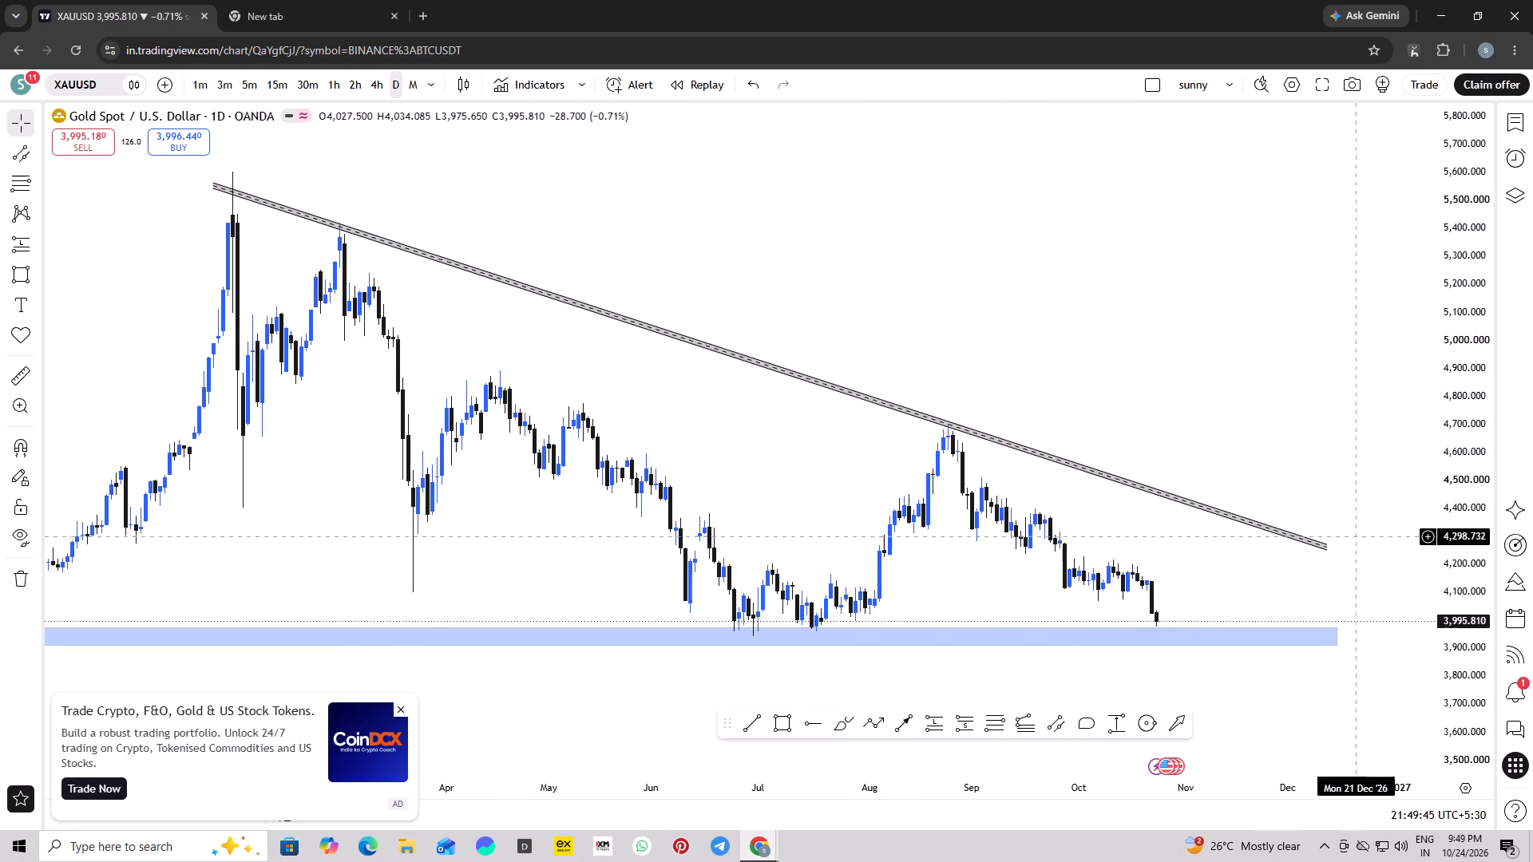
left_click_drag(1319, 540, 1361, 554)
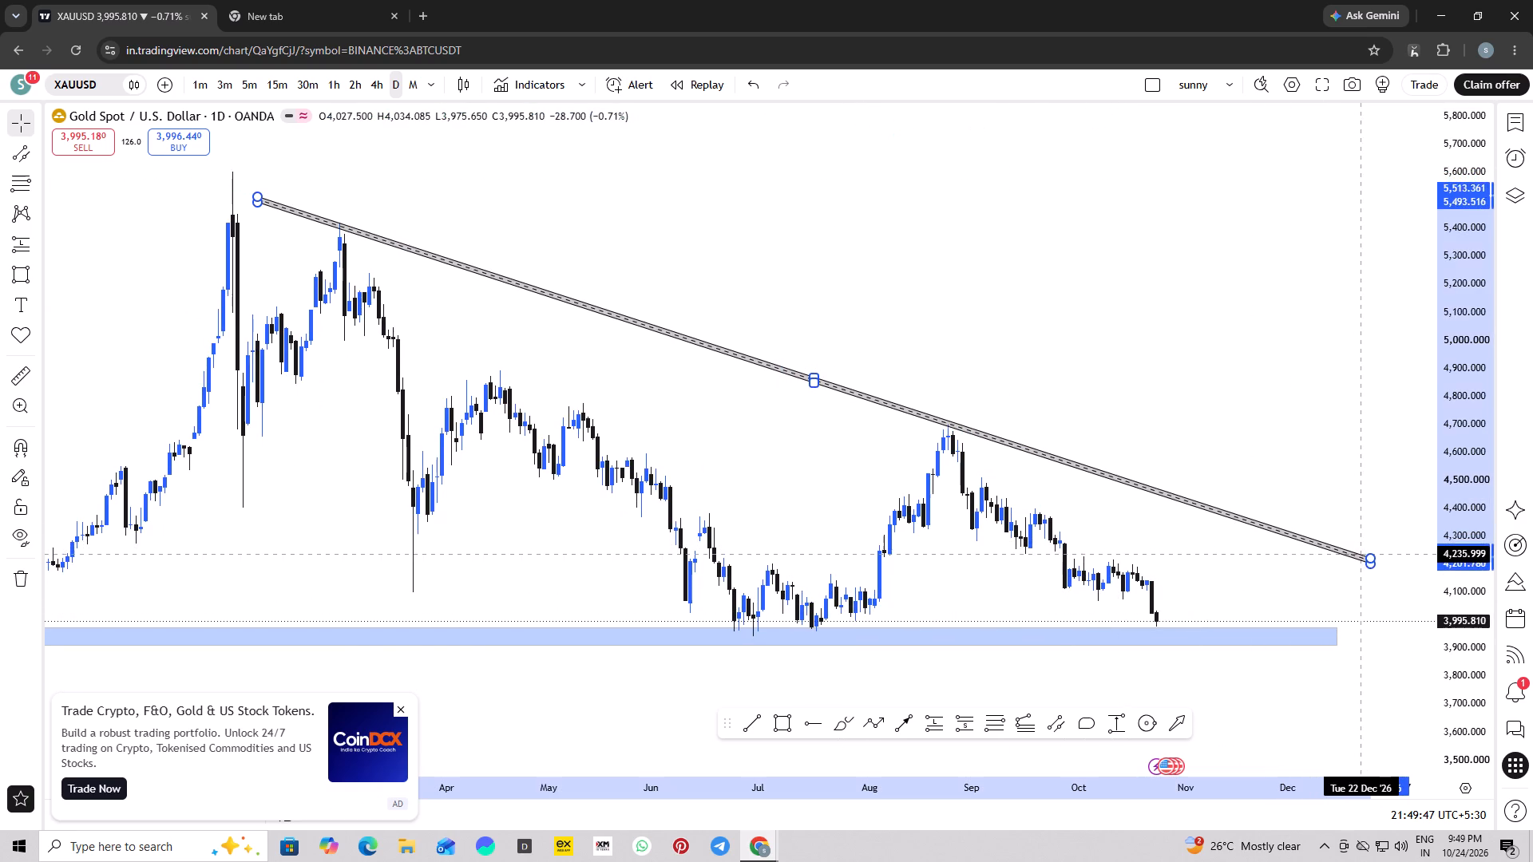
left_click_drag(1361, 554, 1326, 542)
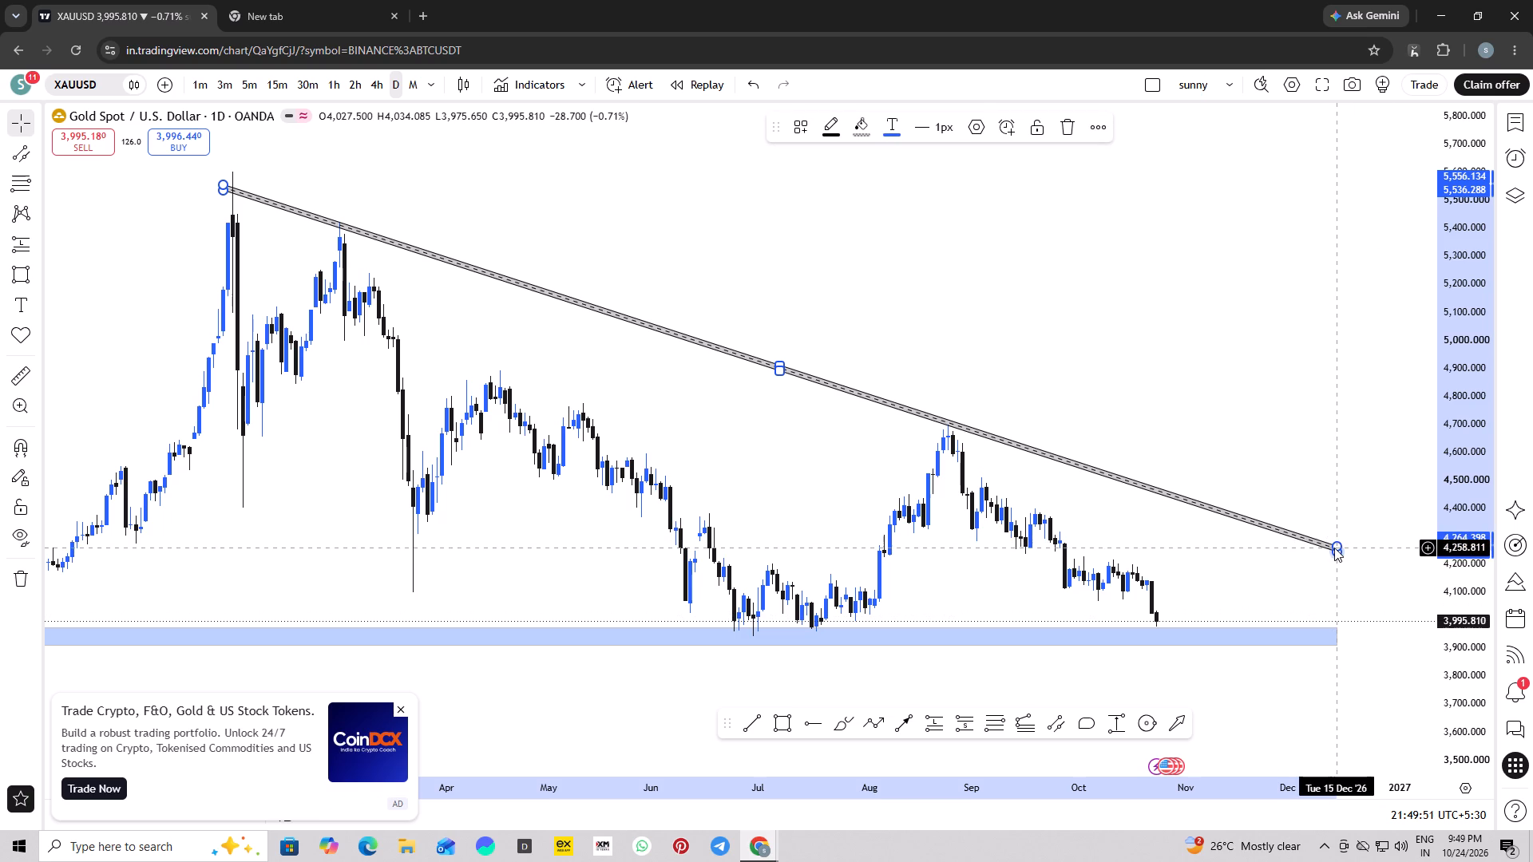
left_click_drag(1334, 548, 1408, 583)
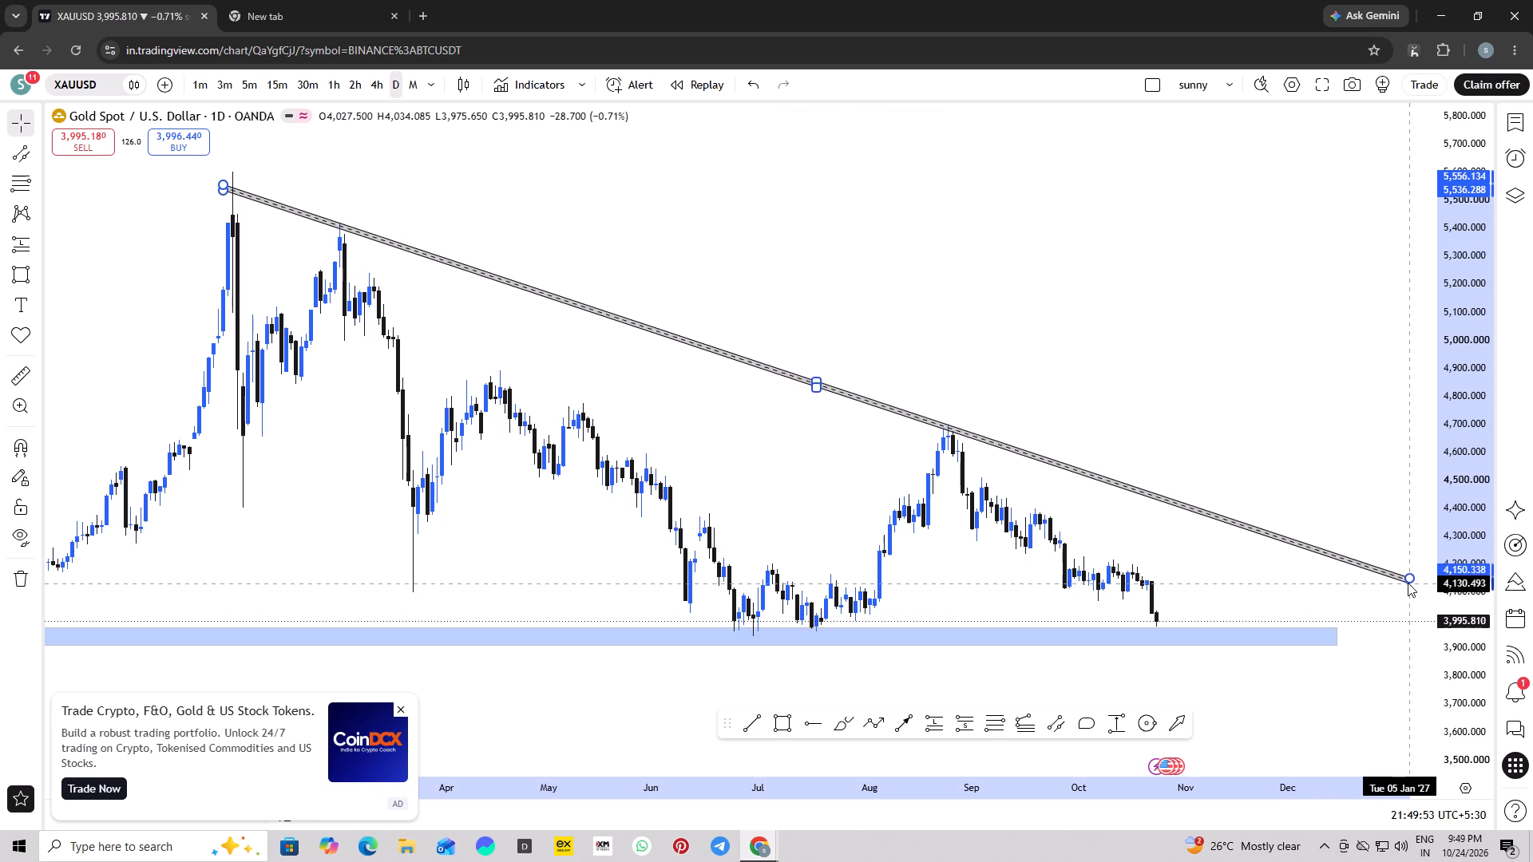
Fine-tune the descending channel's lower end at about 4,150 in early January 2027 and deselect the channel.
left_click_drag(1408, 583, 1408, 583)
left_click(1236, 402)
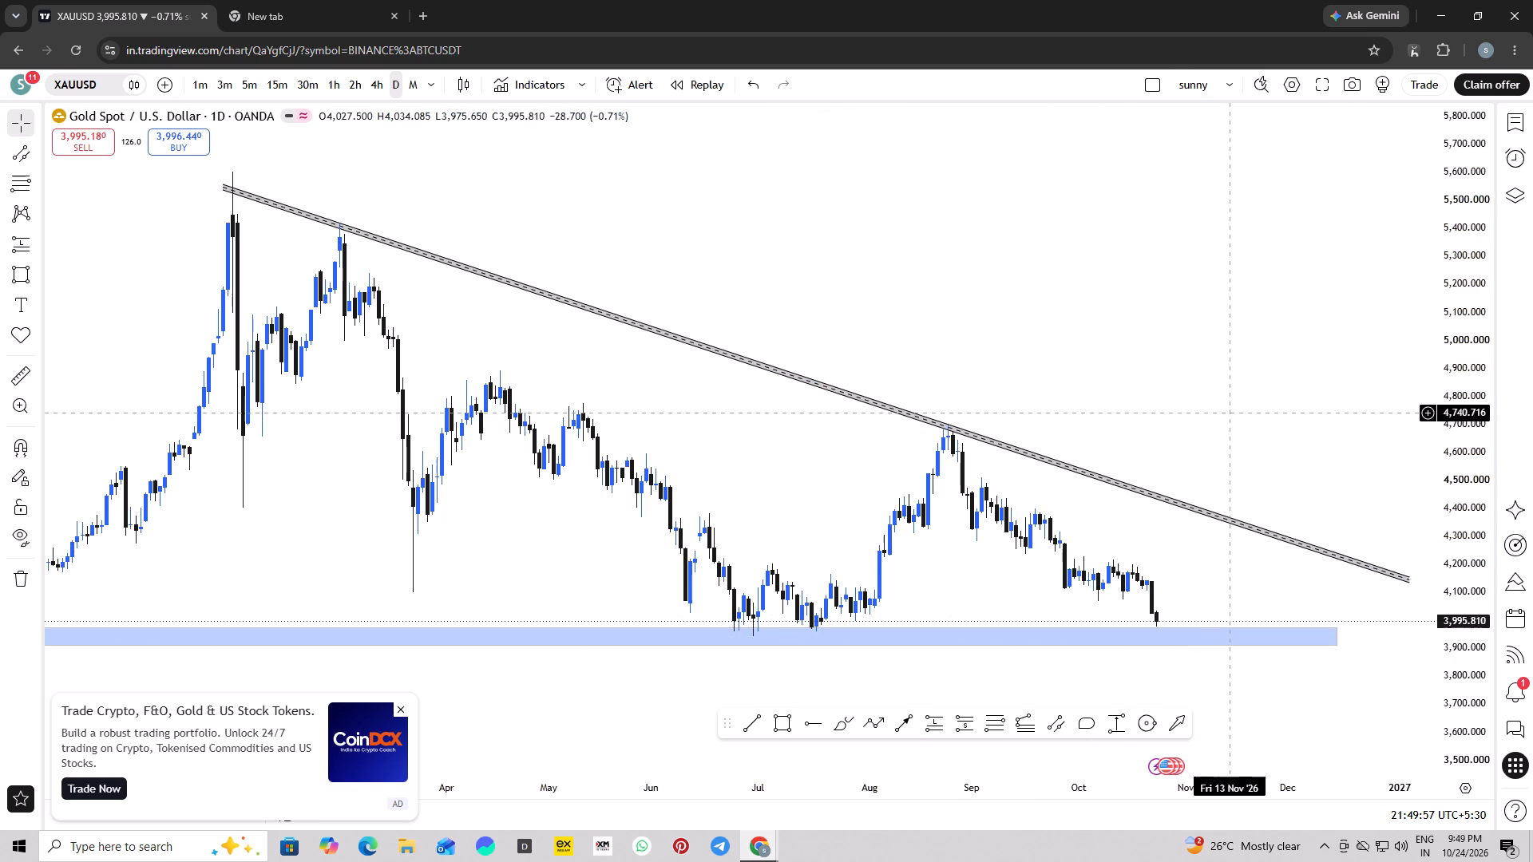
Switch the XAUUSD chart to the 2-hour timeframe.
left_click_drag(1228, 411, 1171, 221)
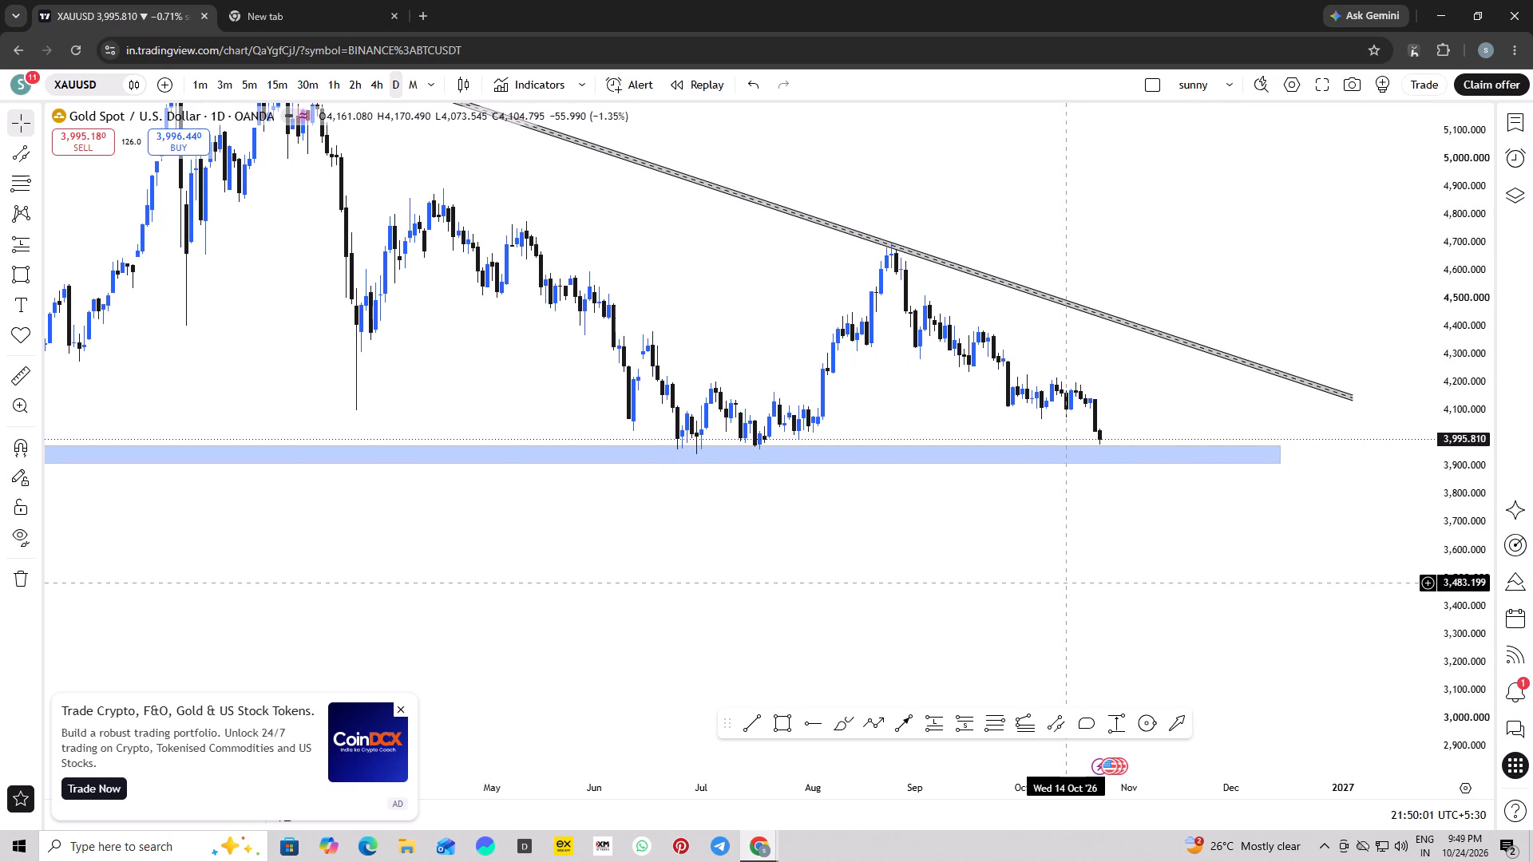
scroll(1067, 583, "up", 2)
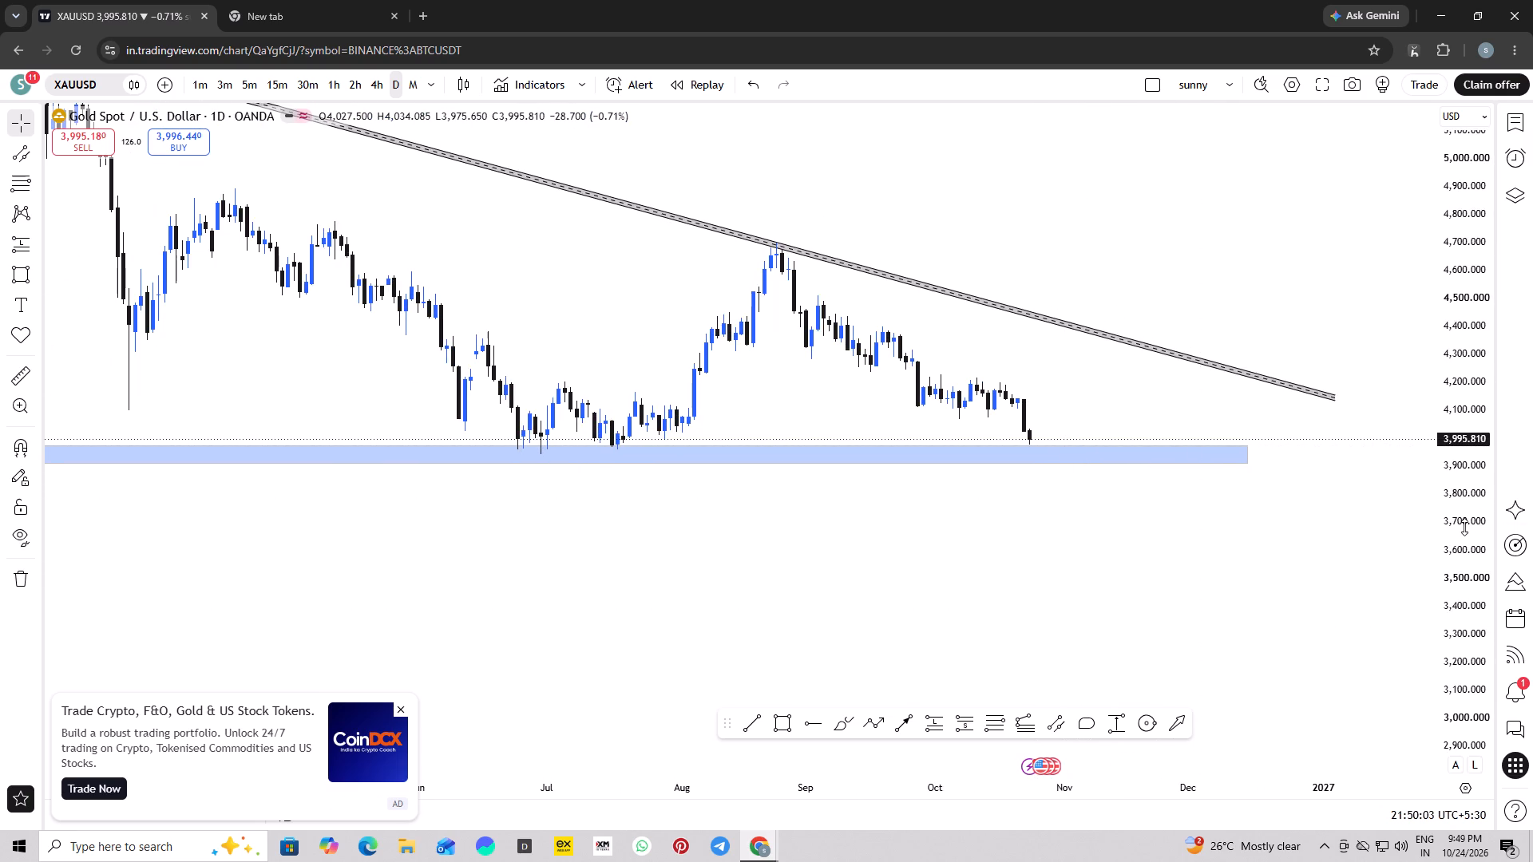
scroll(1464, 527, "up", 15)
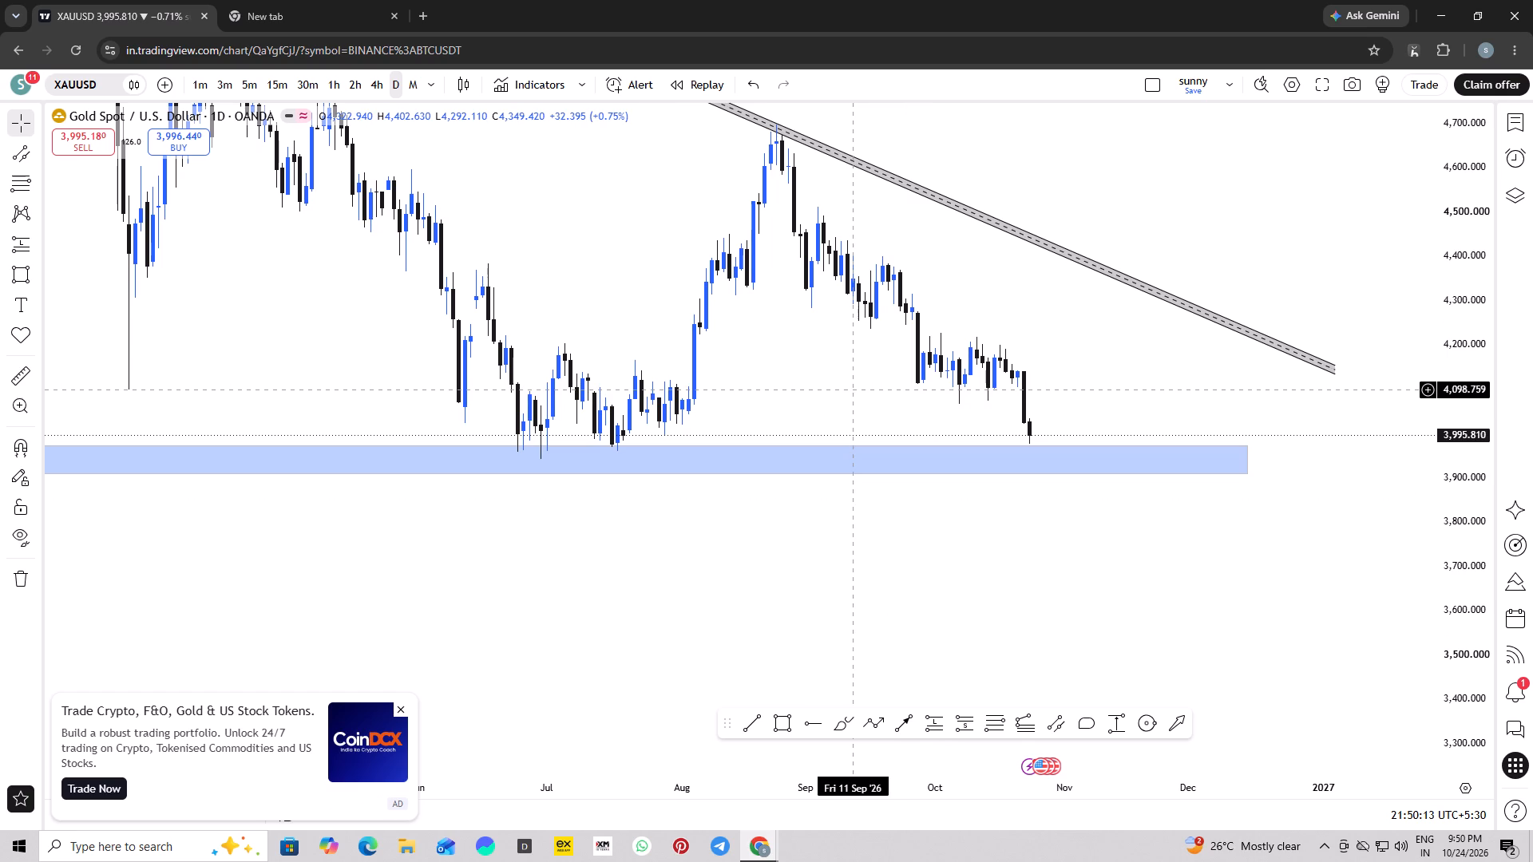
left_click(360, 87)
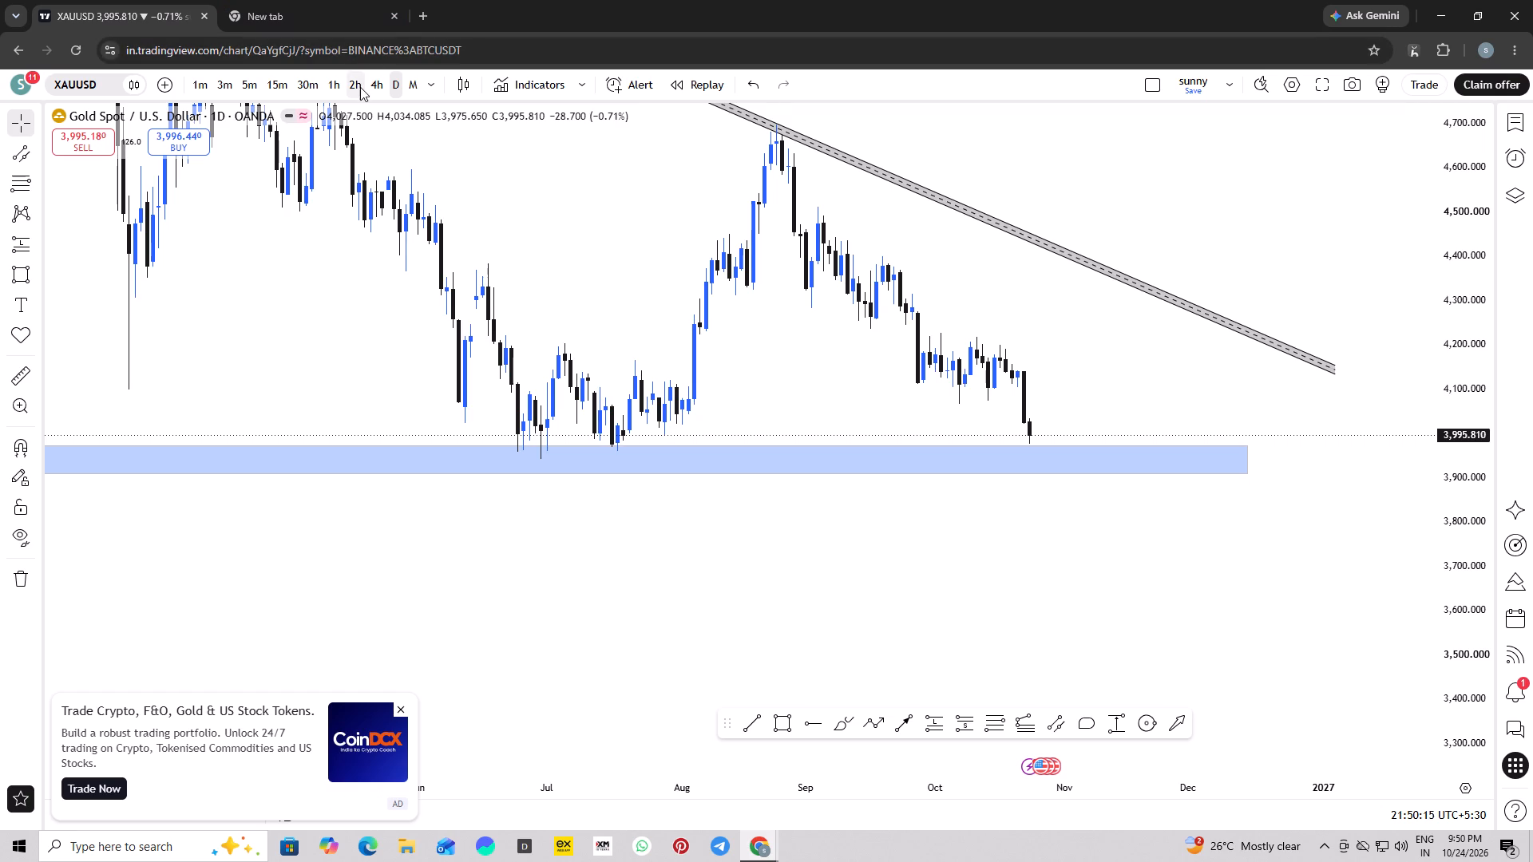
Draw a thin rectangle zone along the October lows from 5 to 29 October, between about 4,085 and 4,075.
scroll(869, 550, "down", 8)
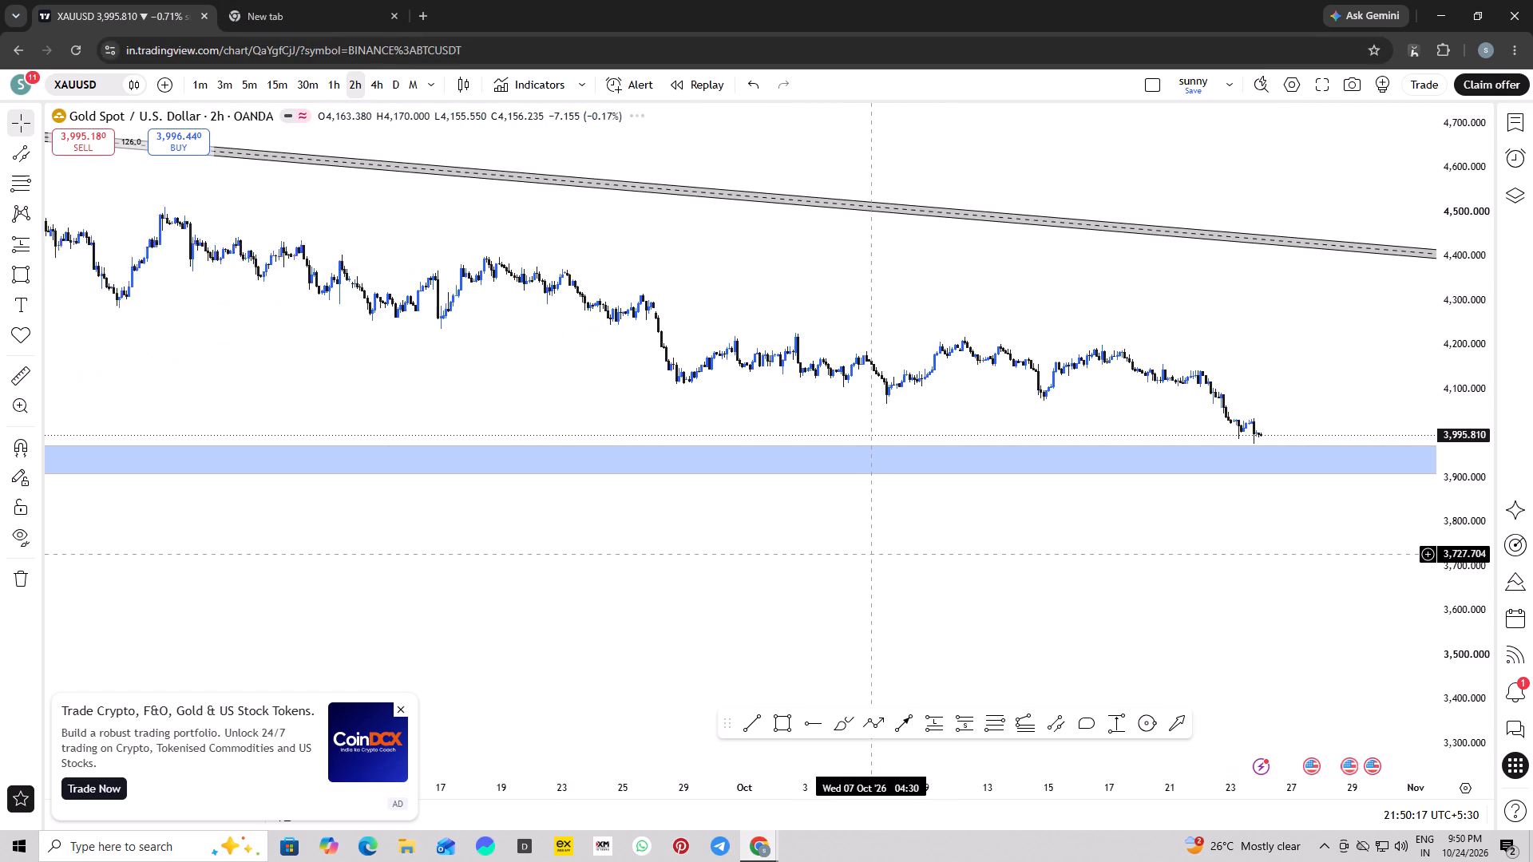
scroll(870, 554, "down", 4)
scroll(1478, 519, "up", 8)
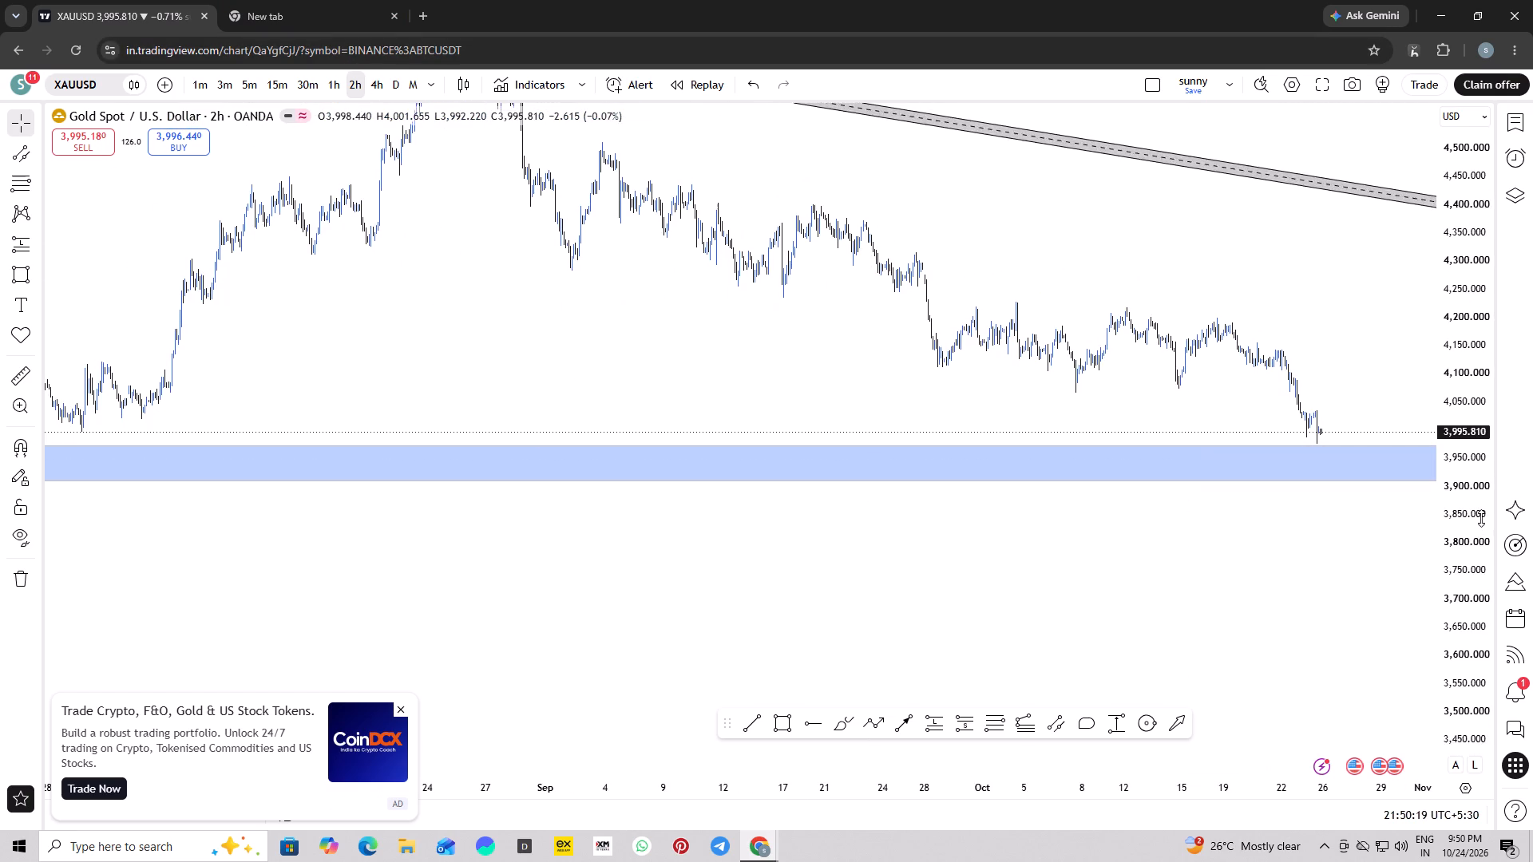
scroll(1481, 518, "up", 9)
scroll(1139, 595, "up", 6)
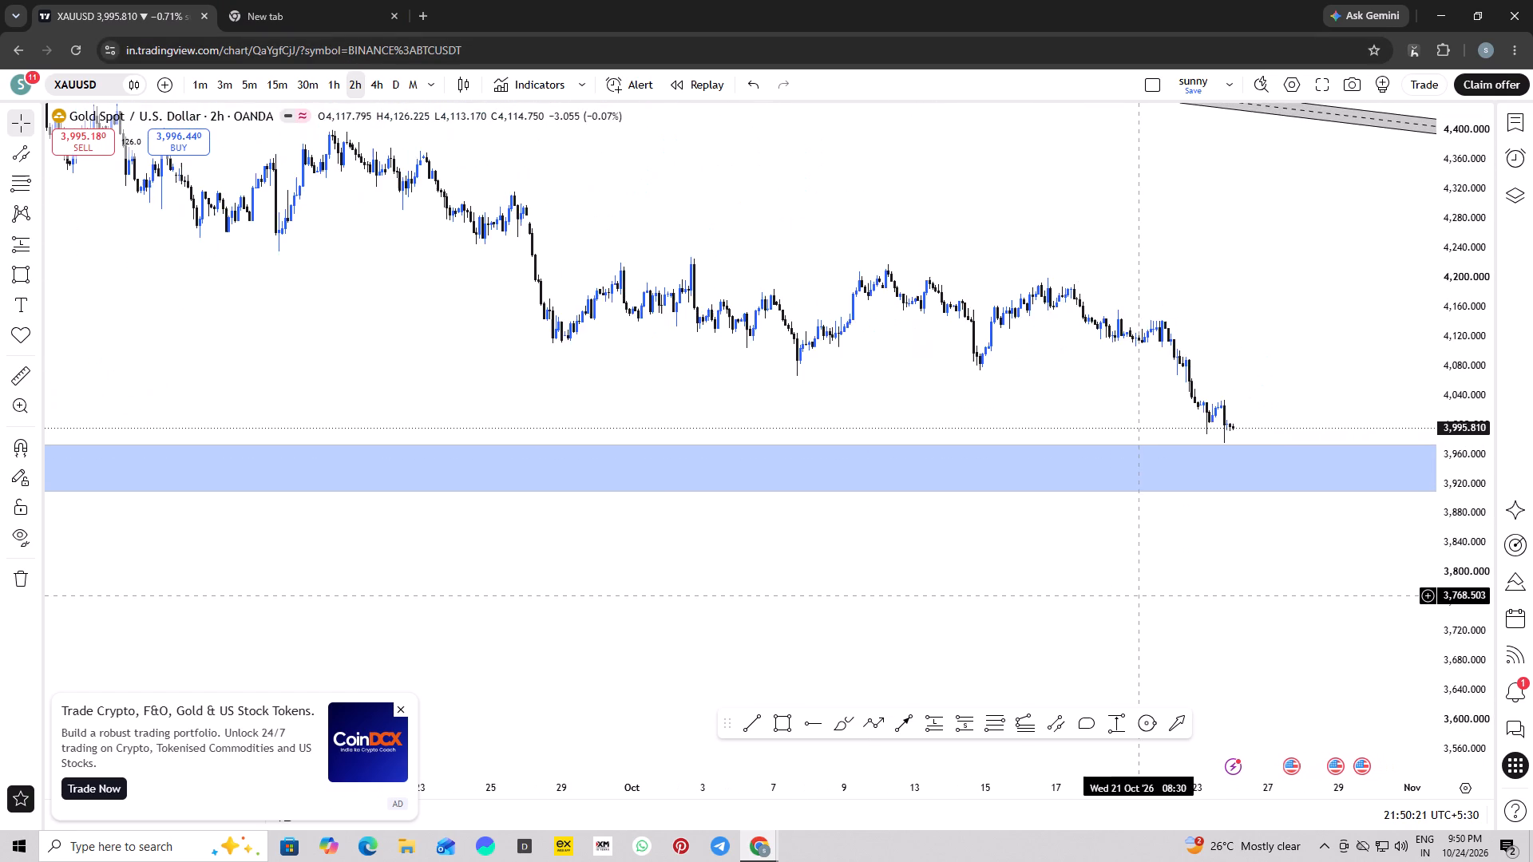
scroll(1139, 595, "up", 1)
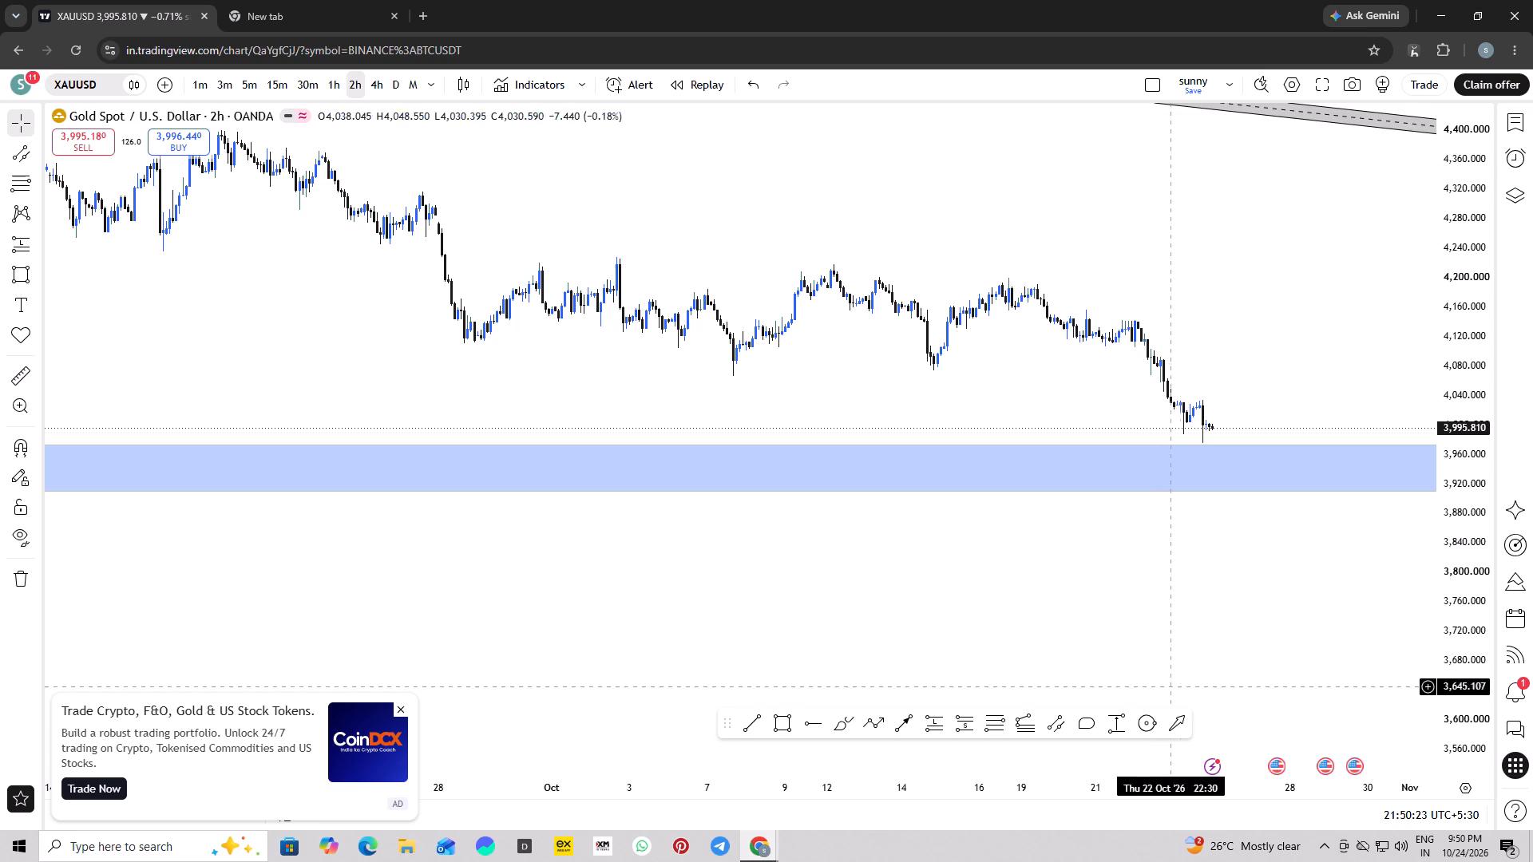
left_click_drag(792, 720, 787, 713)
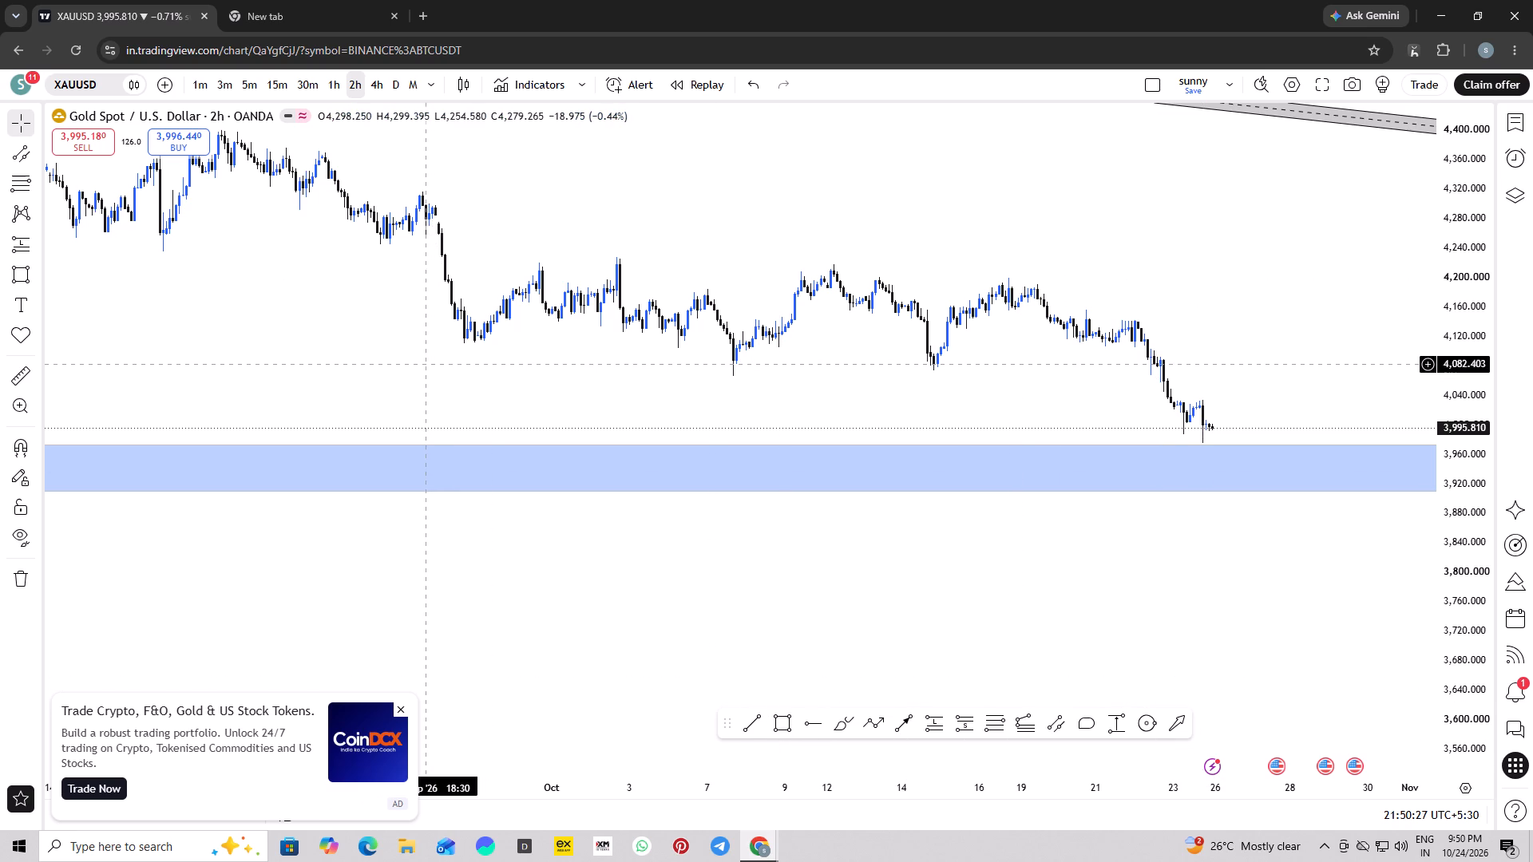
left_click(426, 364)
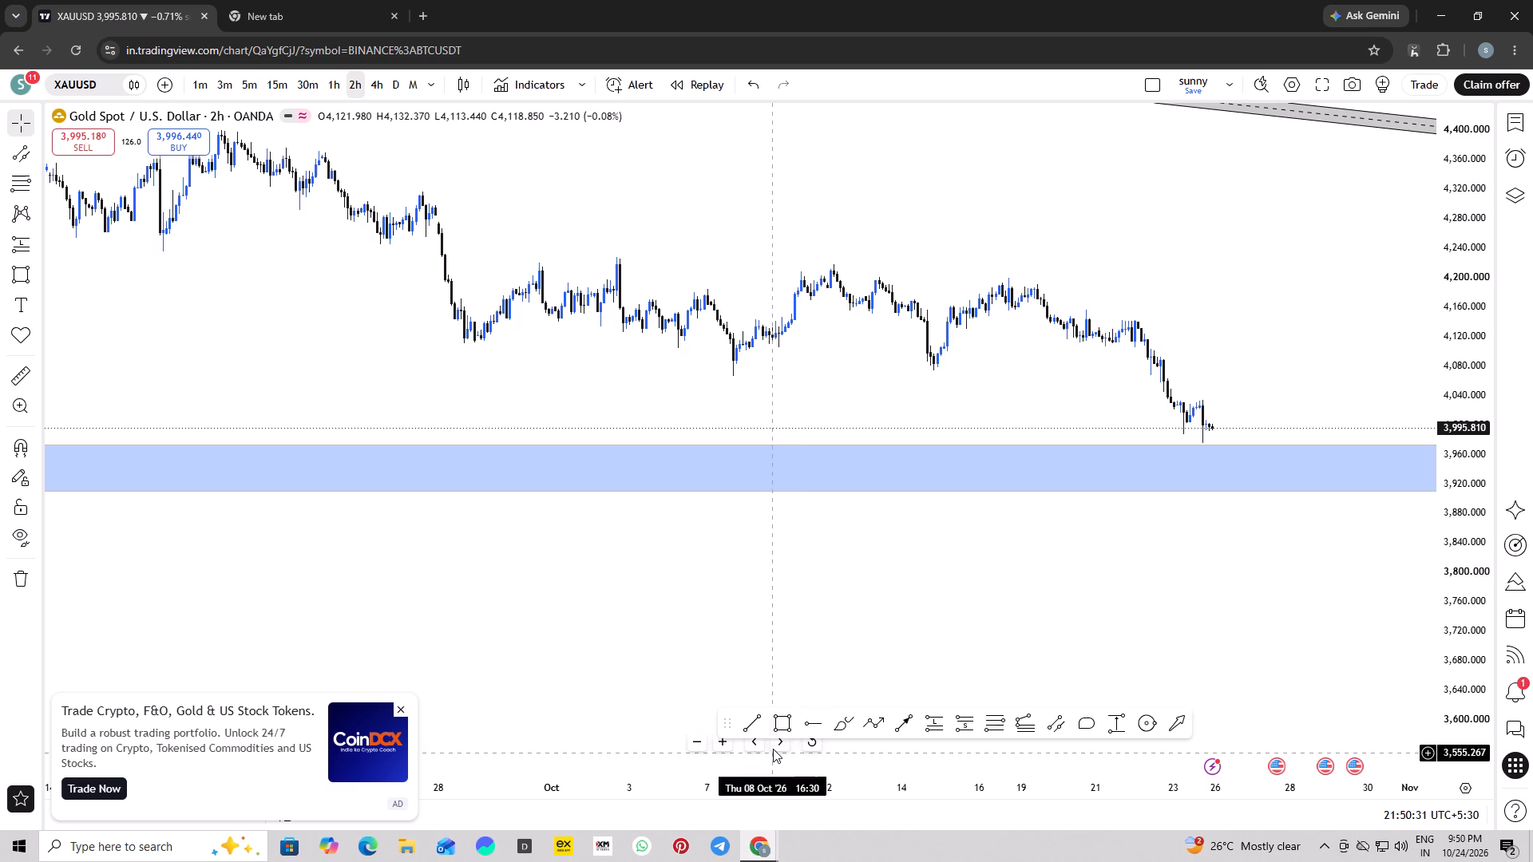
left_click(787, 719)
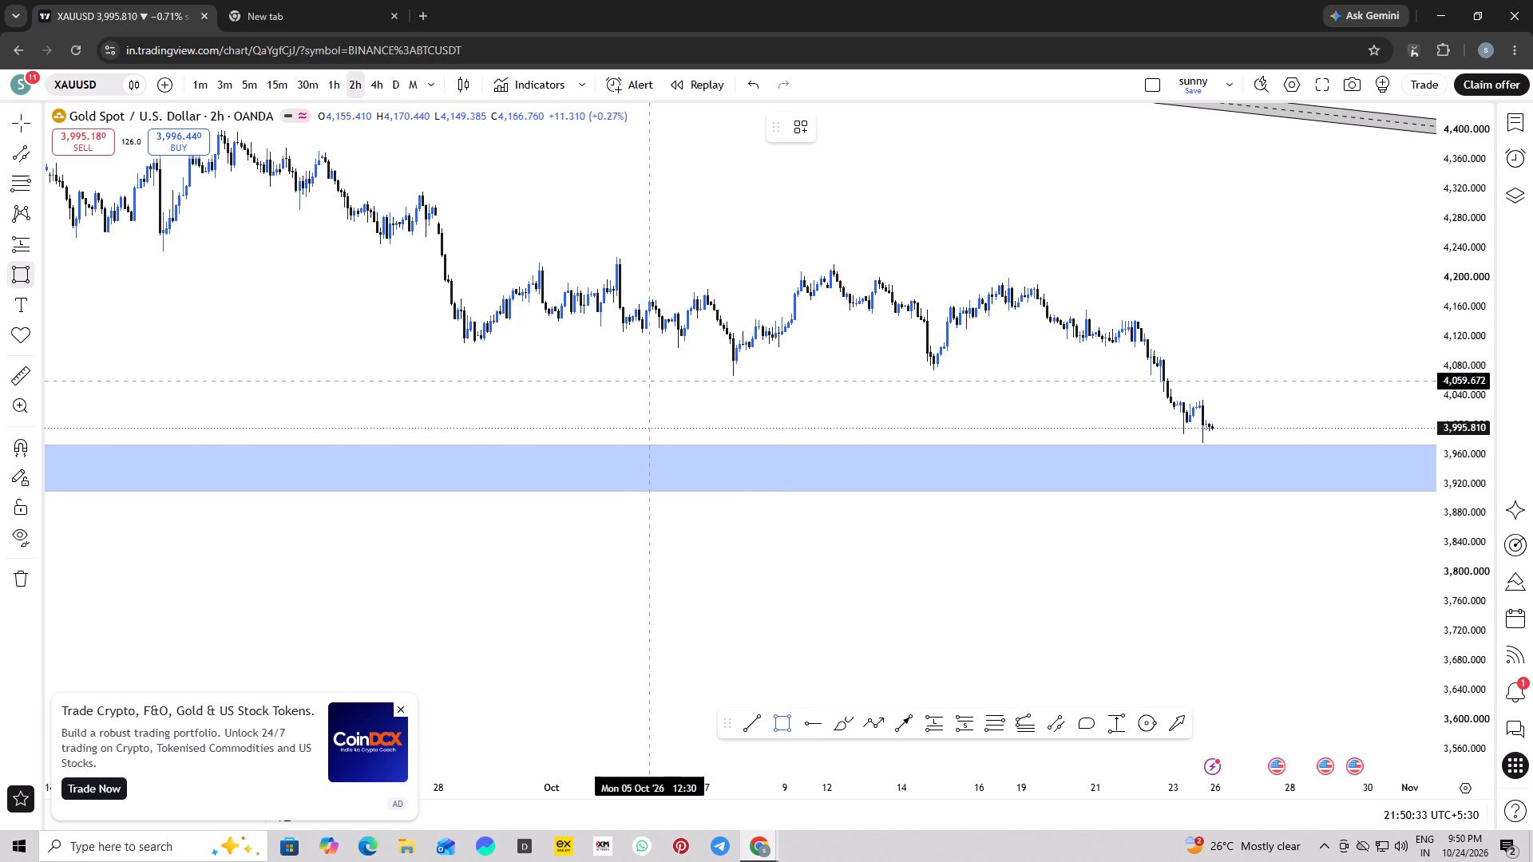
left_click(661, 362)
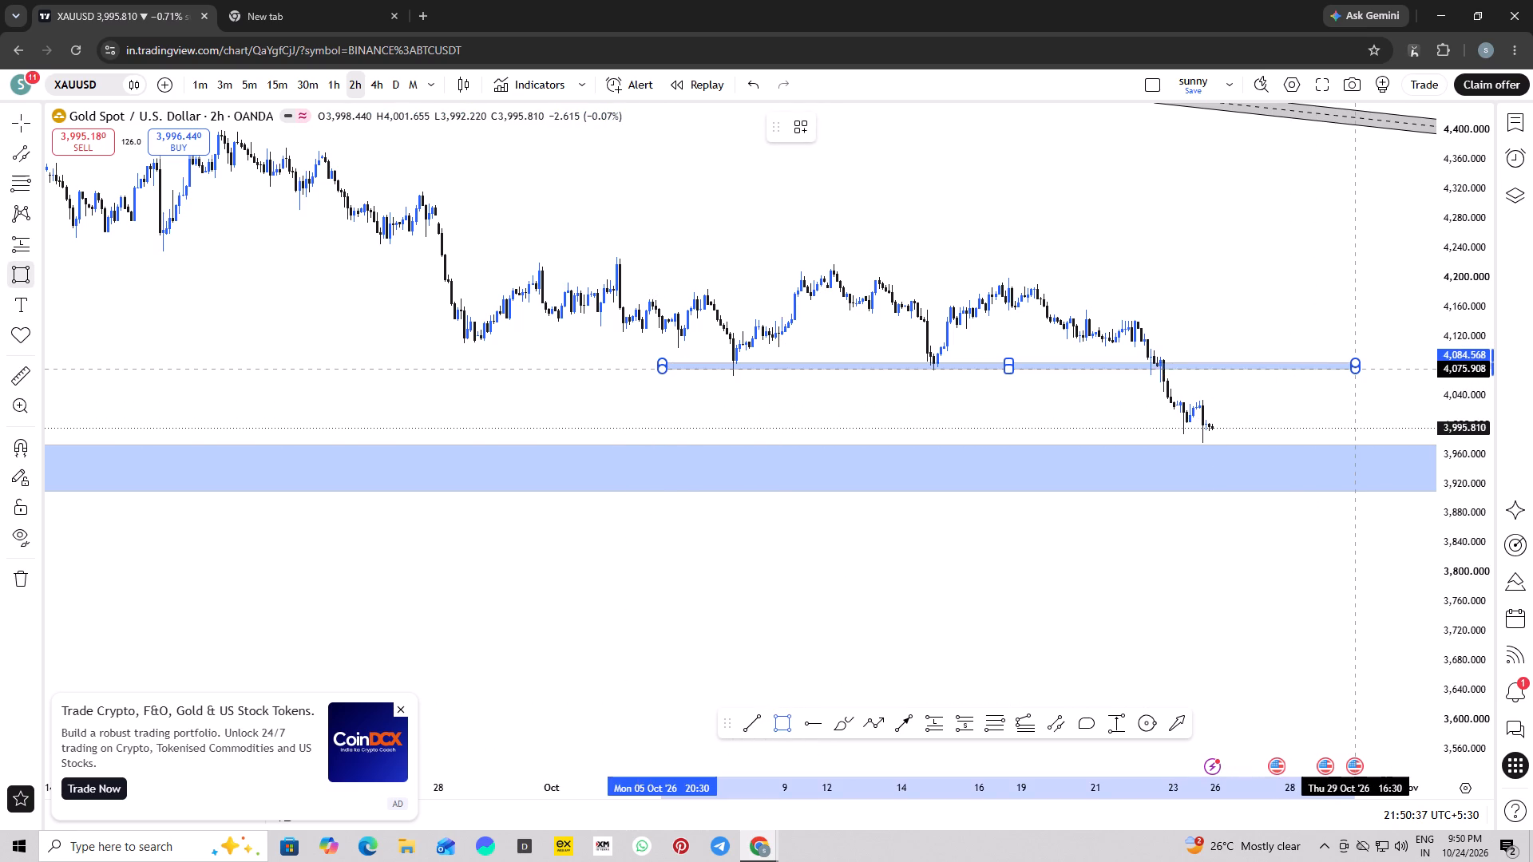
left_click(1358, 370)
left_click(1329, 299)
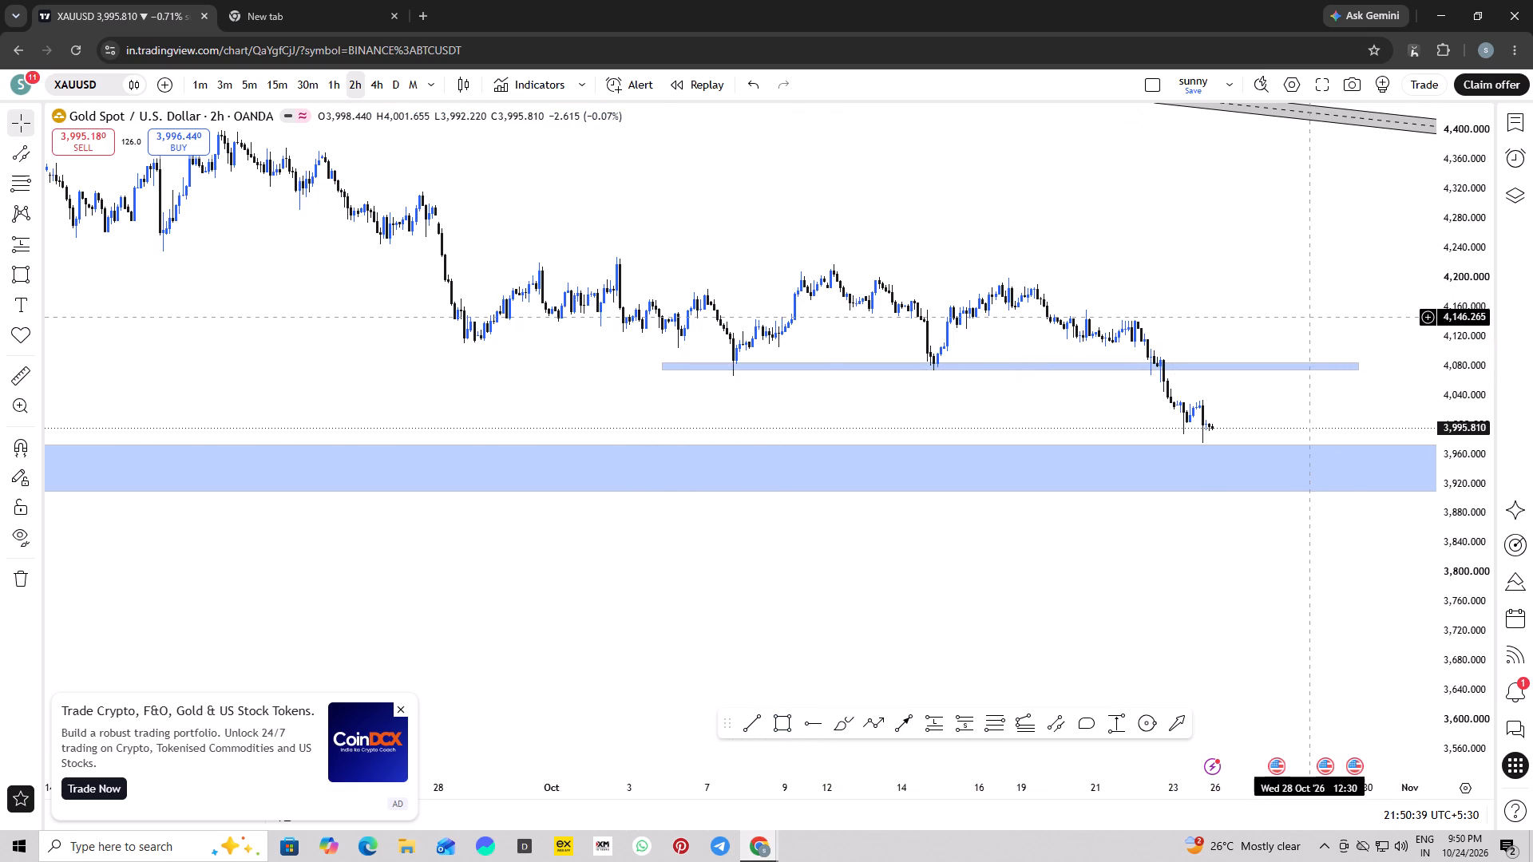
Examine the 2-hour September–October price action between the large descending channel and the new thin zone.
scroll(1305, 321, "up", 2)
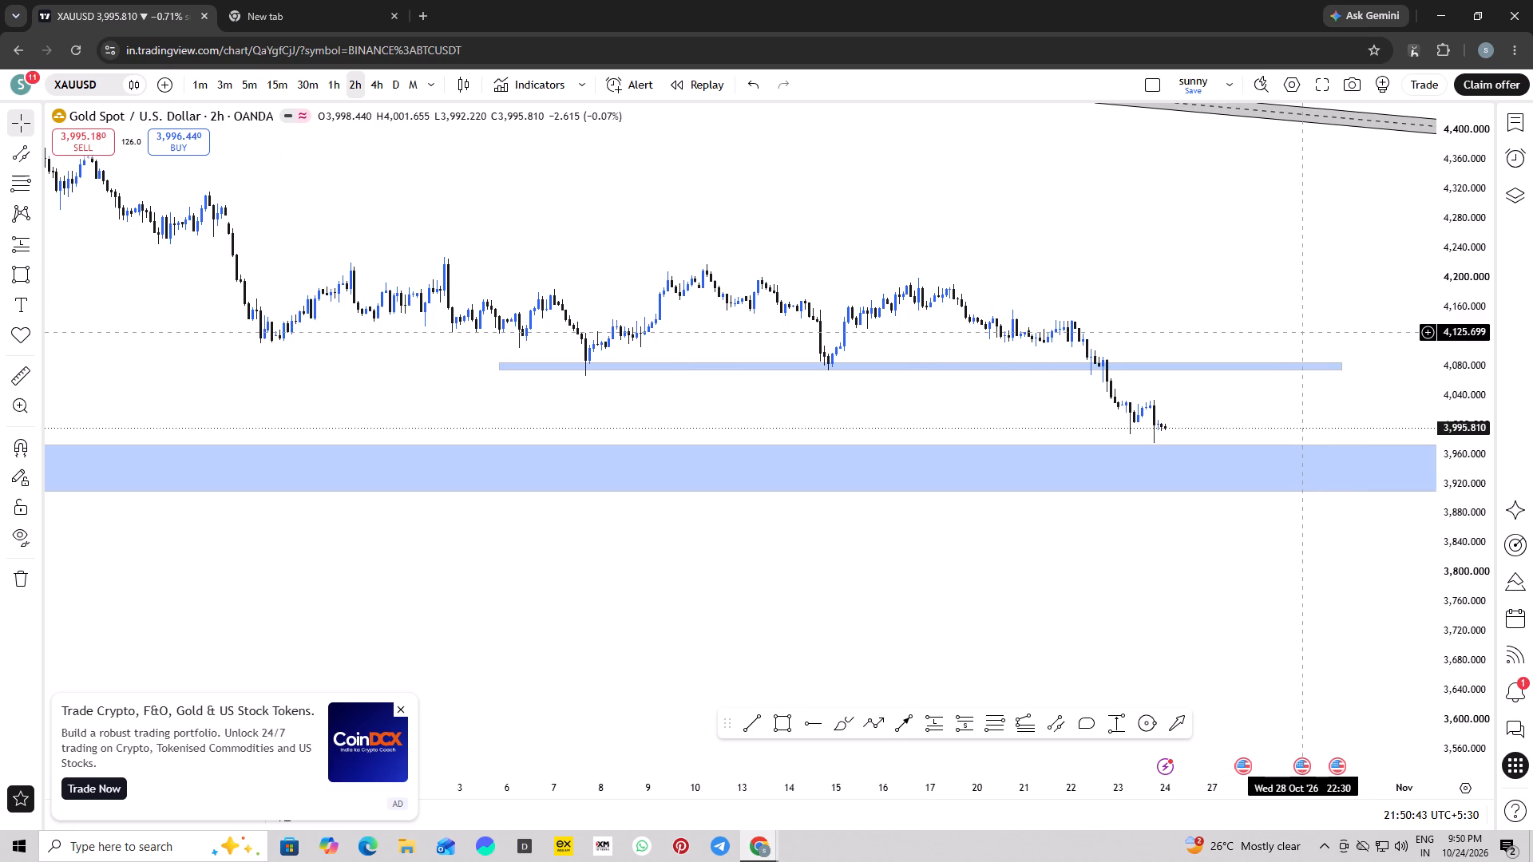
scroll(1301, 332, "down", 4)
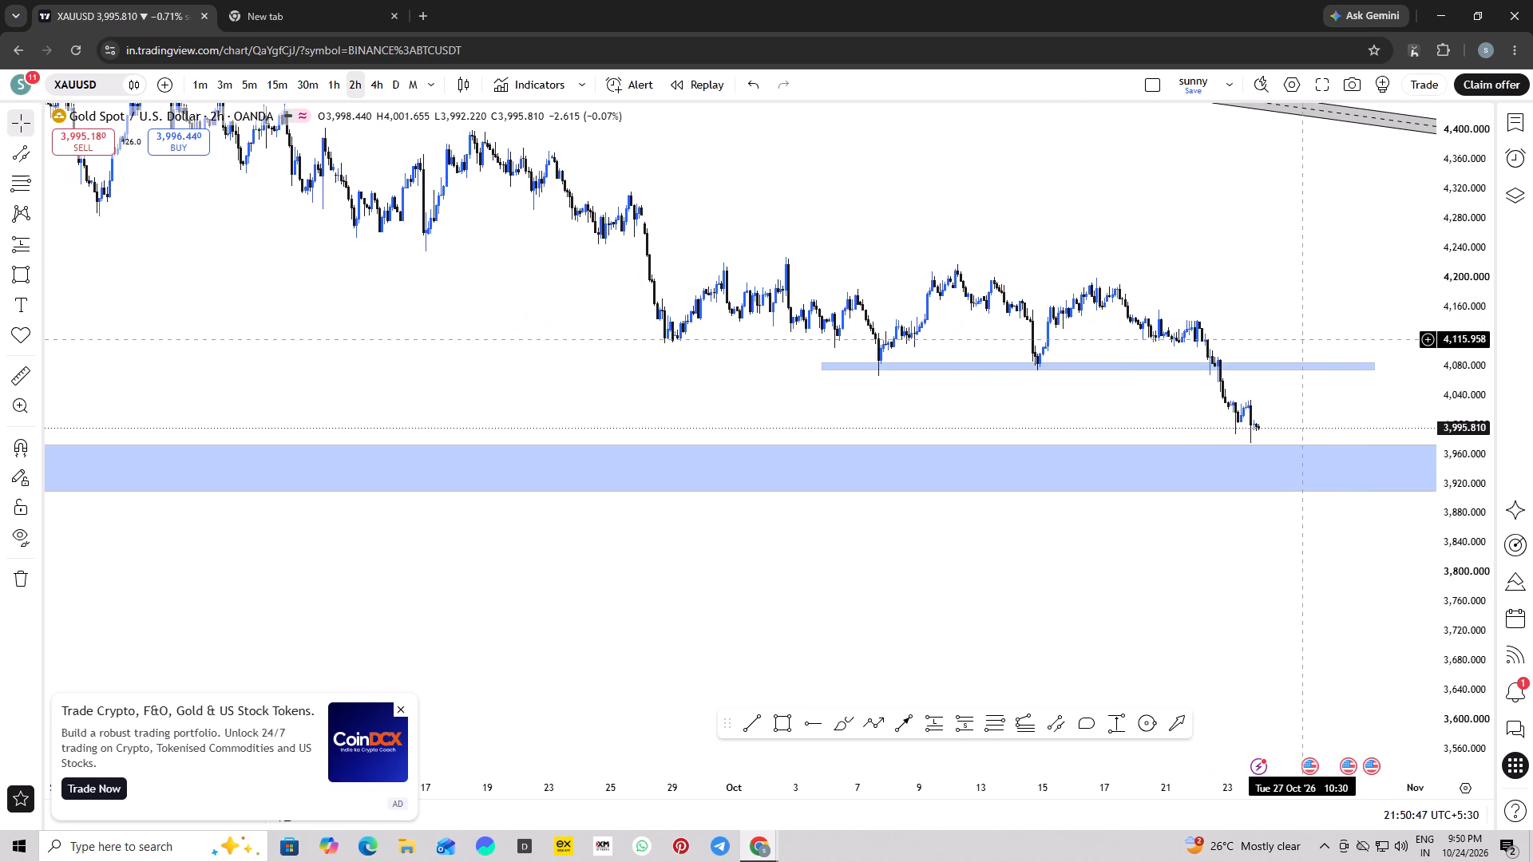
scroll(1299, 343, "up", 2)
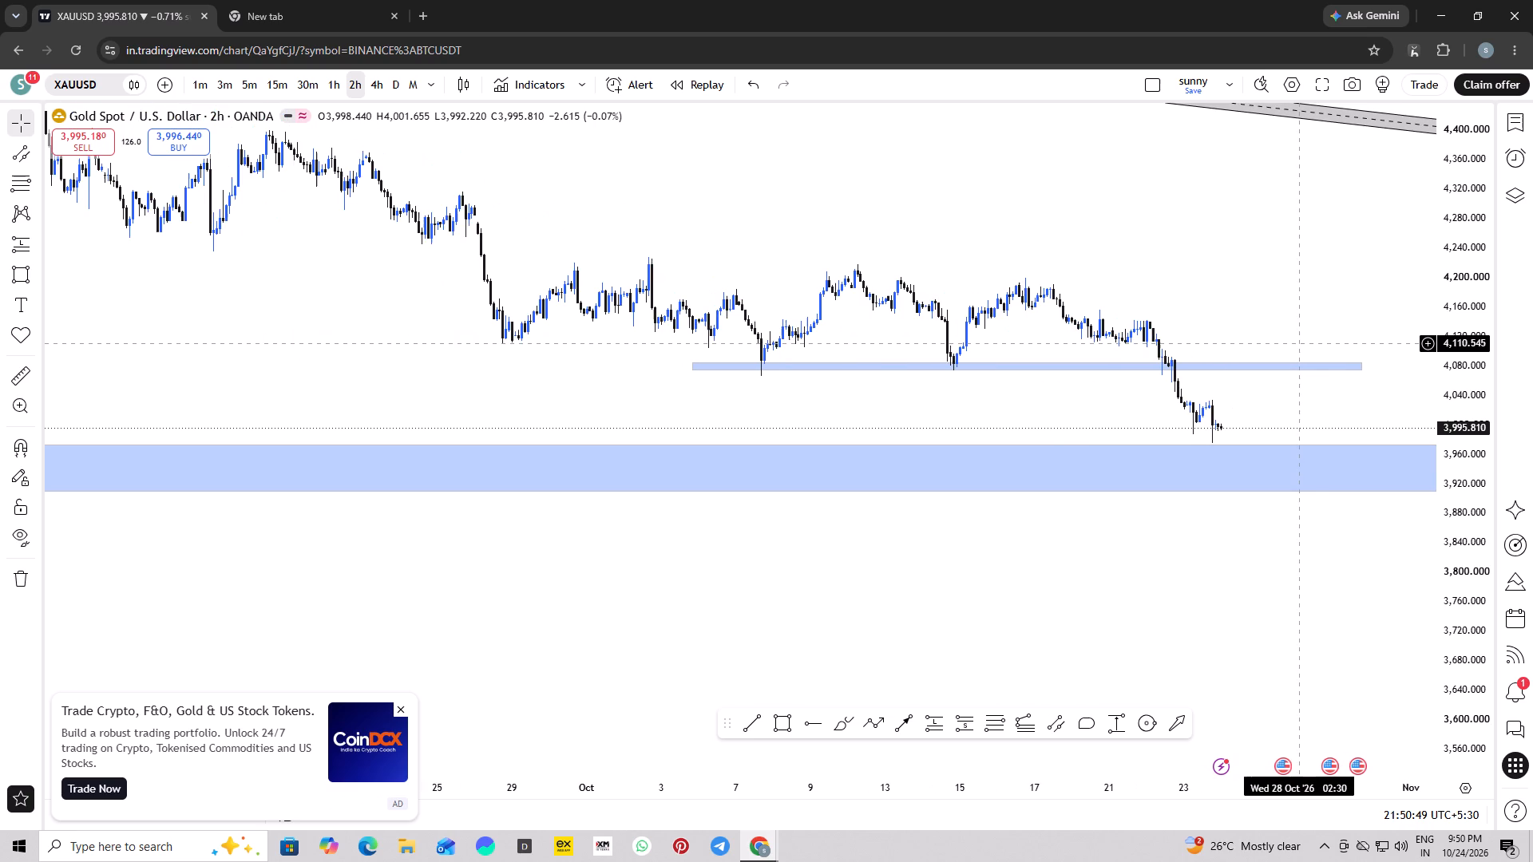
scroll(1471, 448, "up", 13)
left_click_drag(1246, 374, 1237, 540)
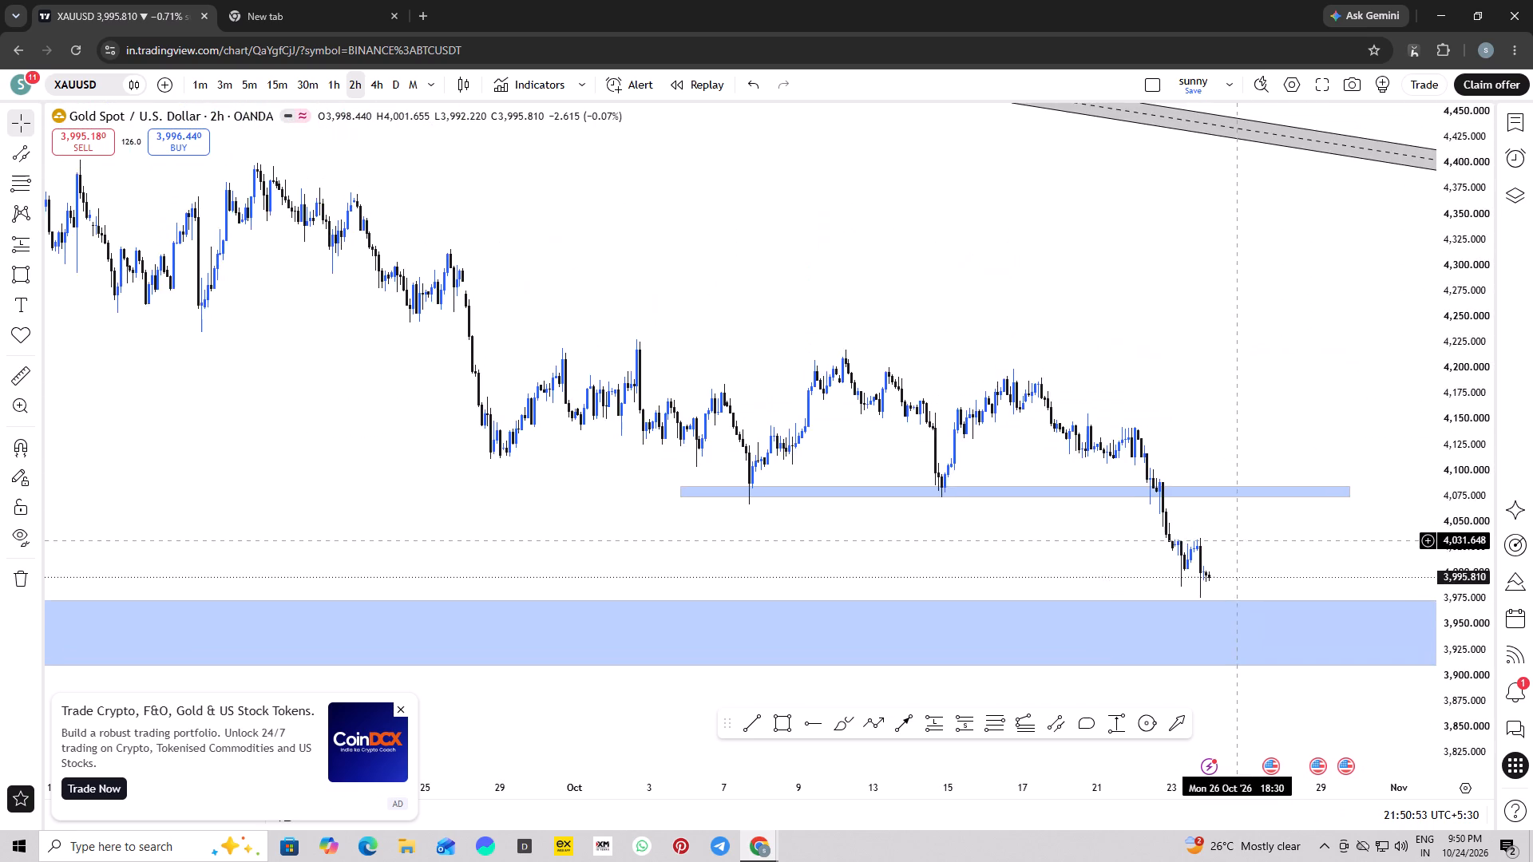
left_click_drag(1237, 540, 1231, 627)
scroll(1182, 552, "down", 4)
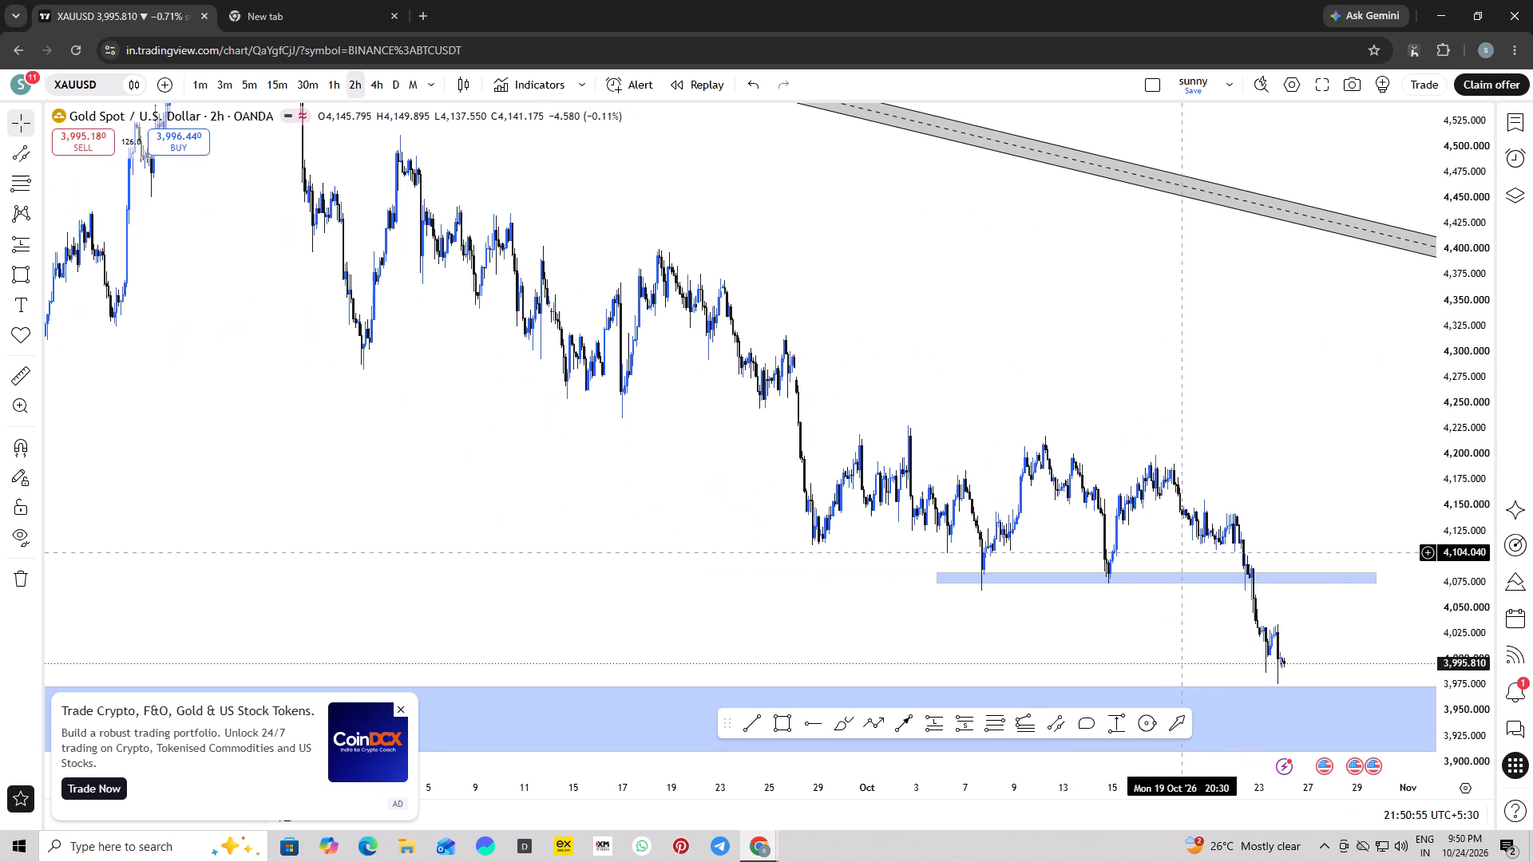
left_click_drag(1025, 299, 997, 404)
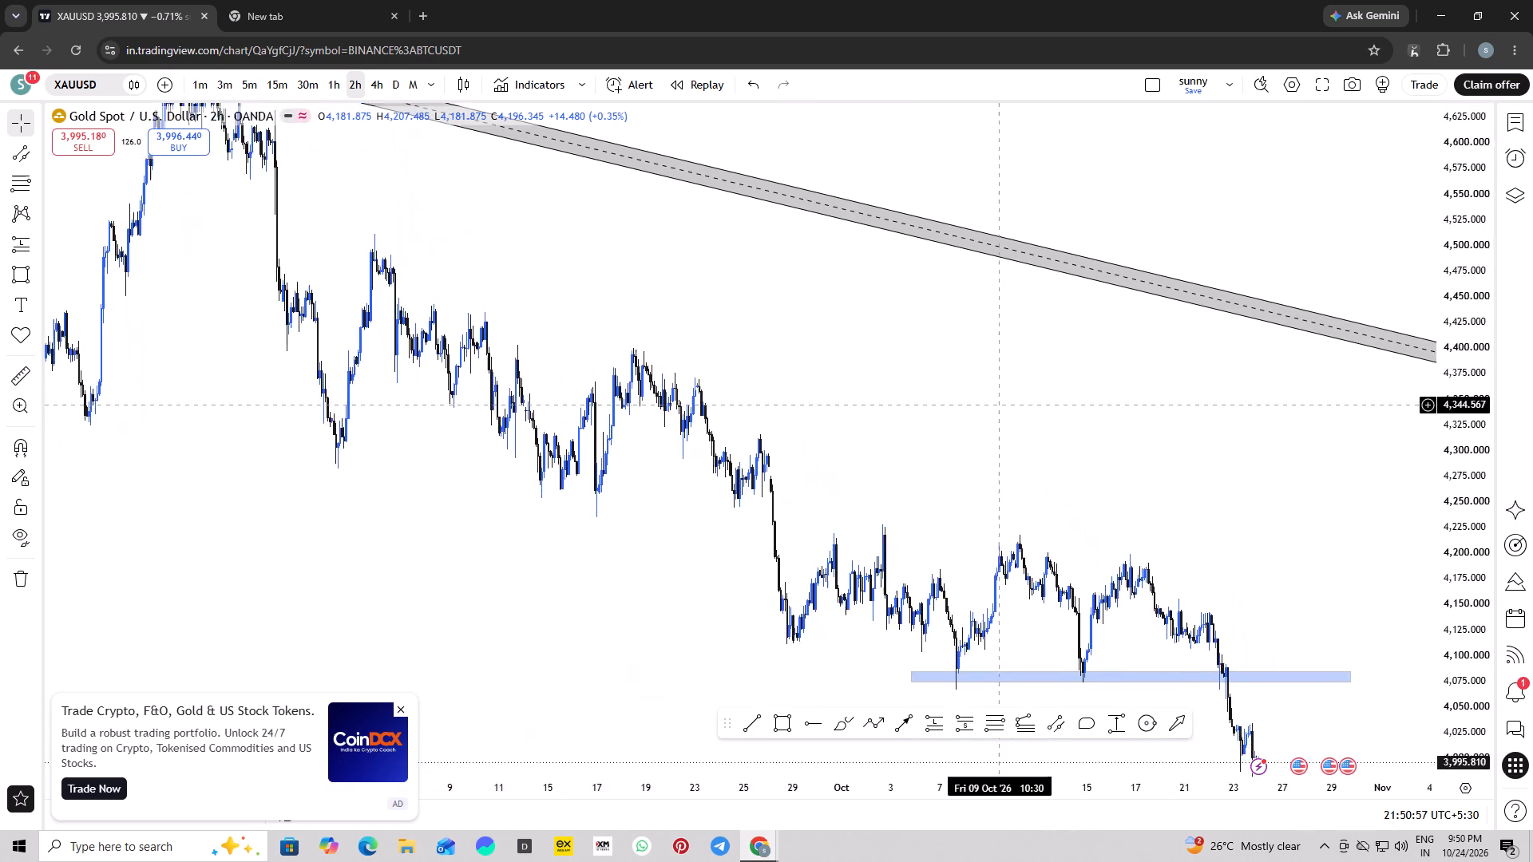
left_click_drag(997, 404, 988, 381)
scroll(1139, 530, "up", 5)
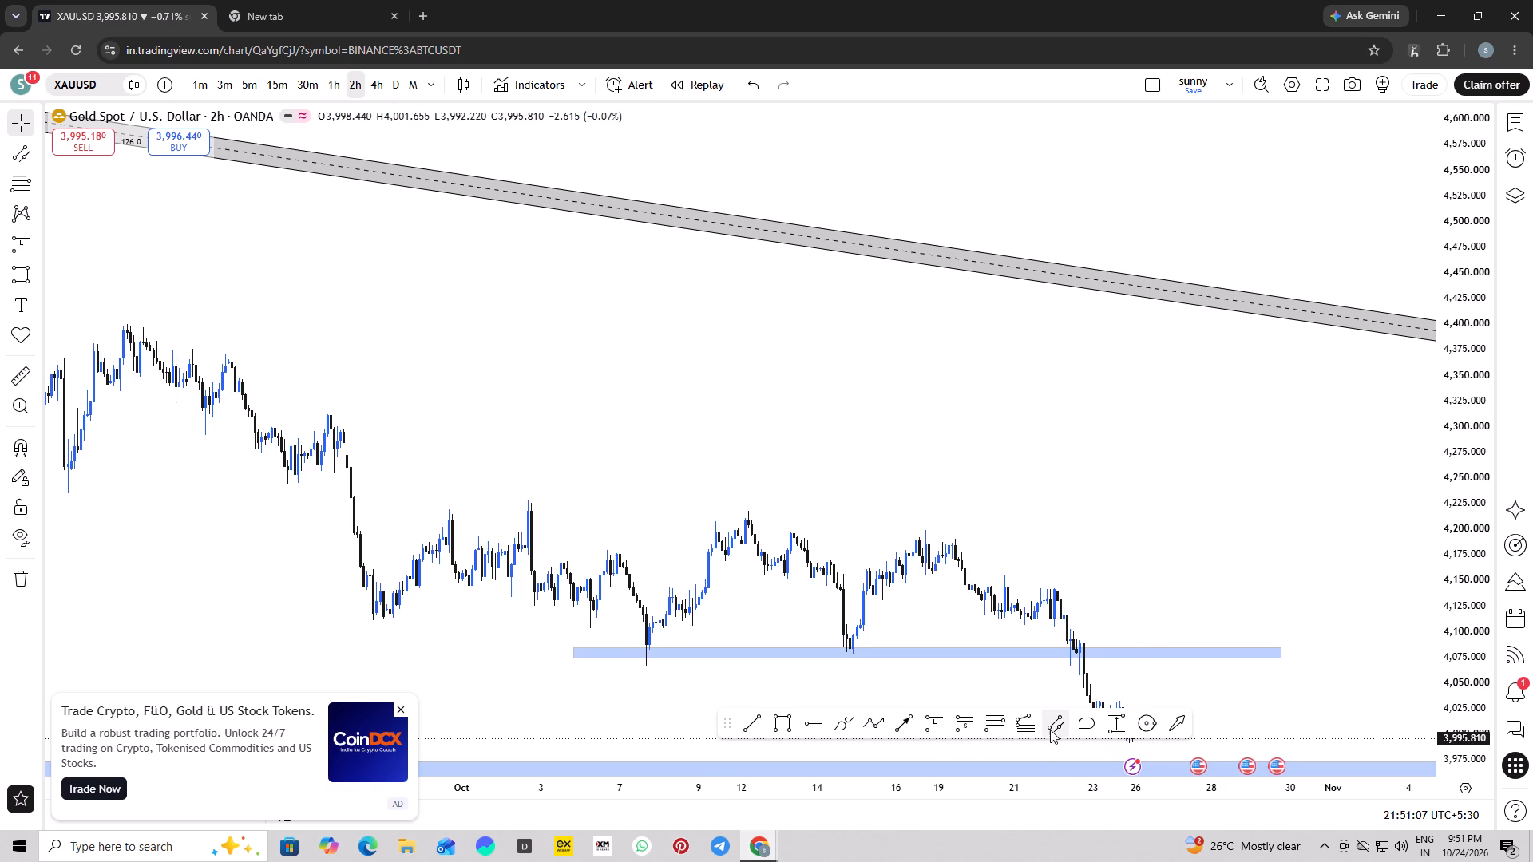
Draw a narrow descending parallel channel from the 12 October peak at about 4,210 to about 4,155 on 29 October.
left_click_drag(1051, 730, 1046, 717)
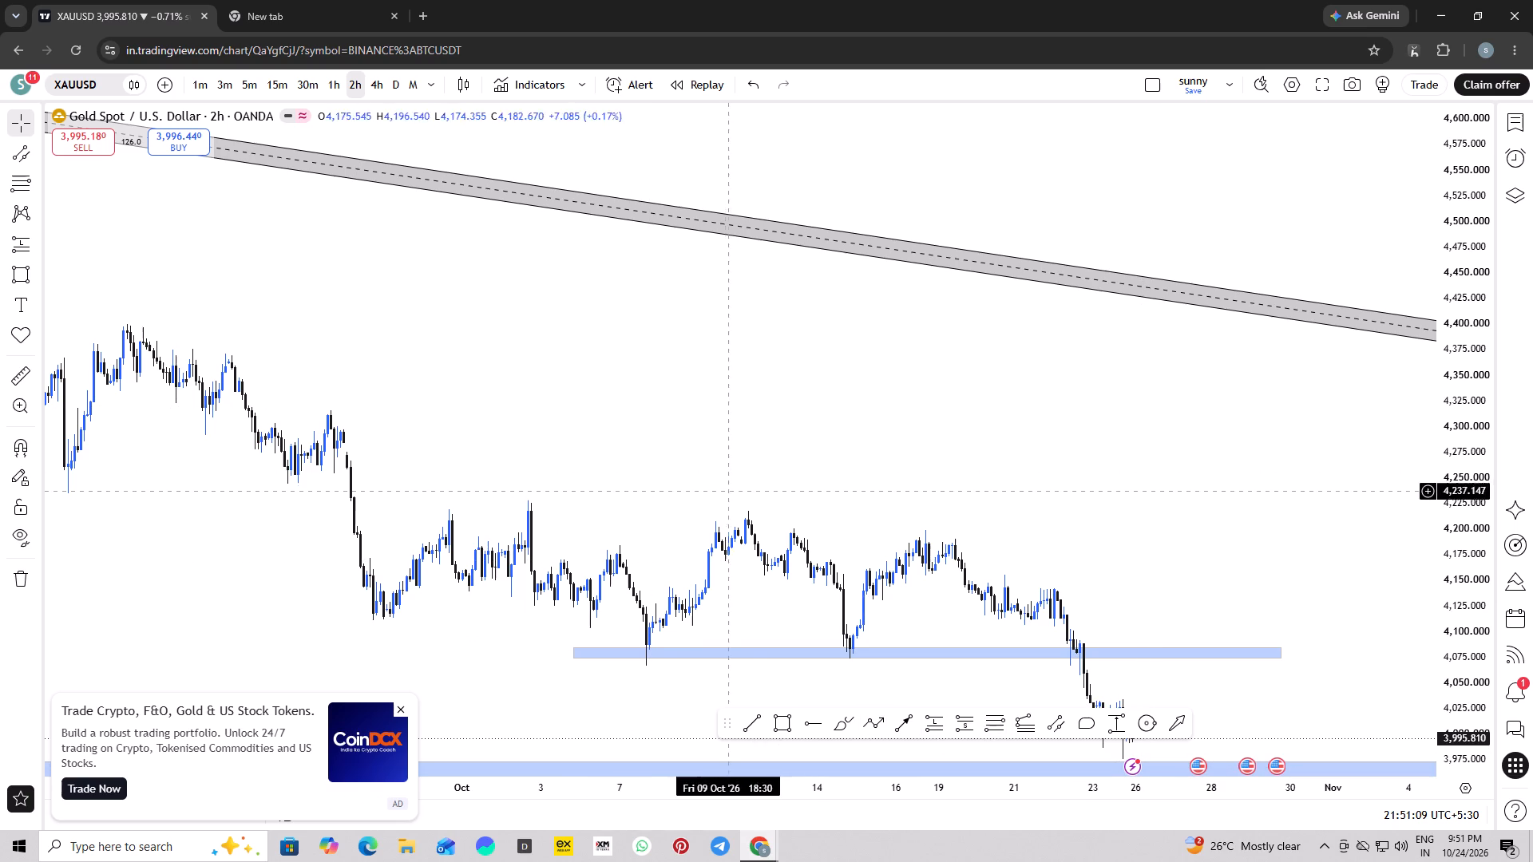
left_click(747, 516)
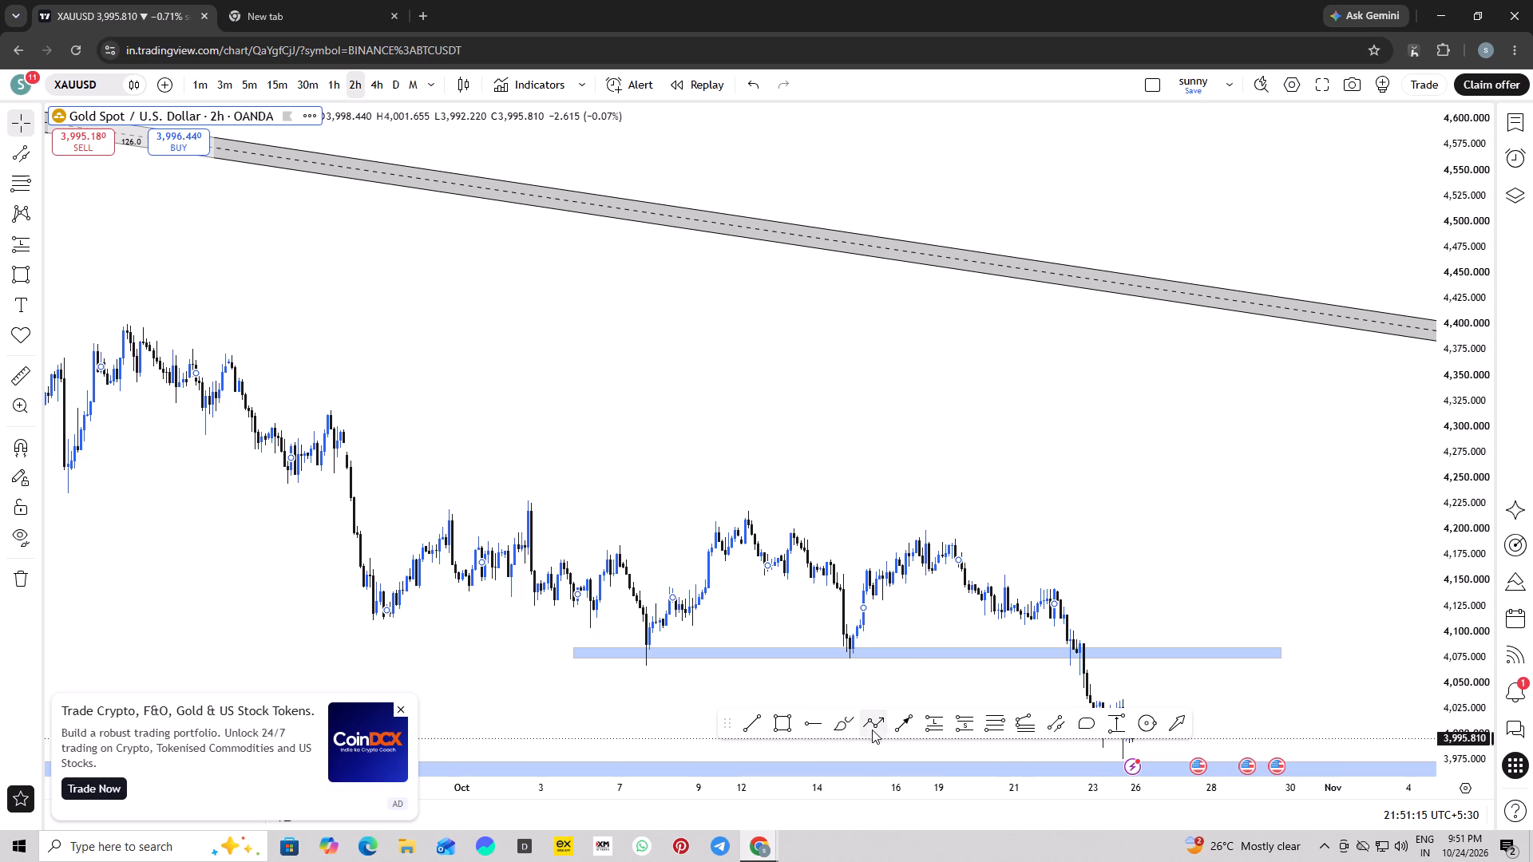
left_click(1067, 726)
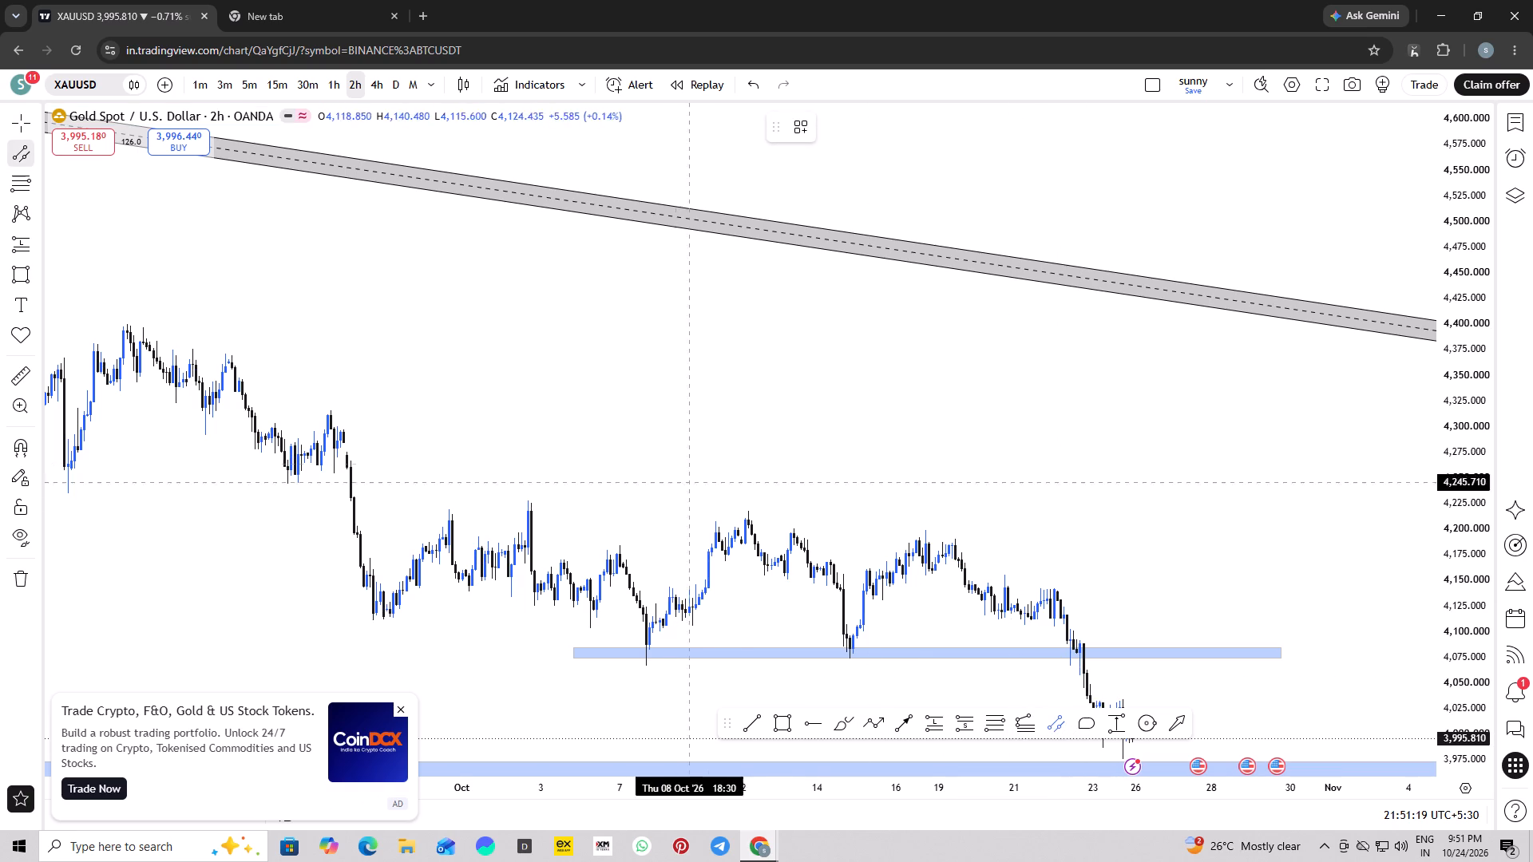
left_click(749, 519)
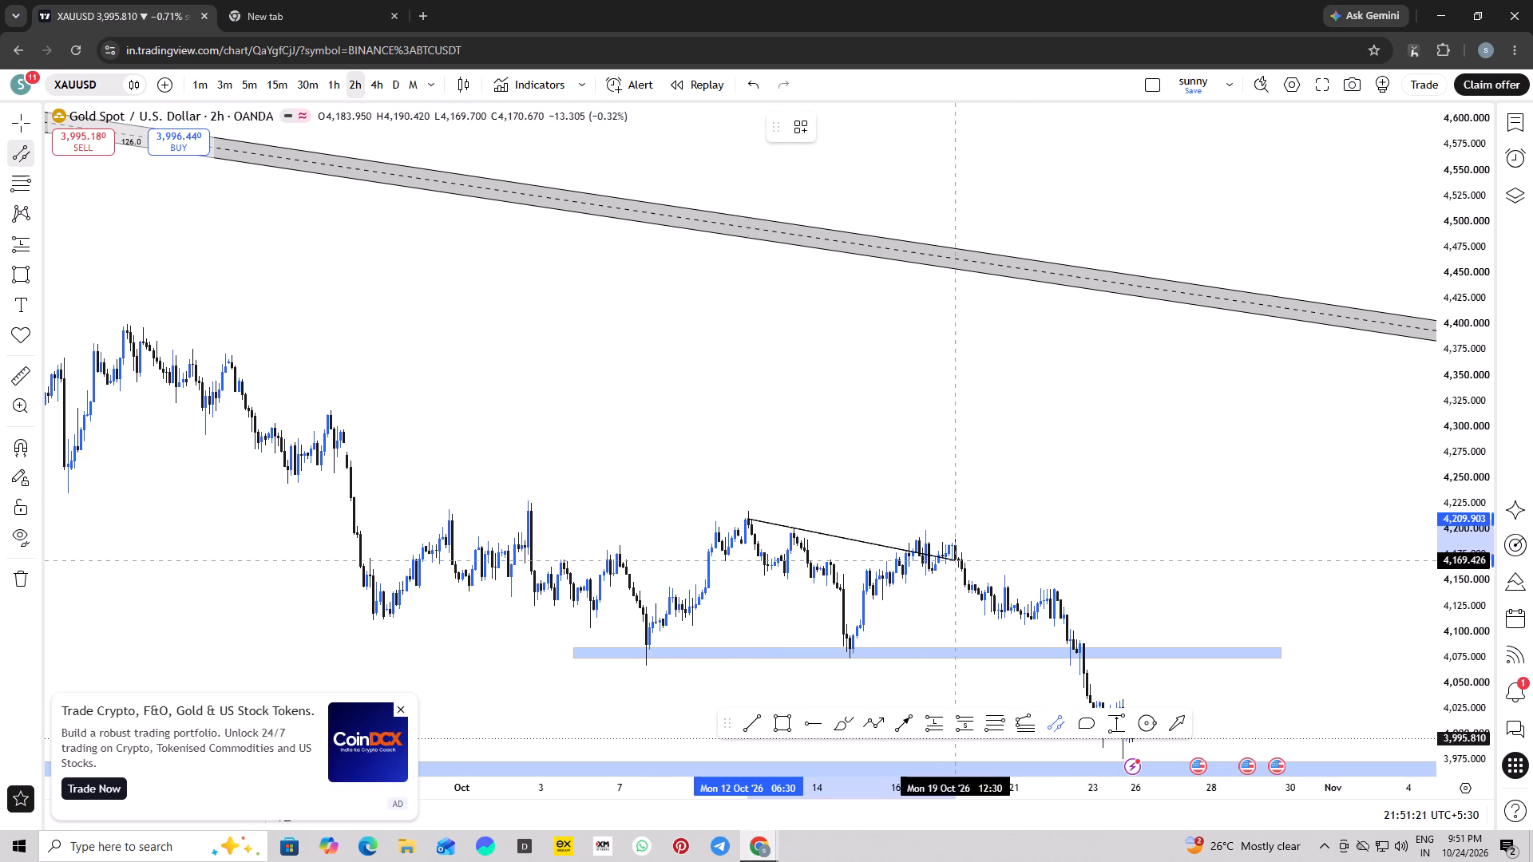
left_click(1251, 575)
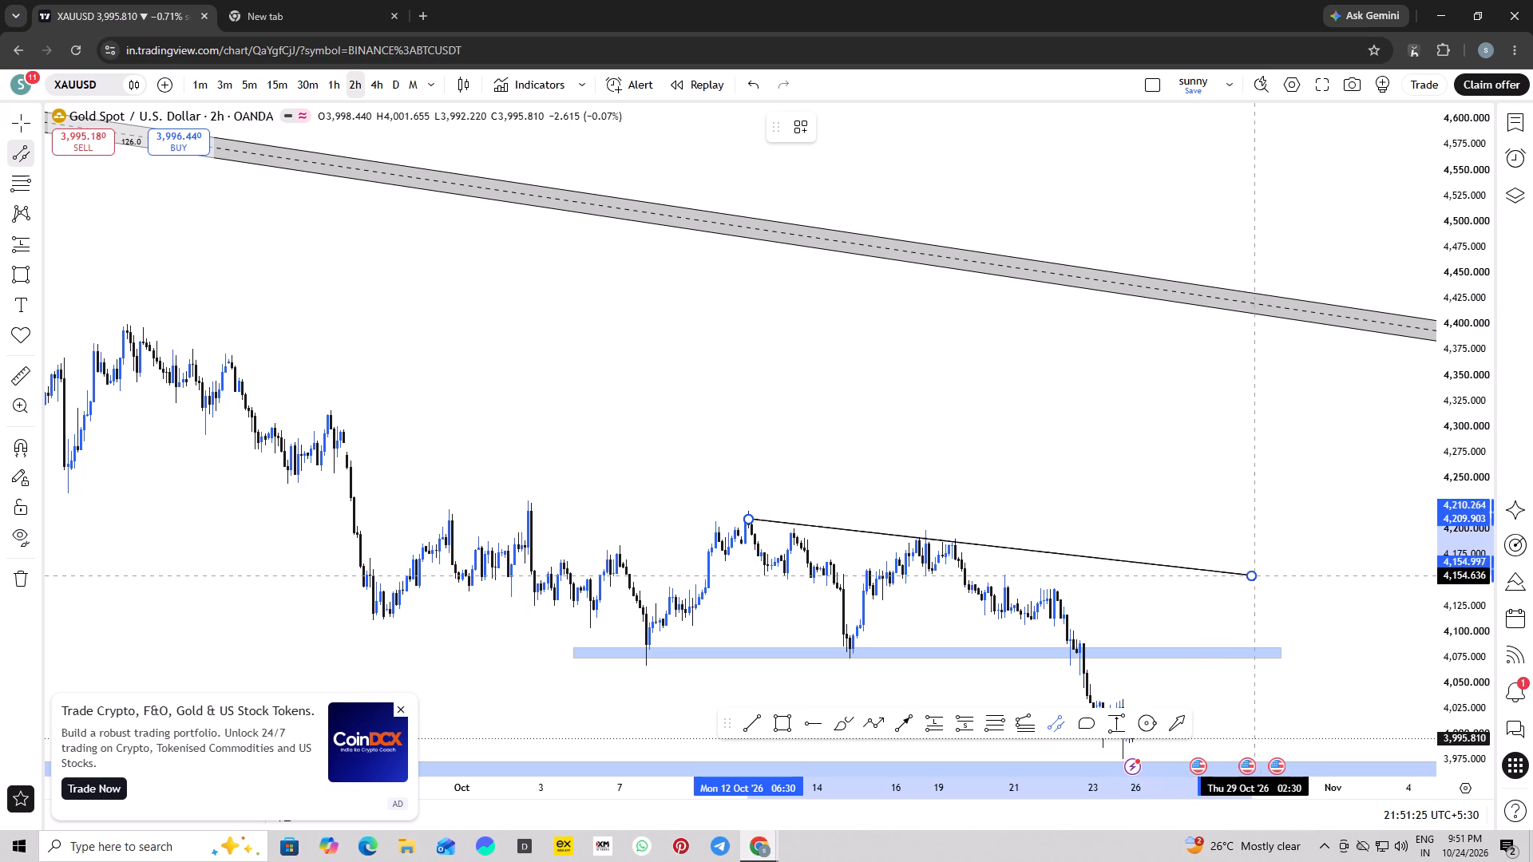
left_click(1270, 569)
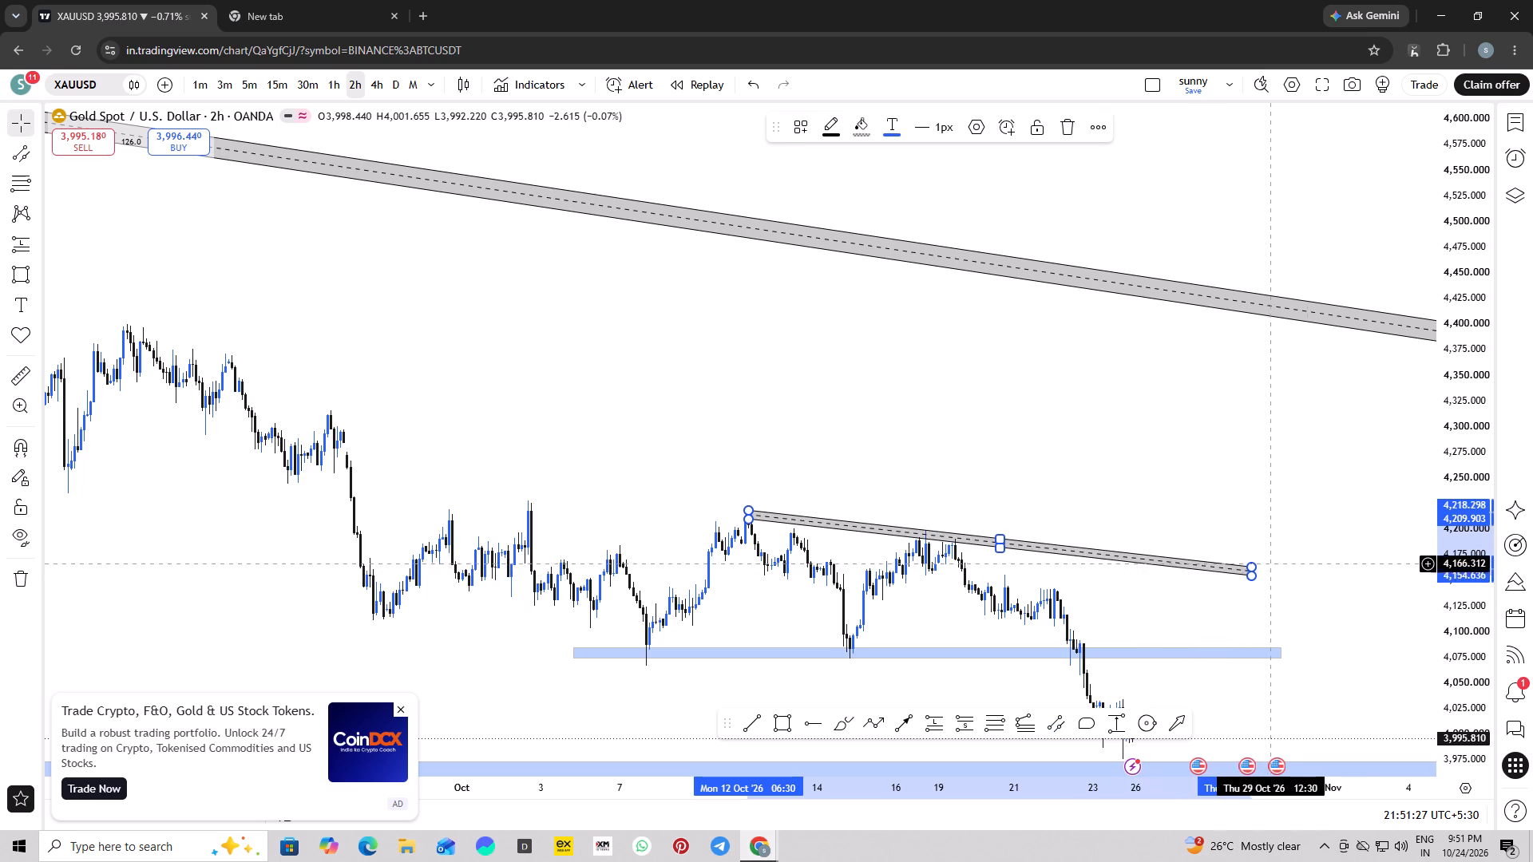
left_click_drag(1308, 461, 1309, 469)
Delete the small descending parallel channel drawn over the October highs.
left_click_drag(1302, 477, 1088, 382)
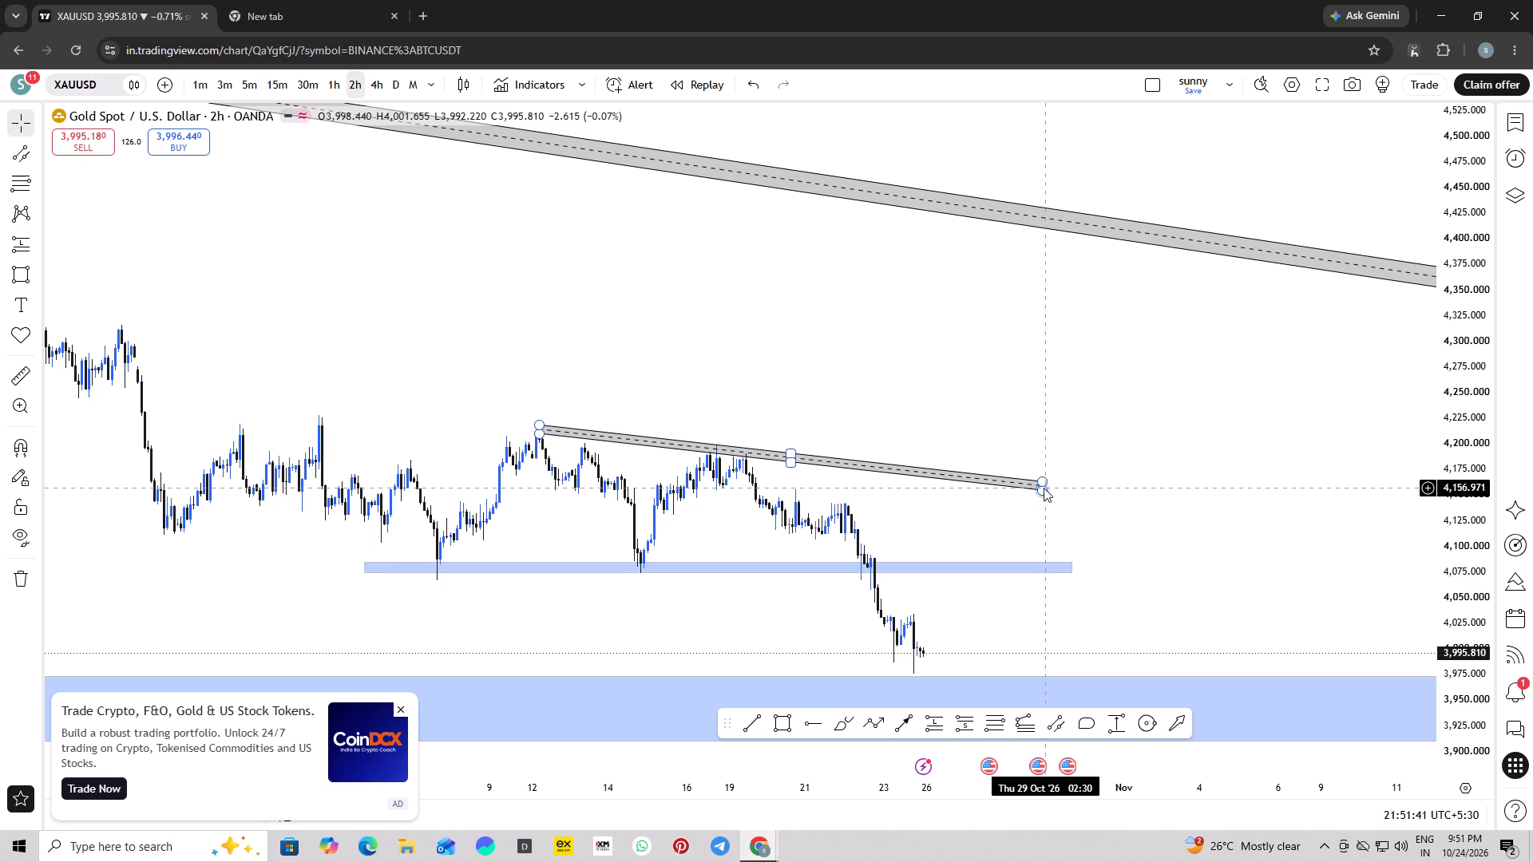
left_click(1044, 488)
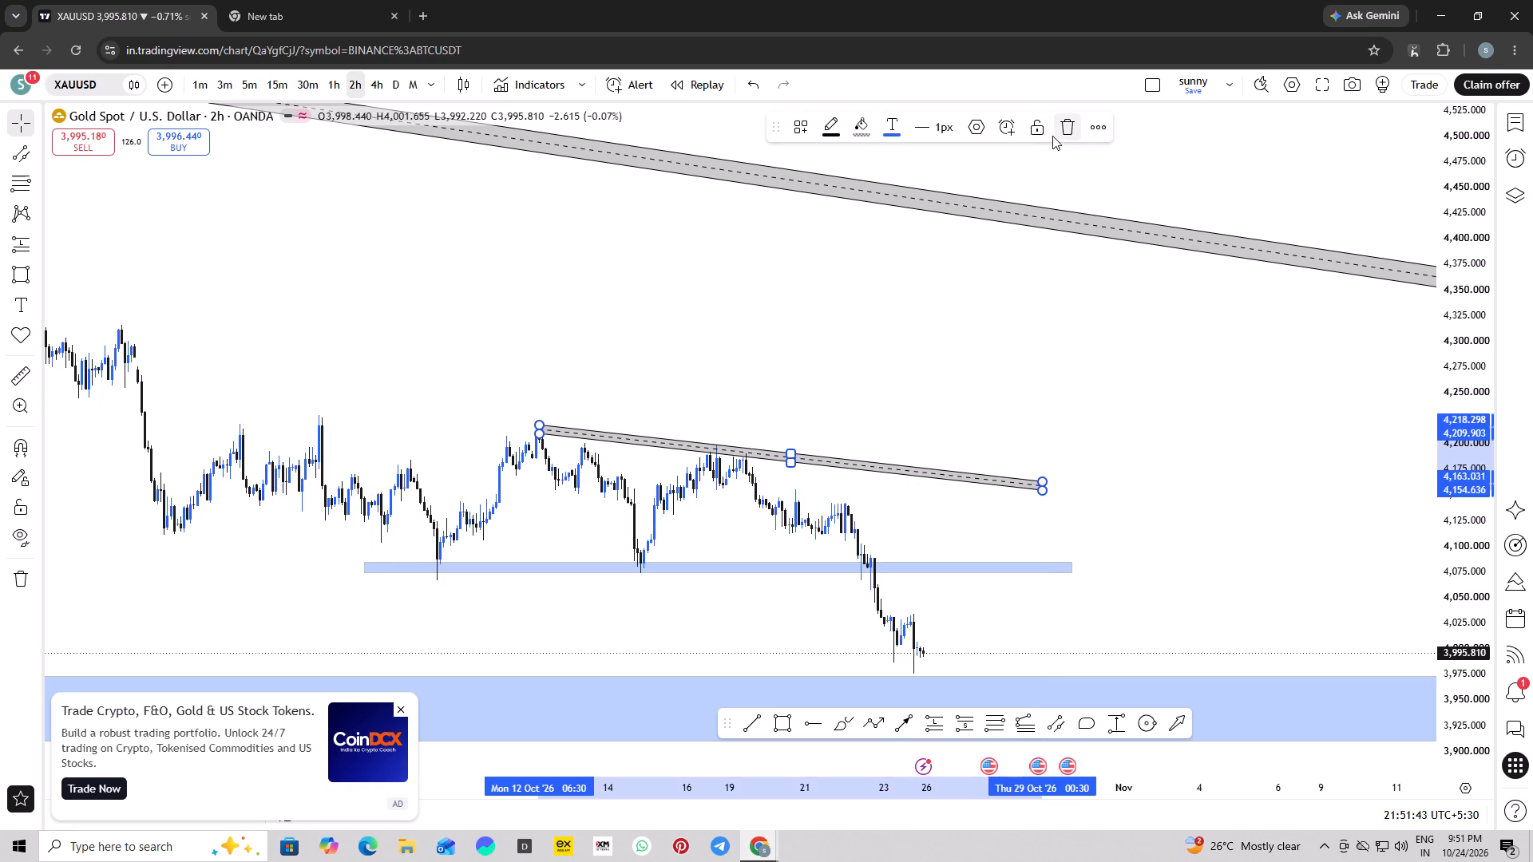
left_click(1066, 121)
Switch the XAUUSD chart to the 15-minute timeframe.
scroll(985, 505, "down", 2)
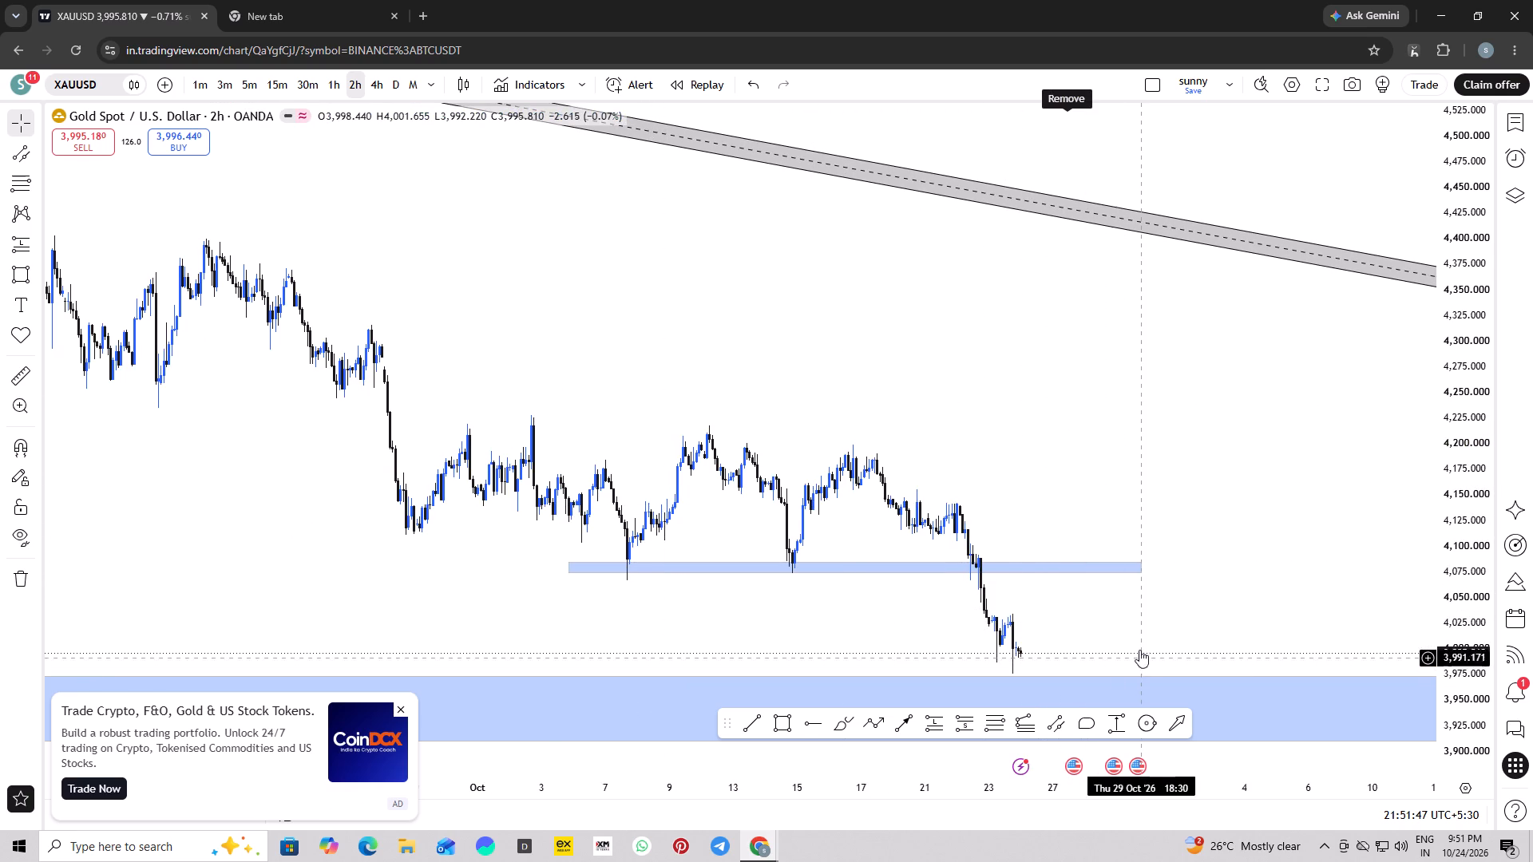
left_click_drag(1139, 646, 1157, 496)
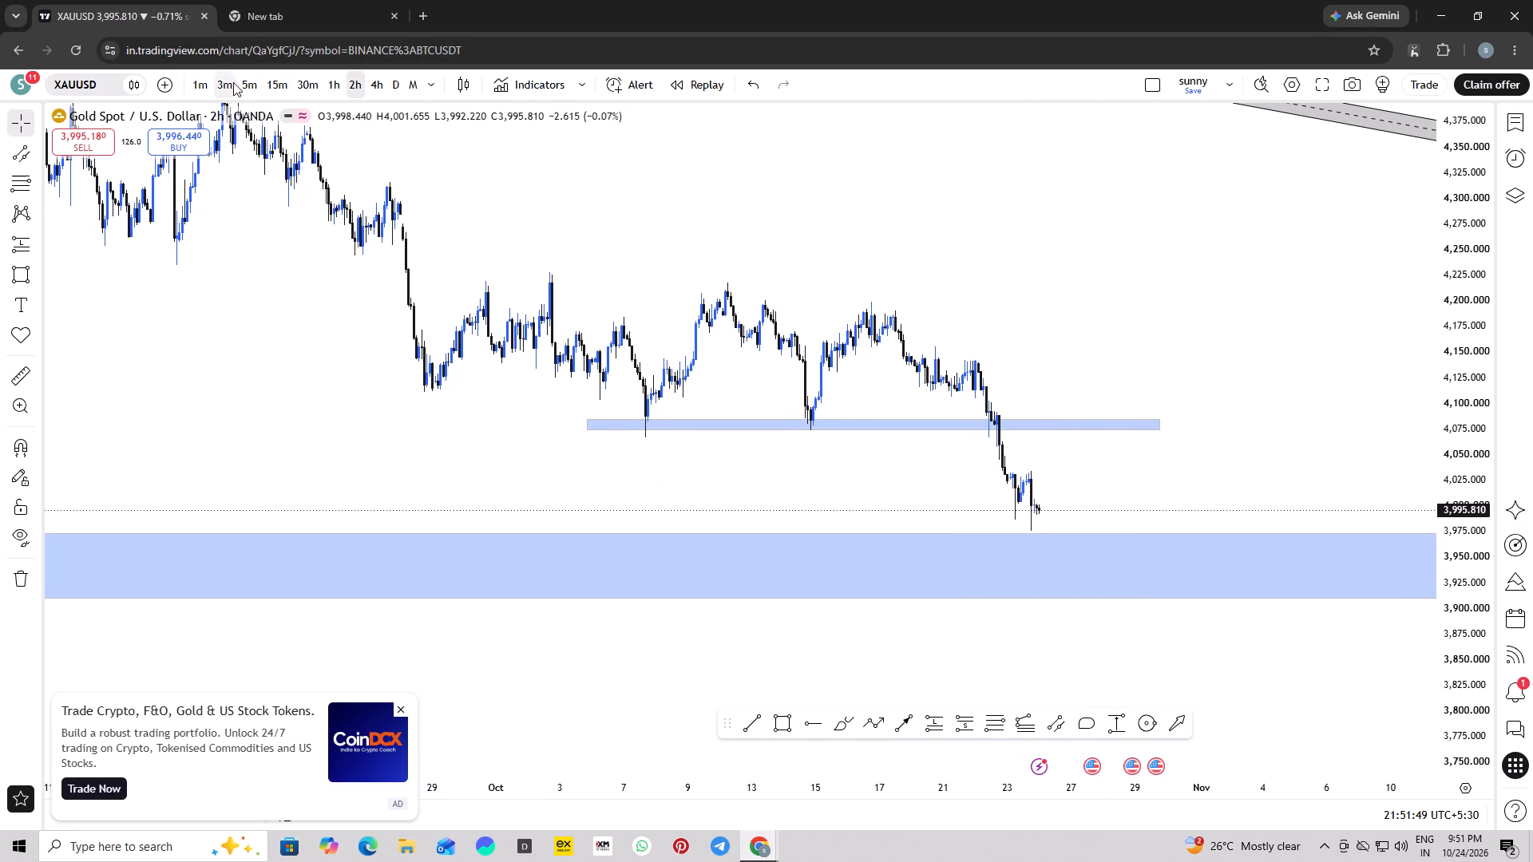
left_click(275, 86)
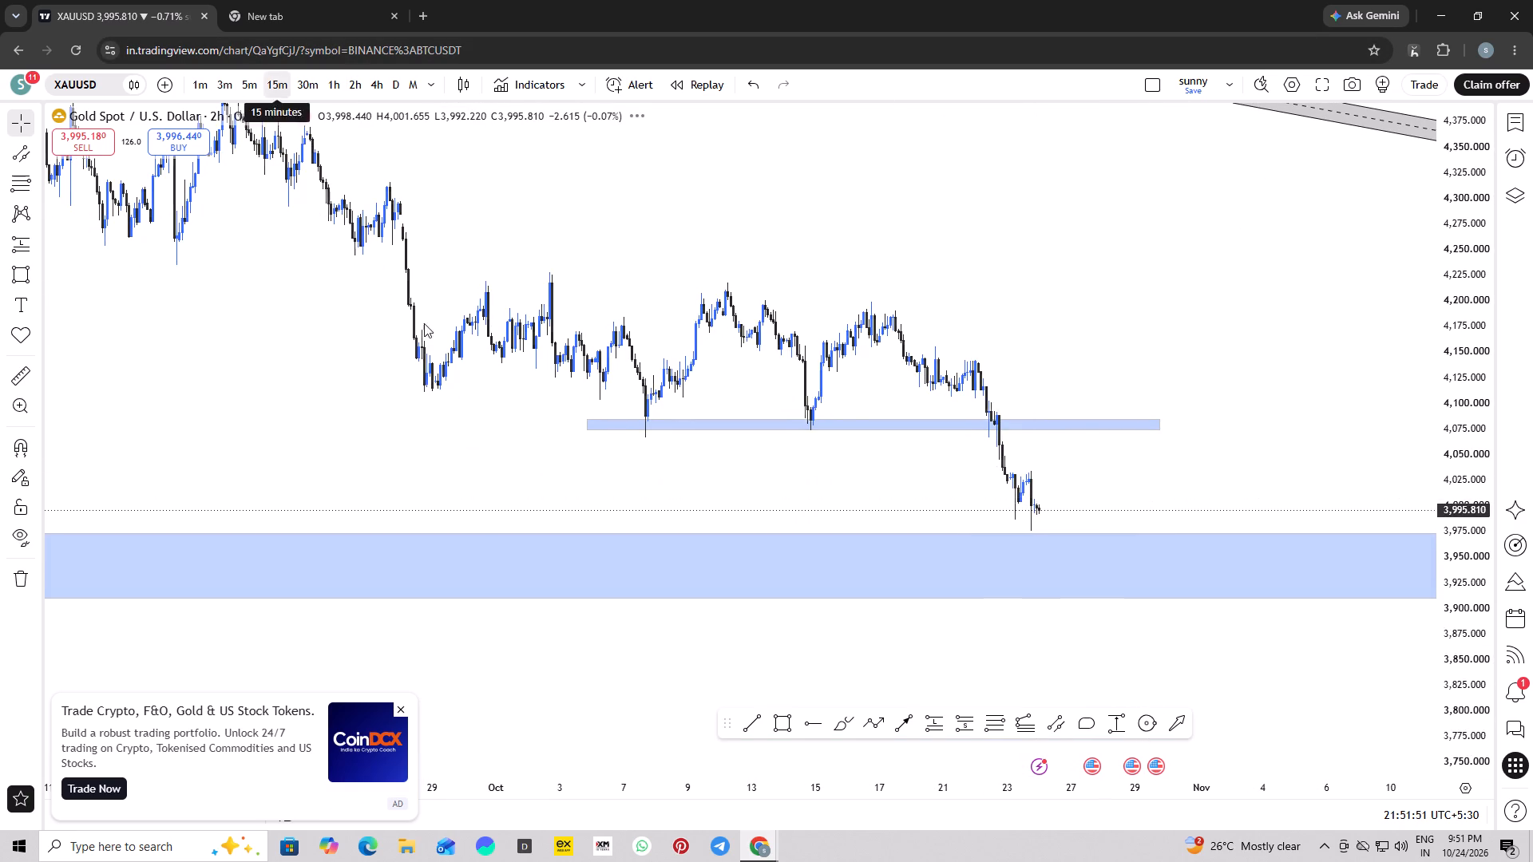
scroll(643, 602, "up", 4)
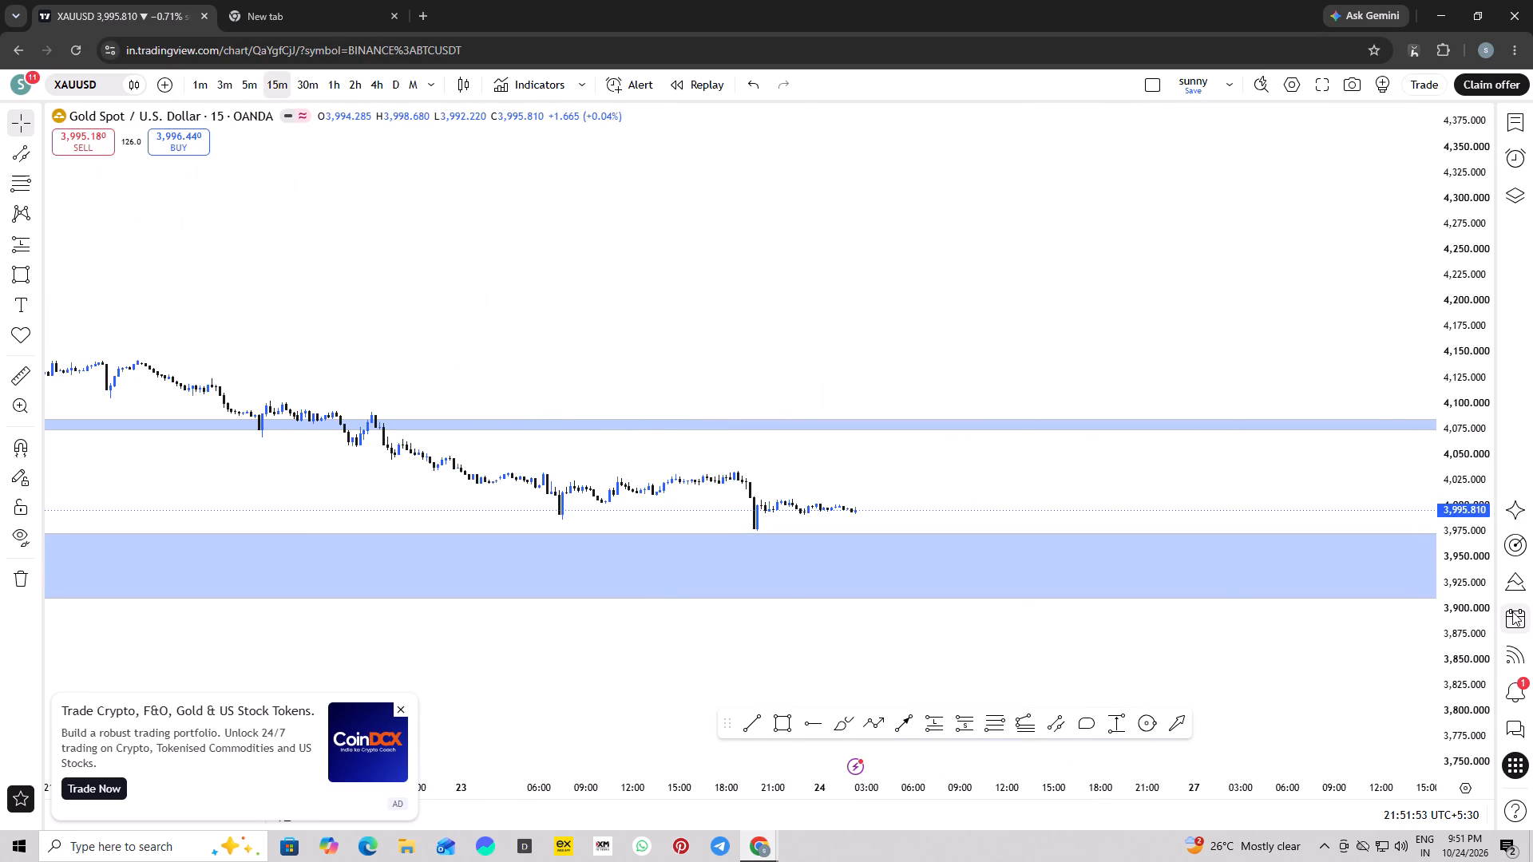
scroll(1480, 602, "up", 15)
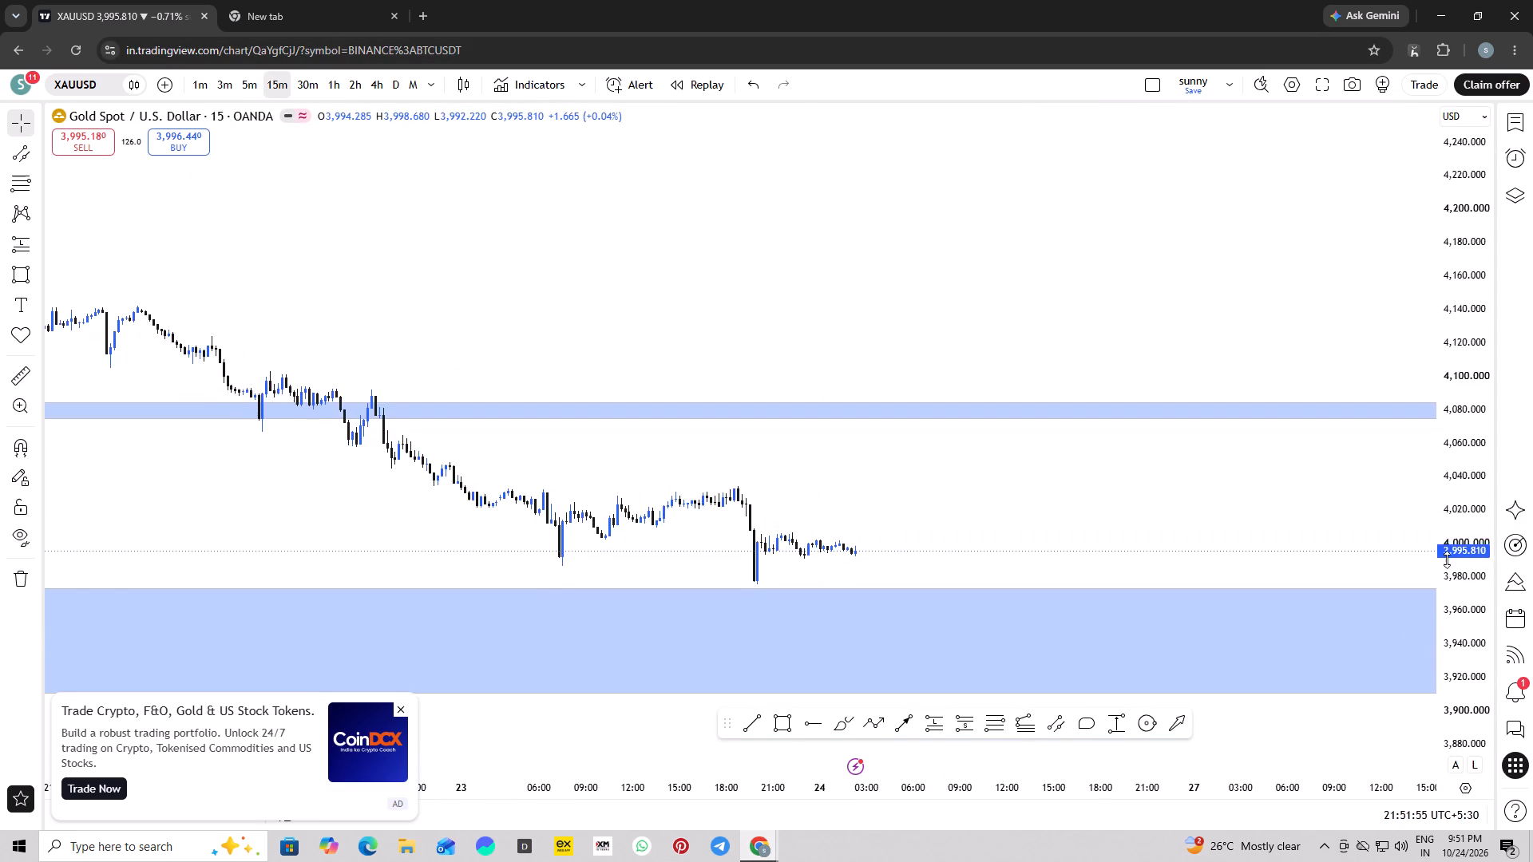
scroll(1447, 560, "up", 15)
scroll(1063, 496, "up", 3)
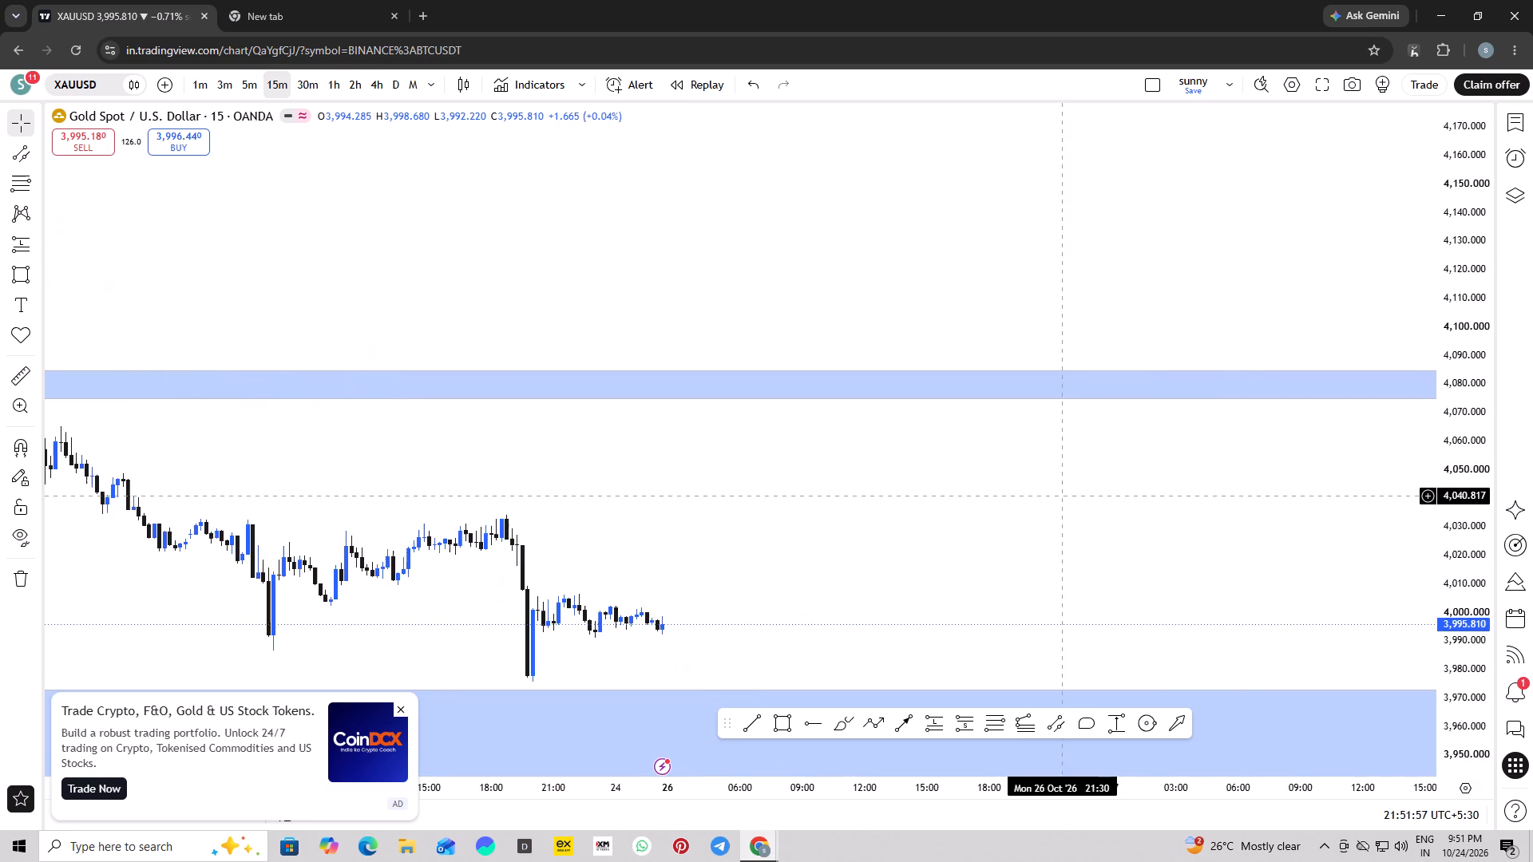
Switch the XAUUSD chart to the 5-minute timeframe.
left_click_drag(869, 586, 1254, 461)
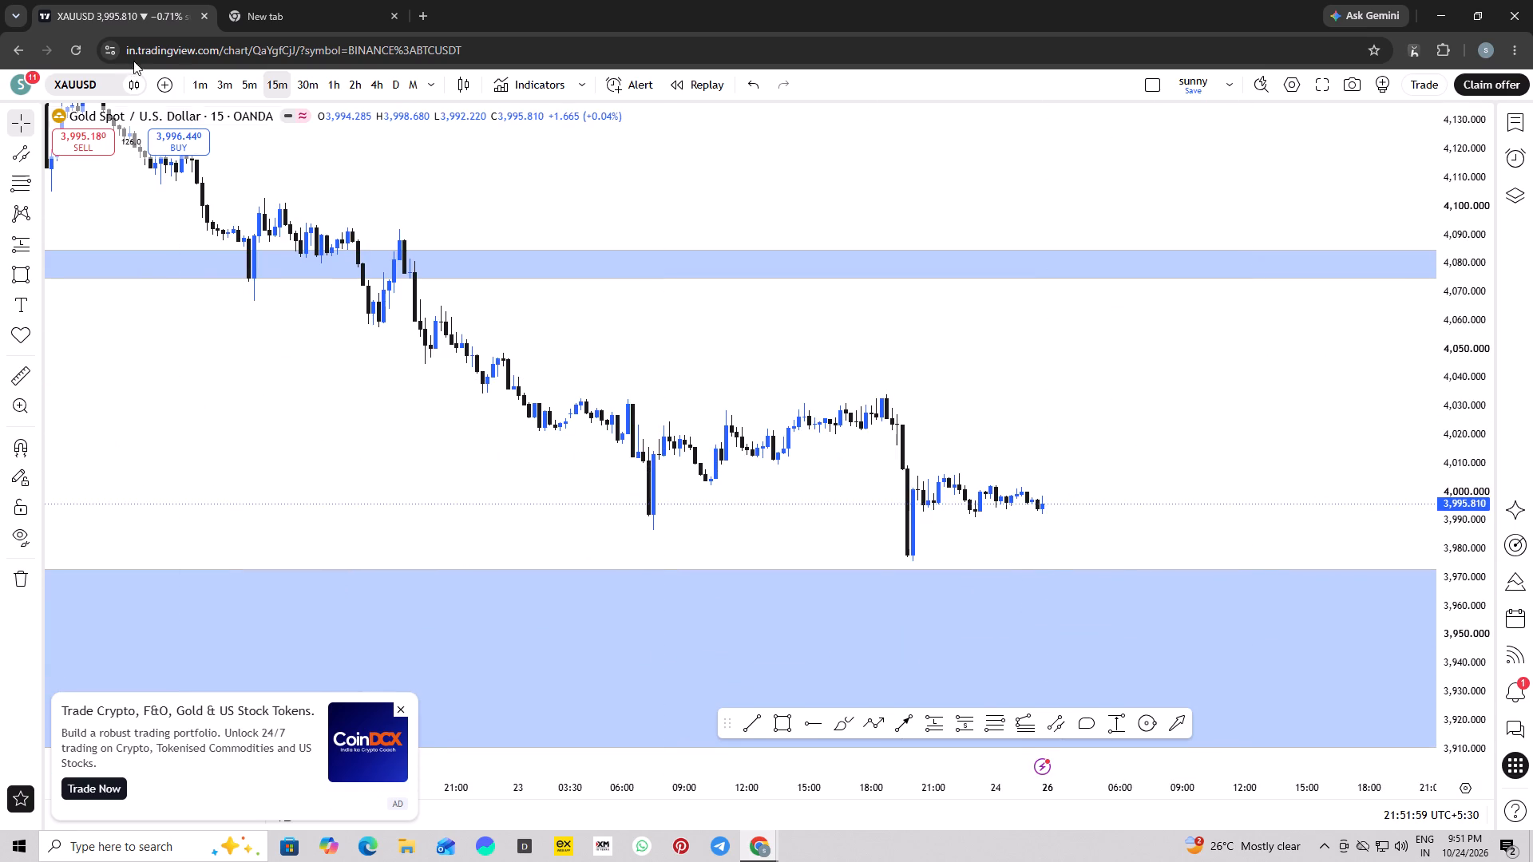
left_click(255, 90)
Draw a rising trend line from the 23 October morning low at about 3,989 to about 4,038 at 22:40 that day.
scroll(633, 533, "down", 3)
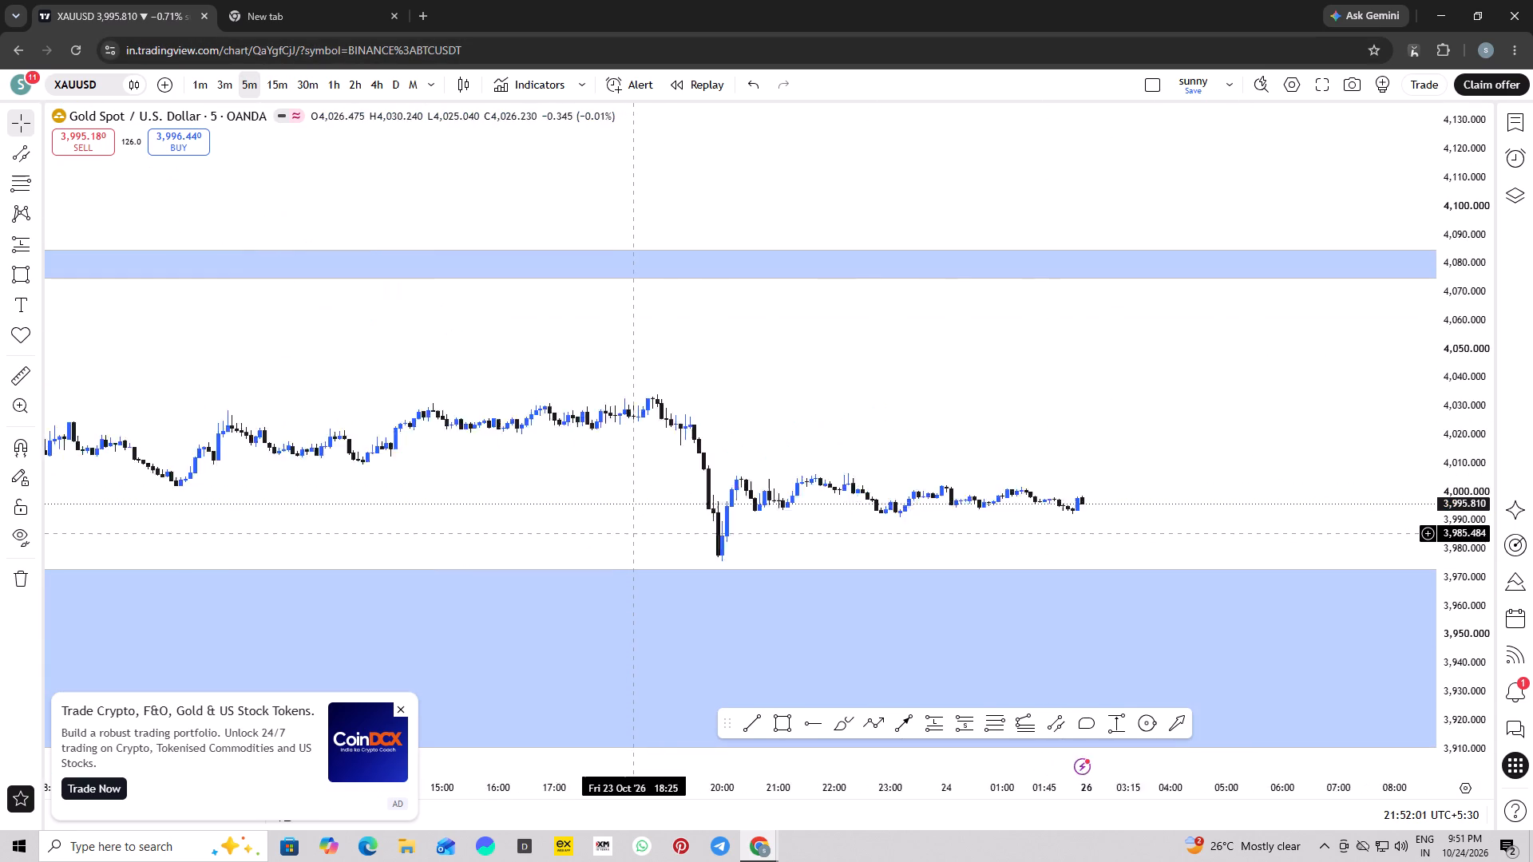
scroll(635, 526, "down", 4)
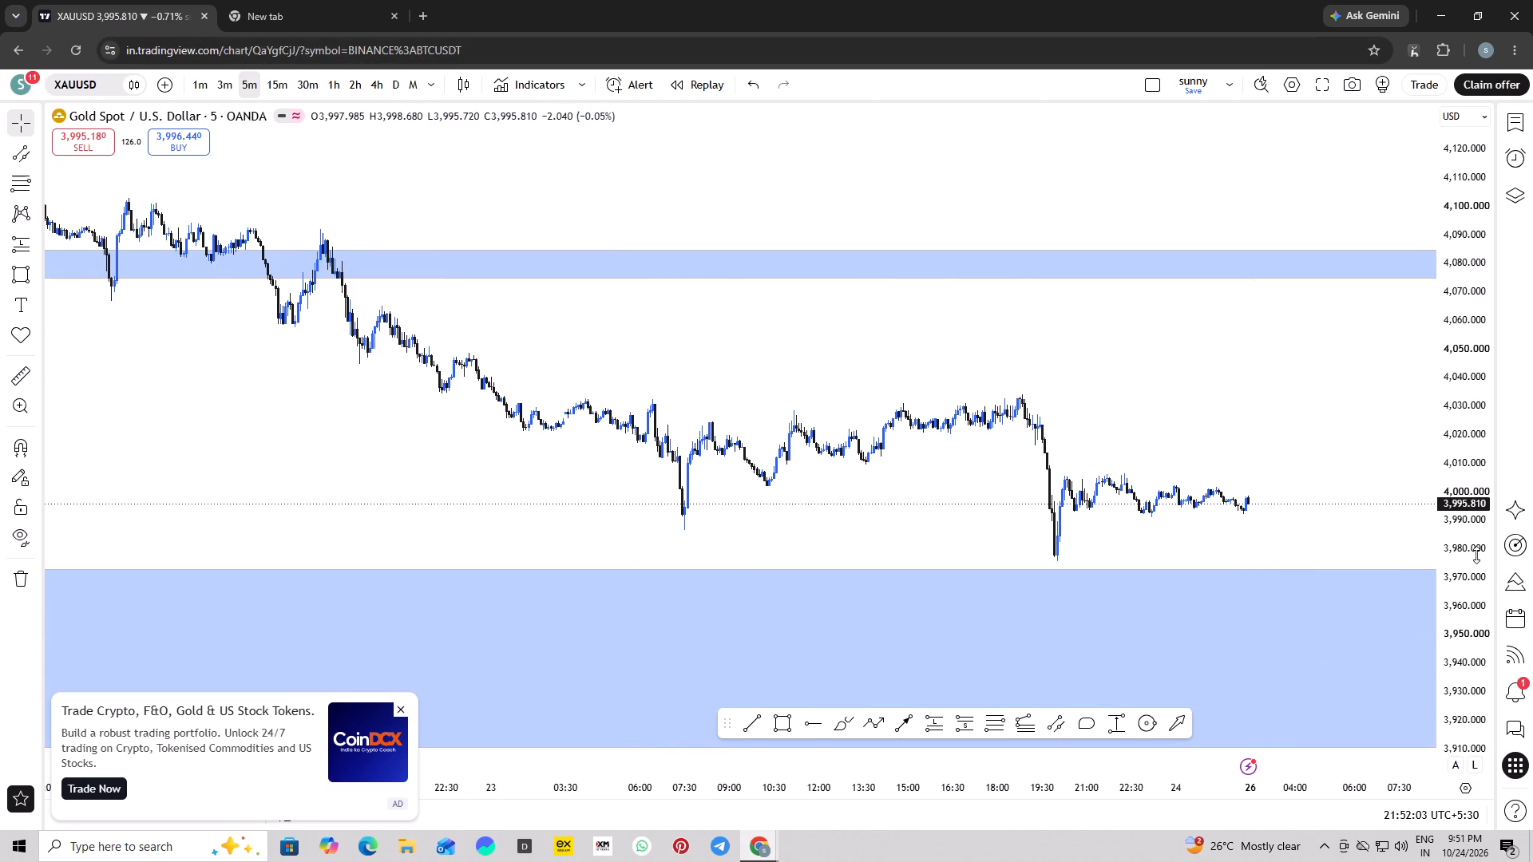
scroll(1476, 553, "up", 16)
scroll(1472, 485, "up", 4)
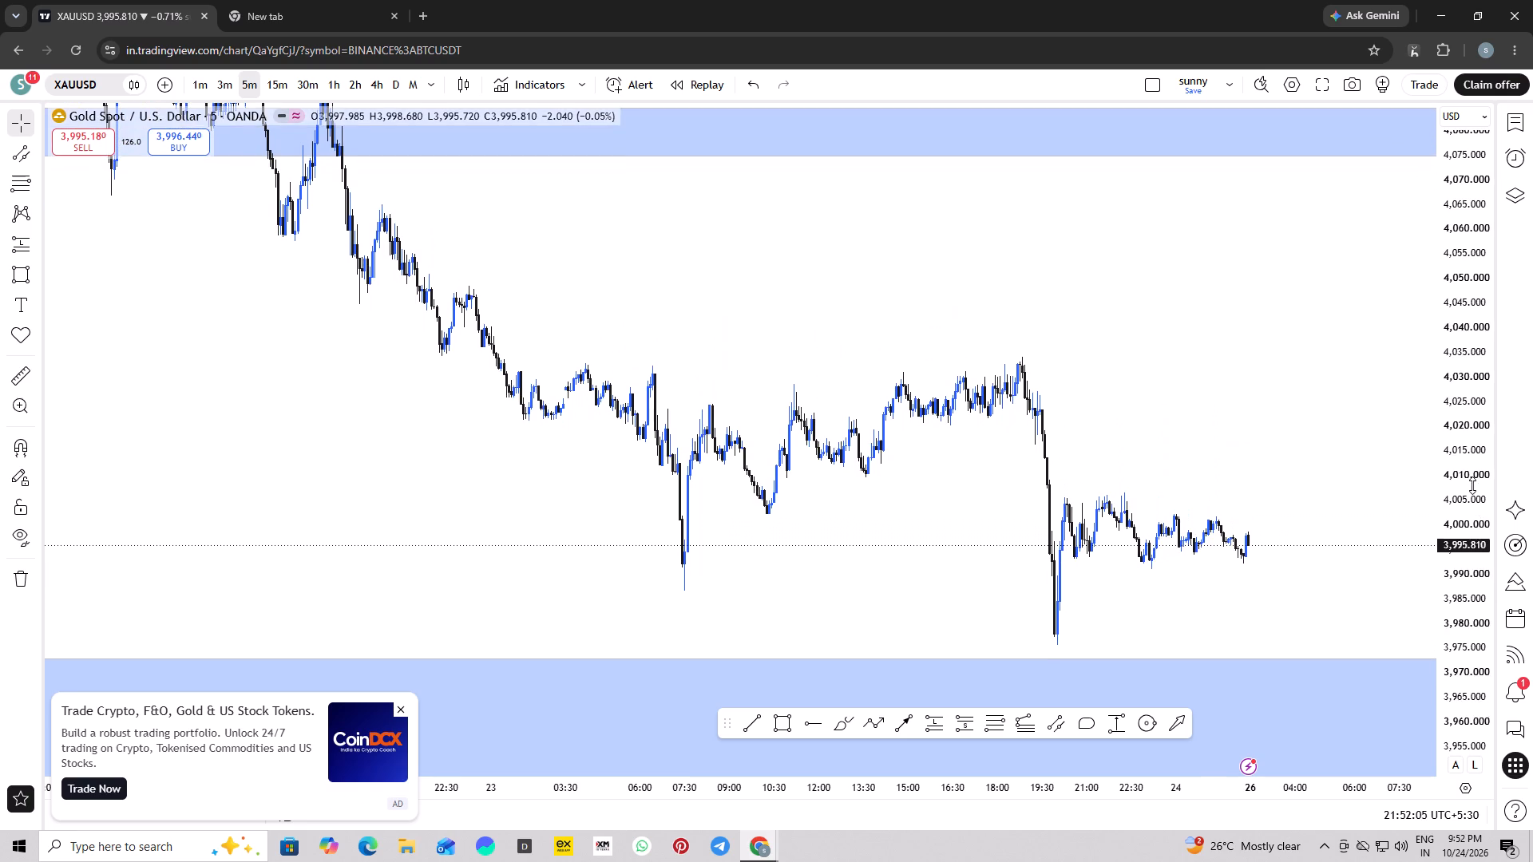
scroll(965, 467, "up", 5)
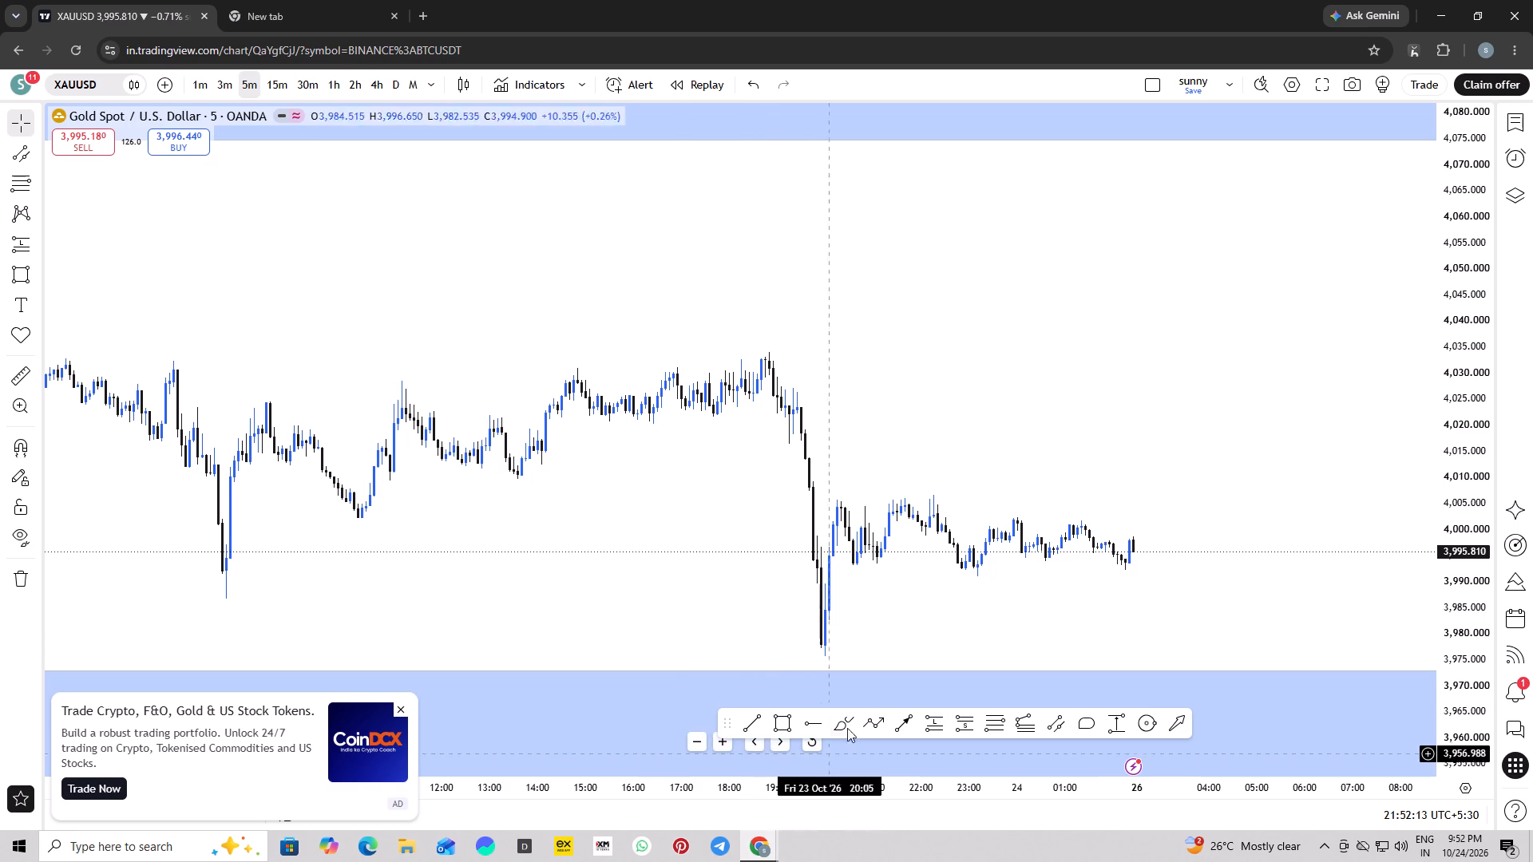
left_click(744, 729)
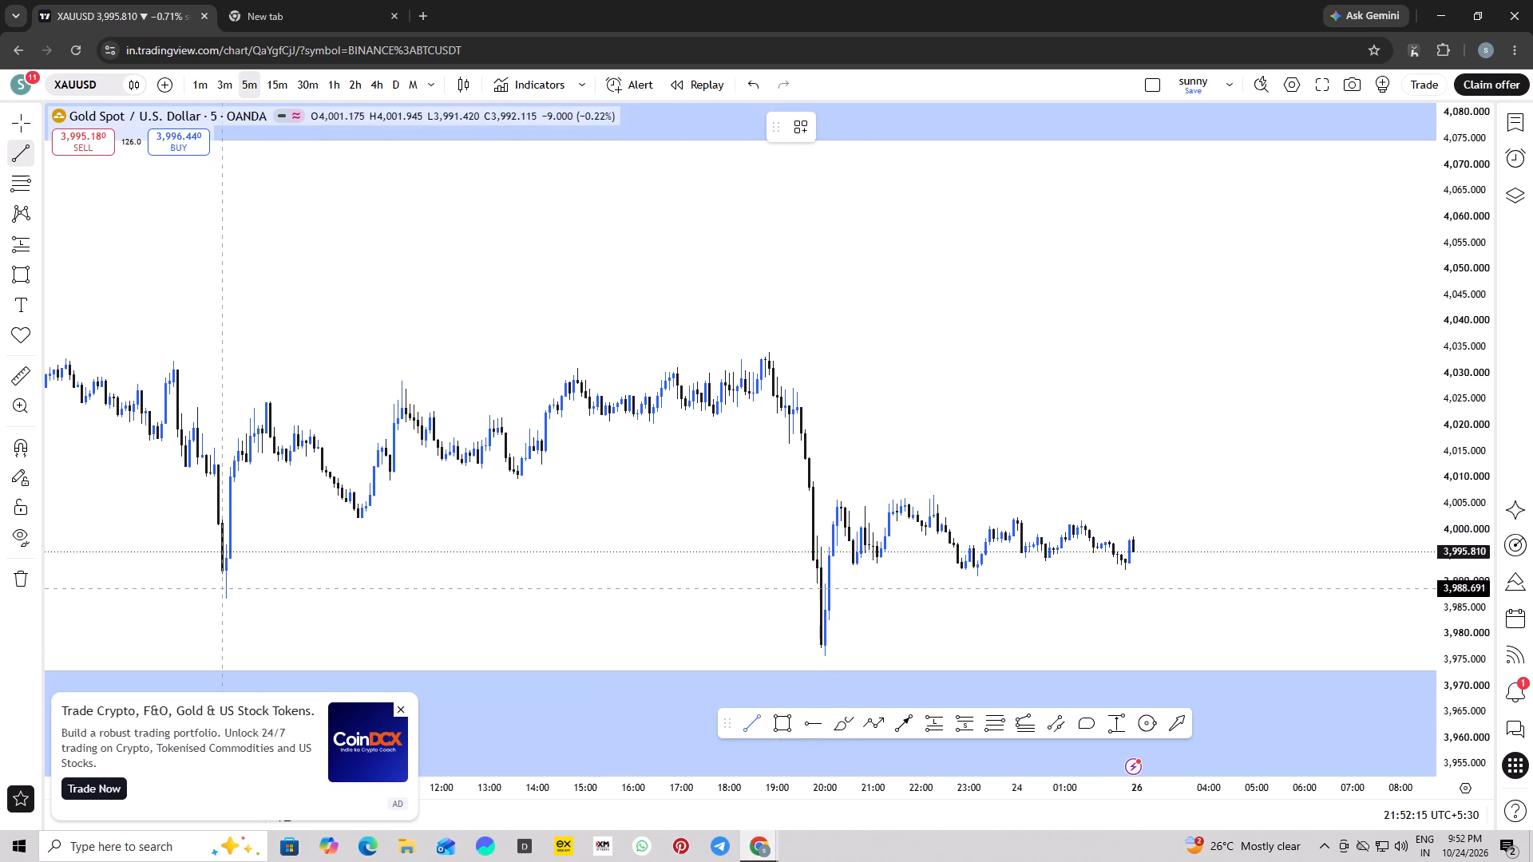
left_click(221, 584)
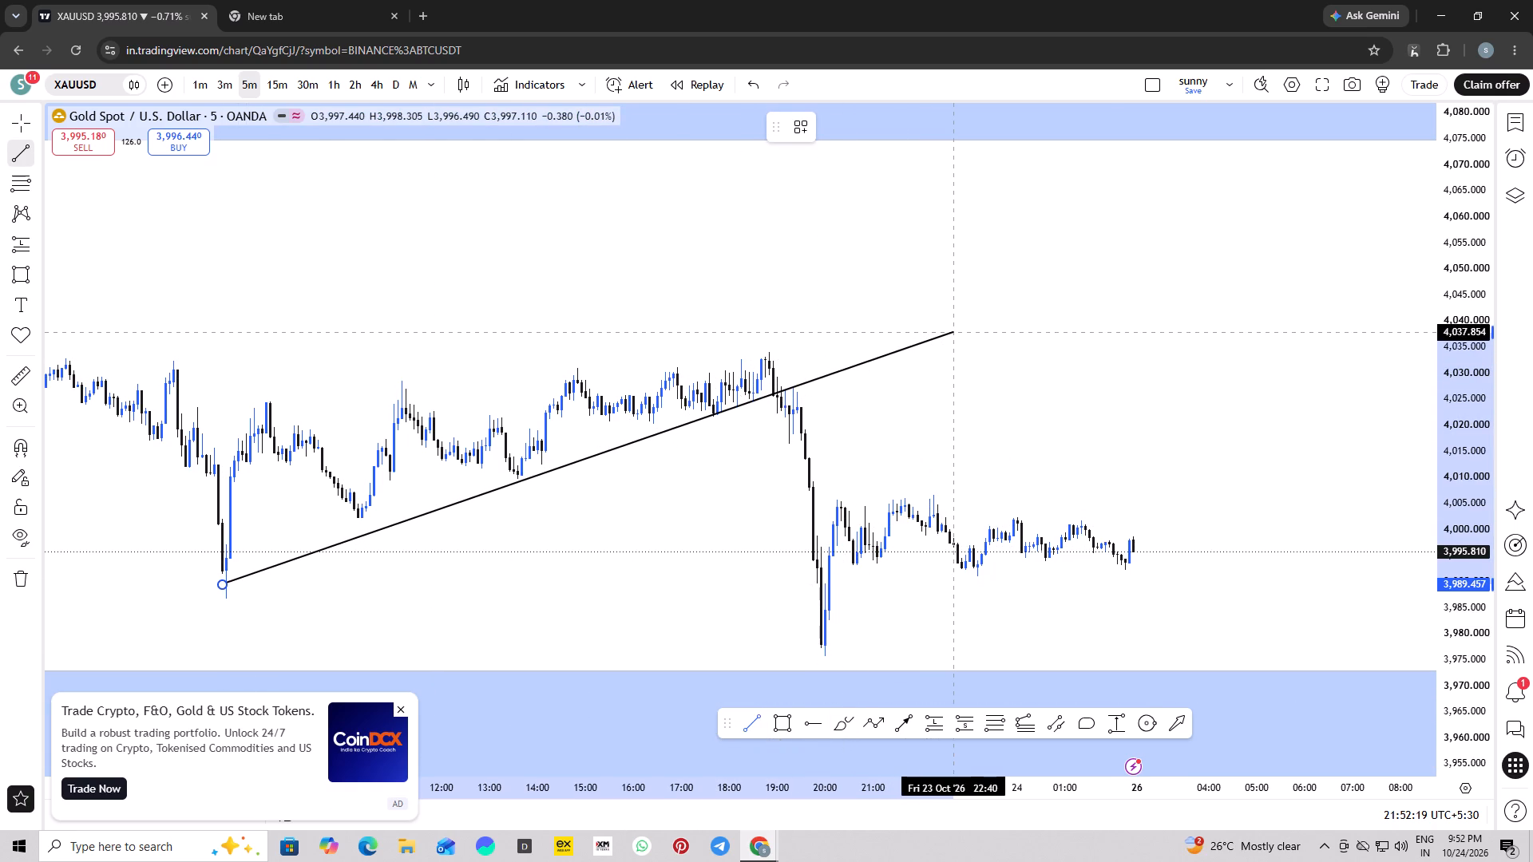
left_click(955, 332)
left_click(969, 414)
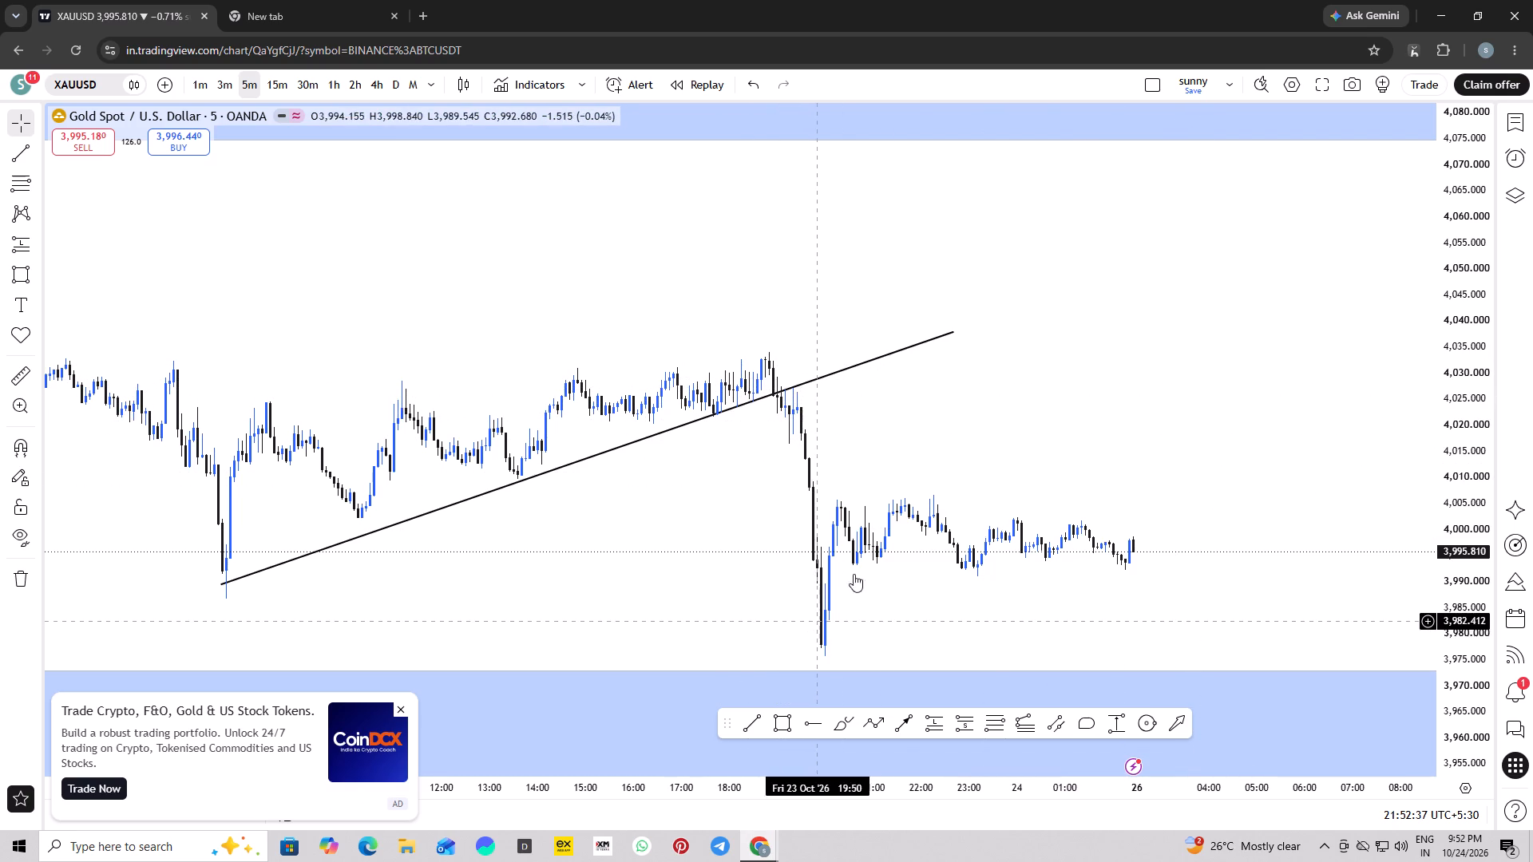
Examine the 5-minute price action around the rising trend line and the preceding decline through the thin upper zone.
scroll(1175, 458, "up", 1)
left_click_drag(1020, 455, 1264, 398)
scroll(1226, 410, "up", 2)
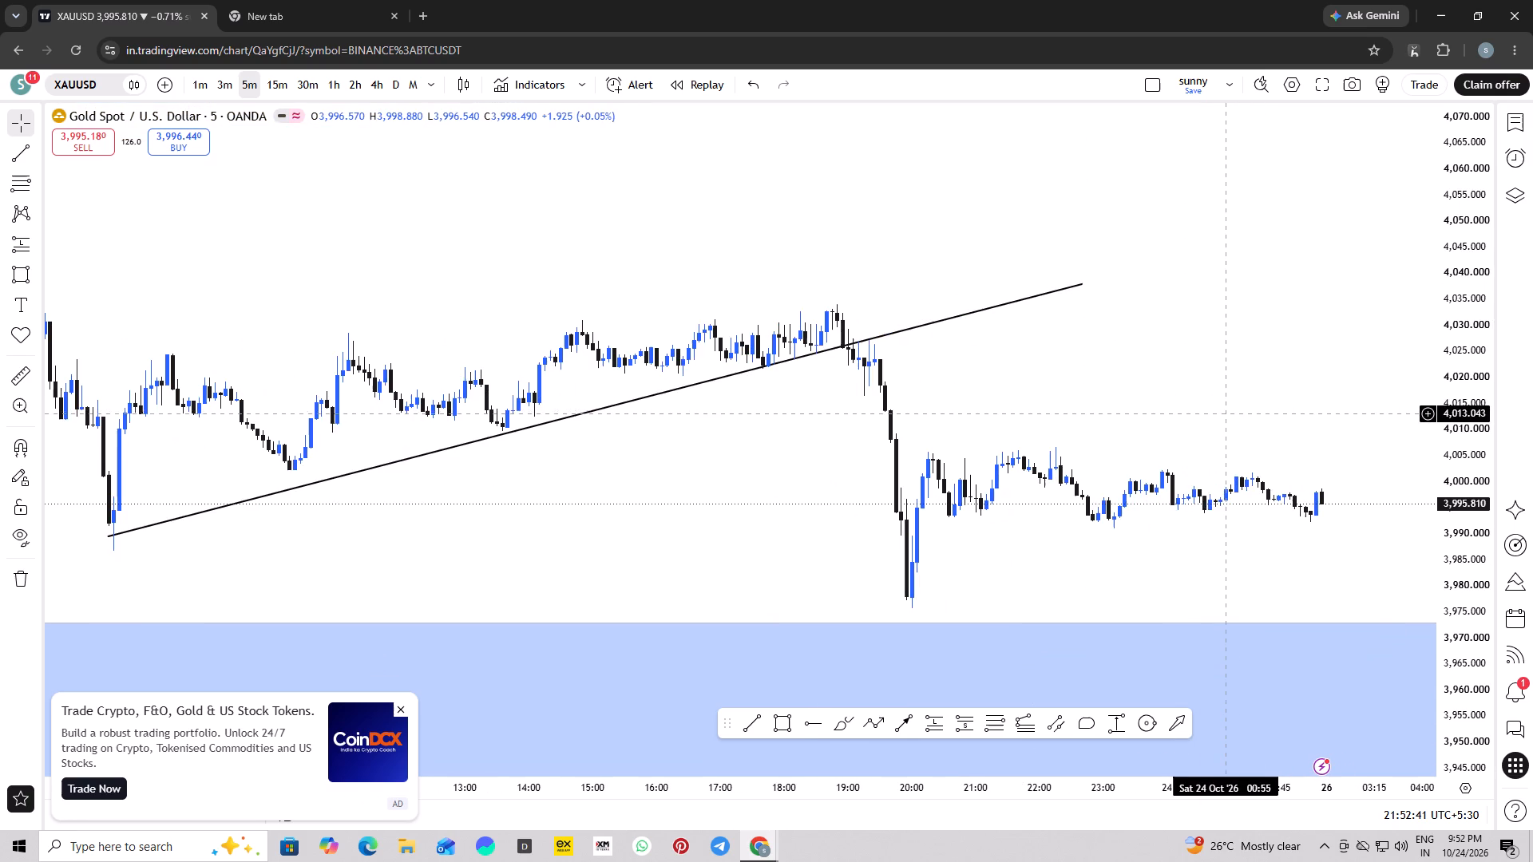
scroll(1225, 416, "down", 5)
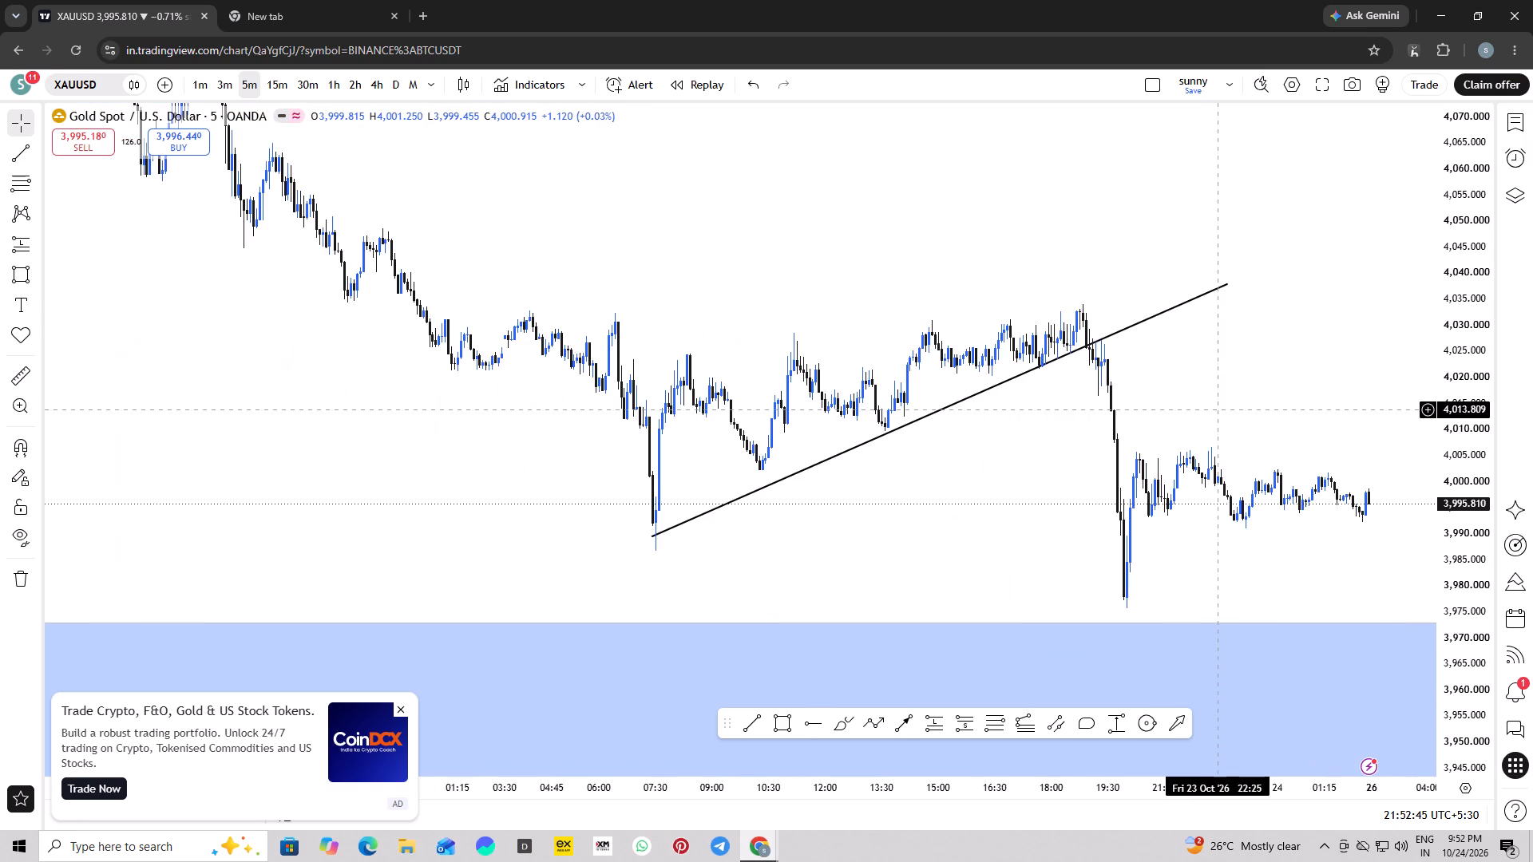
scroll(1218, 408, "up", 3)
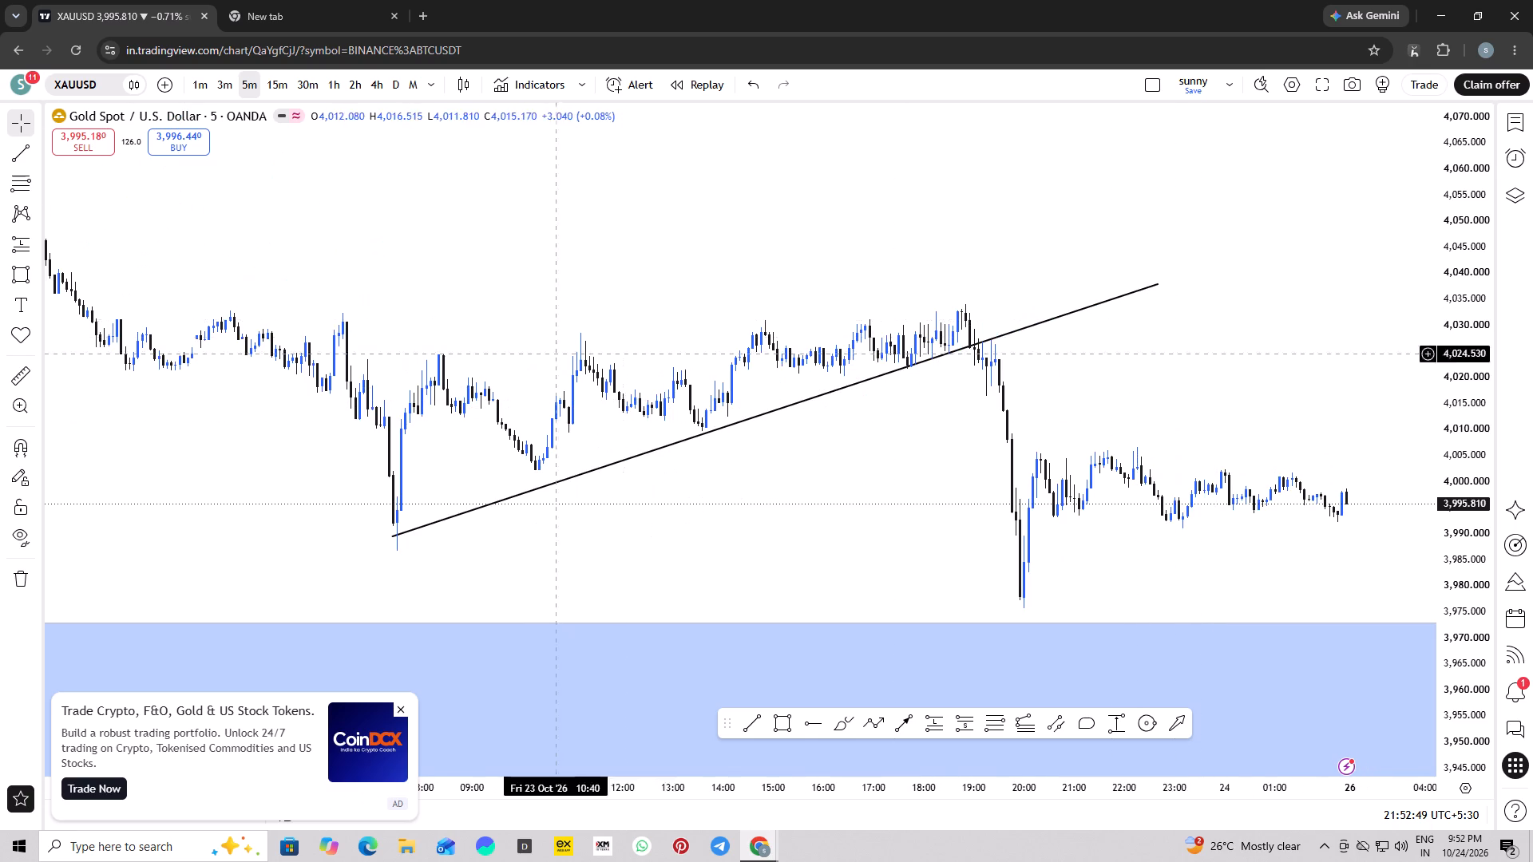
scroll(526, 364, "up", 1)
scroll(386, 322, "down", 4)
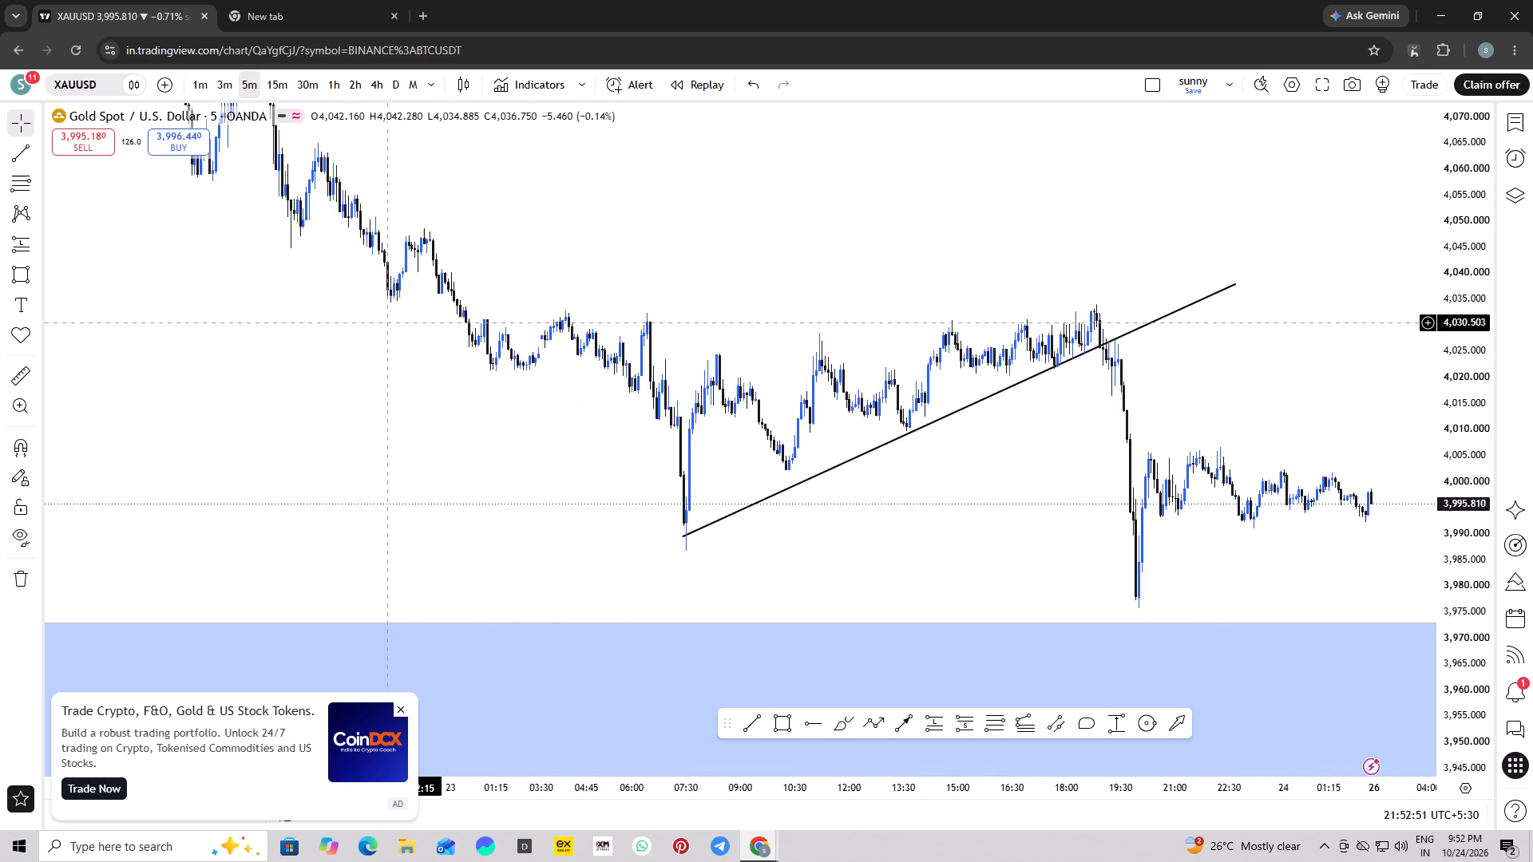
scroll(386, 322, "down", 2)
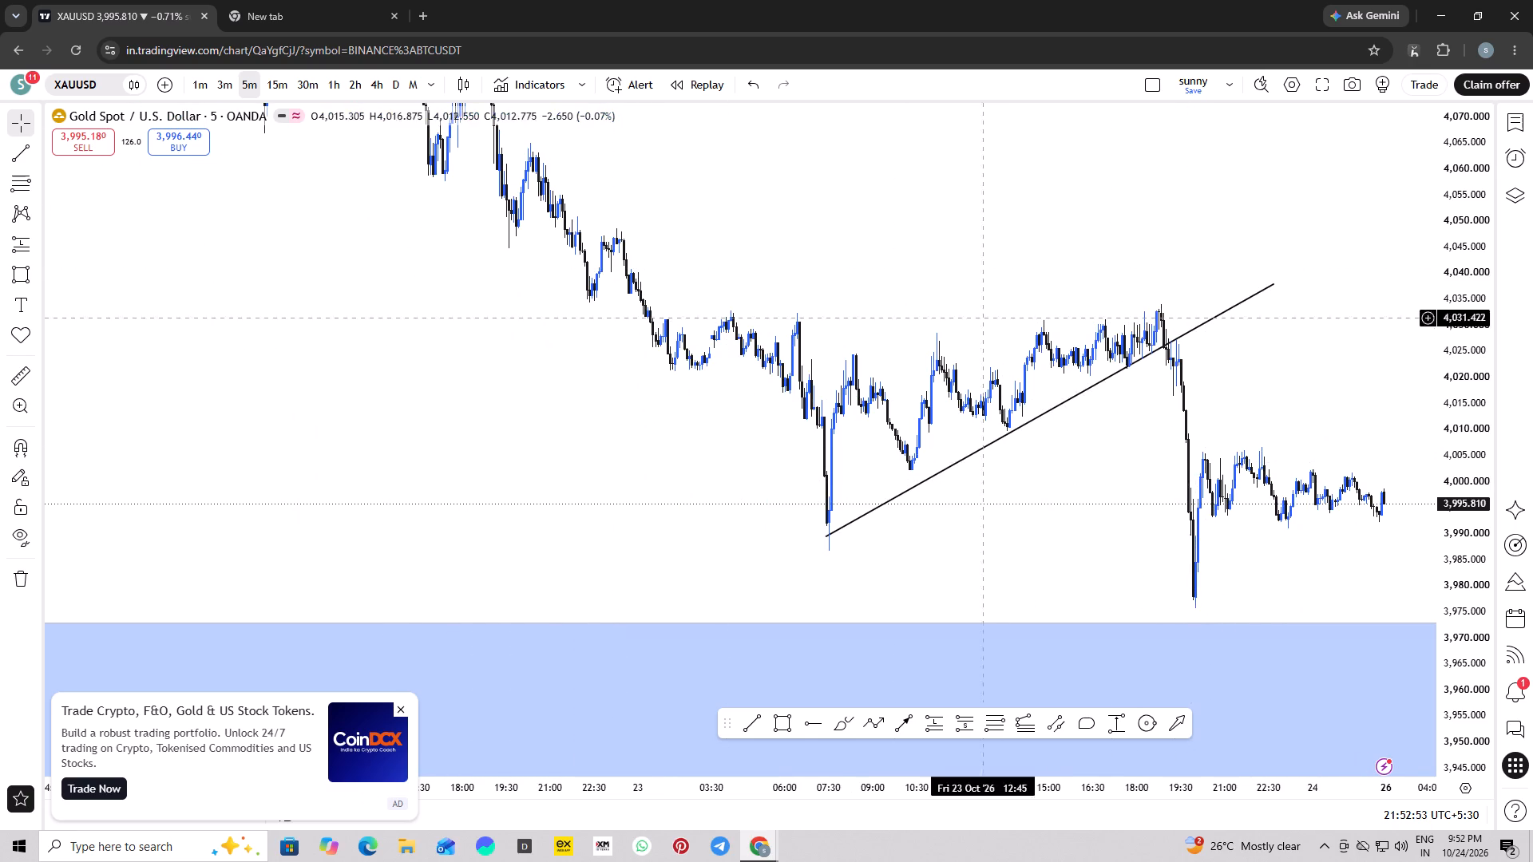
left_click_drag(900, 208, 1047, 707)
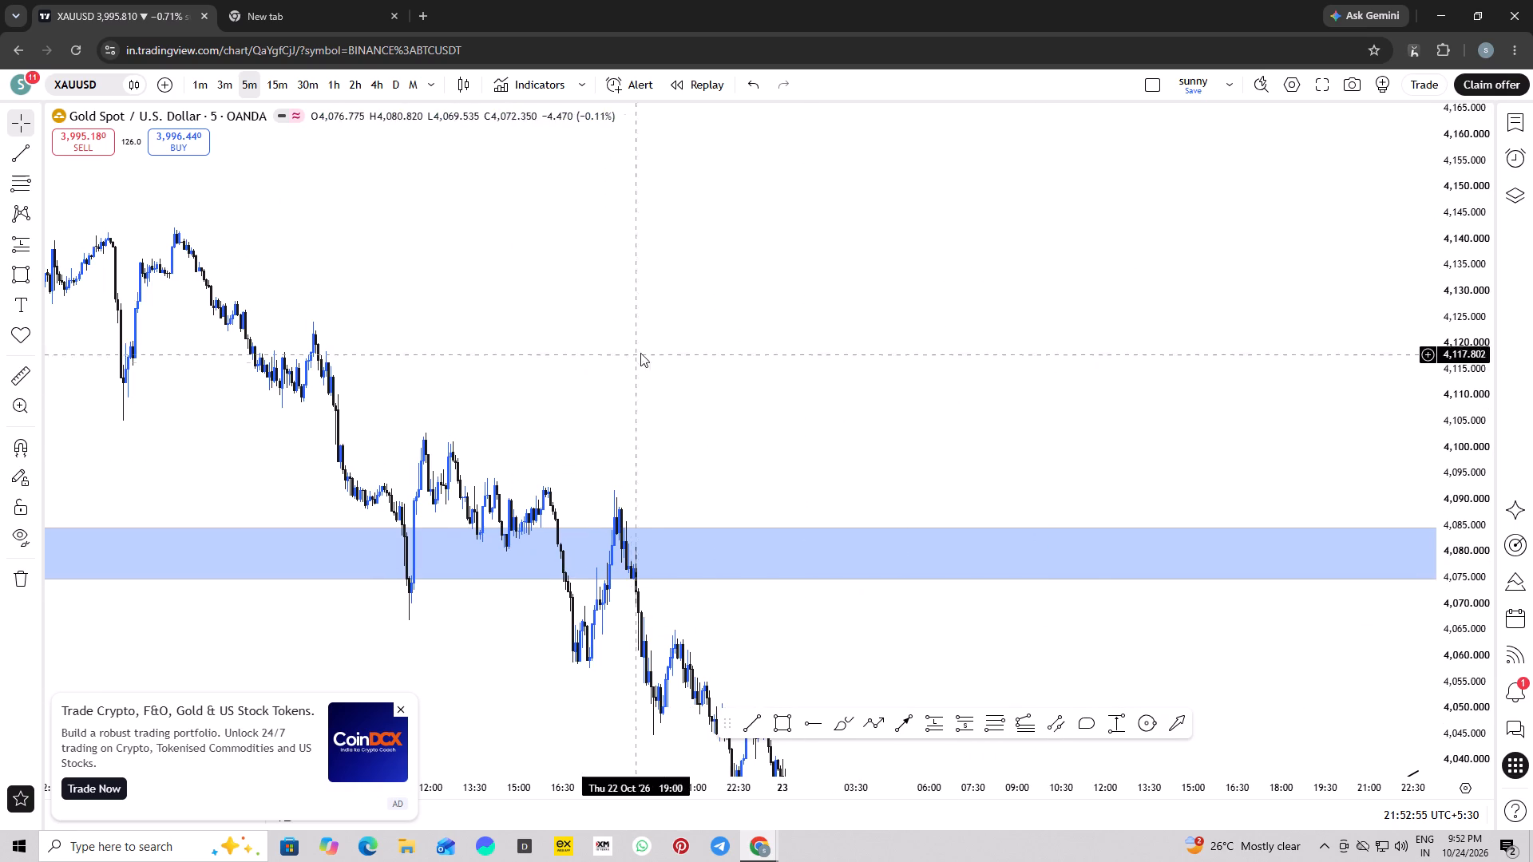
left_click_drag(1148, 674, 944, 330)
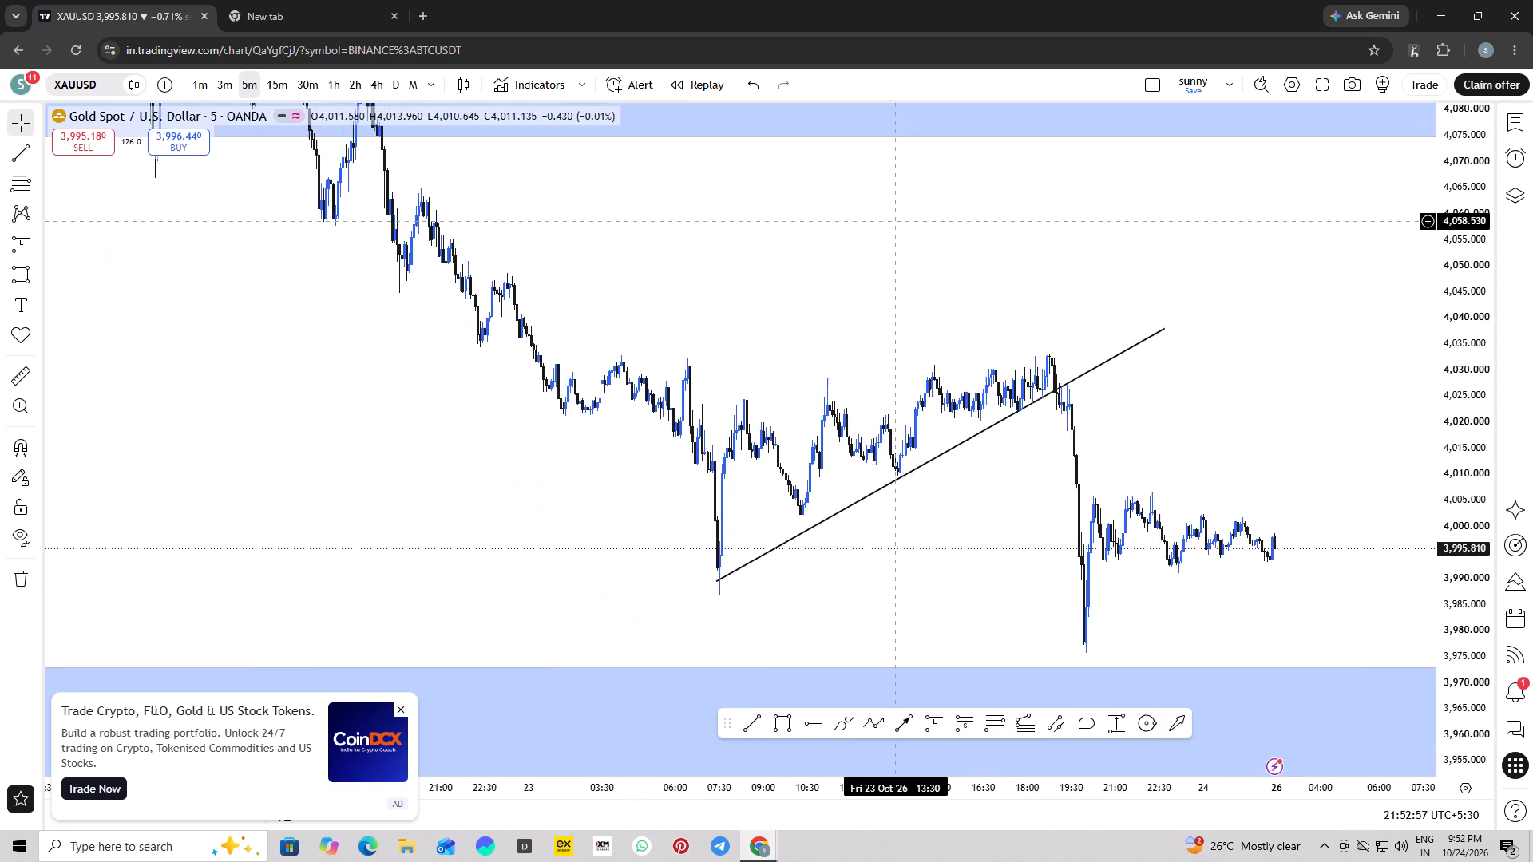
left_click_drag(944, 330, 1329, 745)
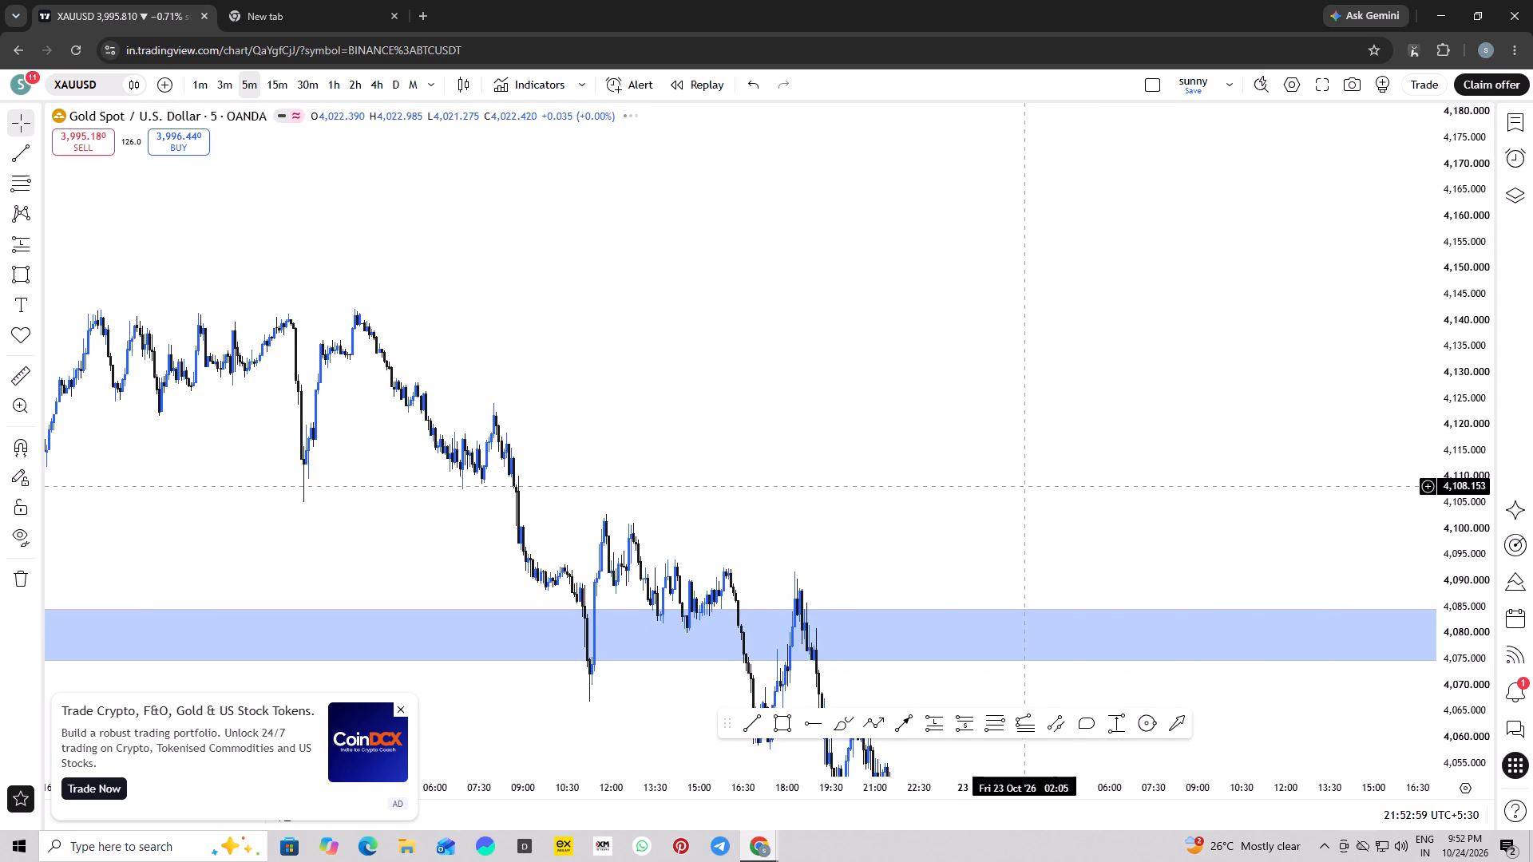
scroll(732, 398, "down", 1)
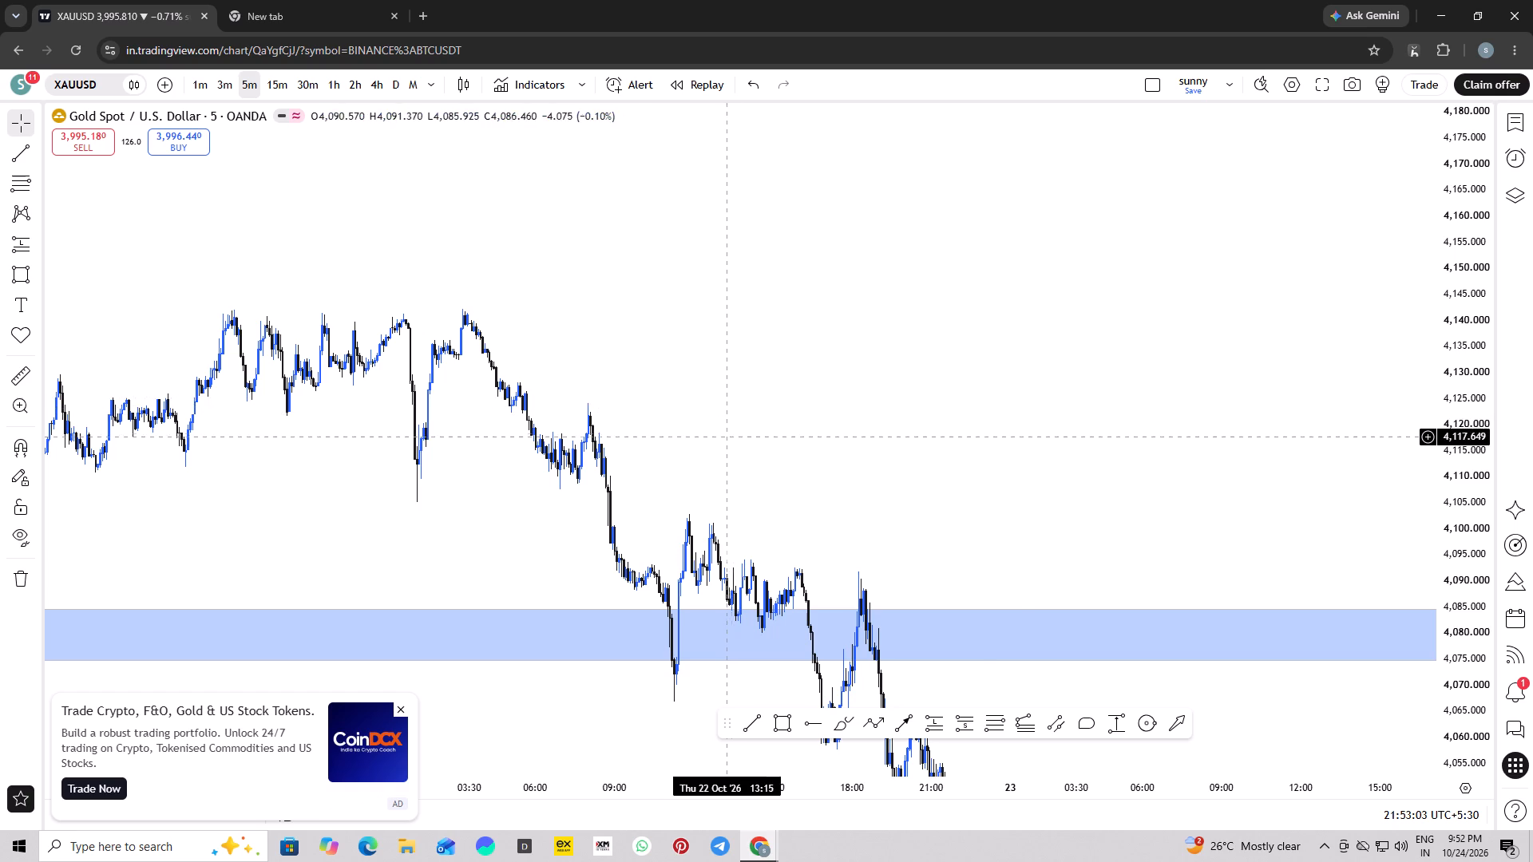
scroll(732, 429, "down", 3)
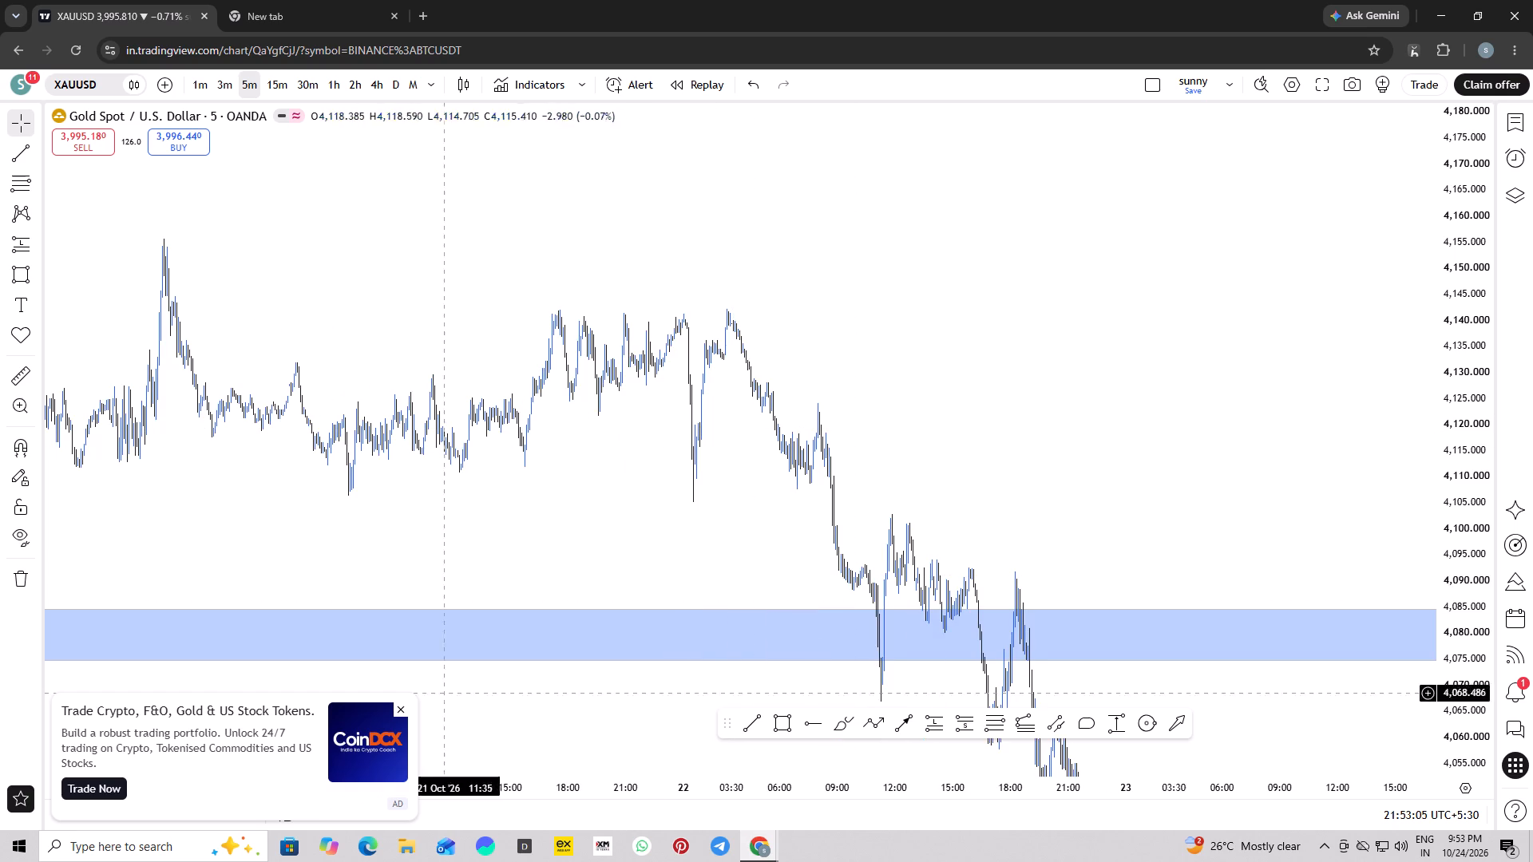
Close the CoinDCX advertisement covering the chart.
left_click(402, 708)
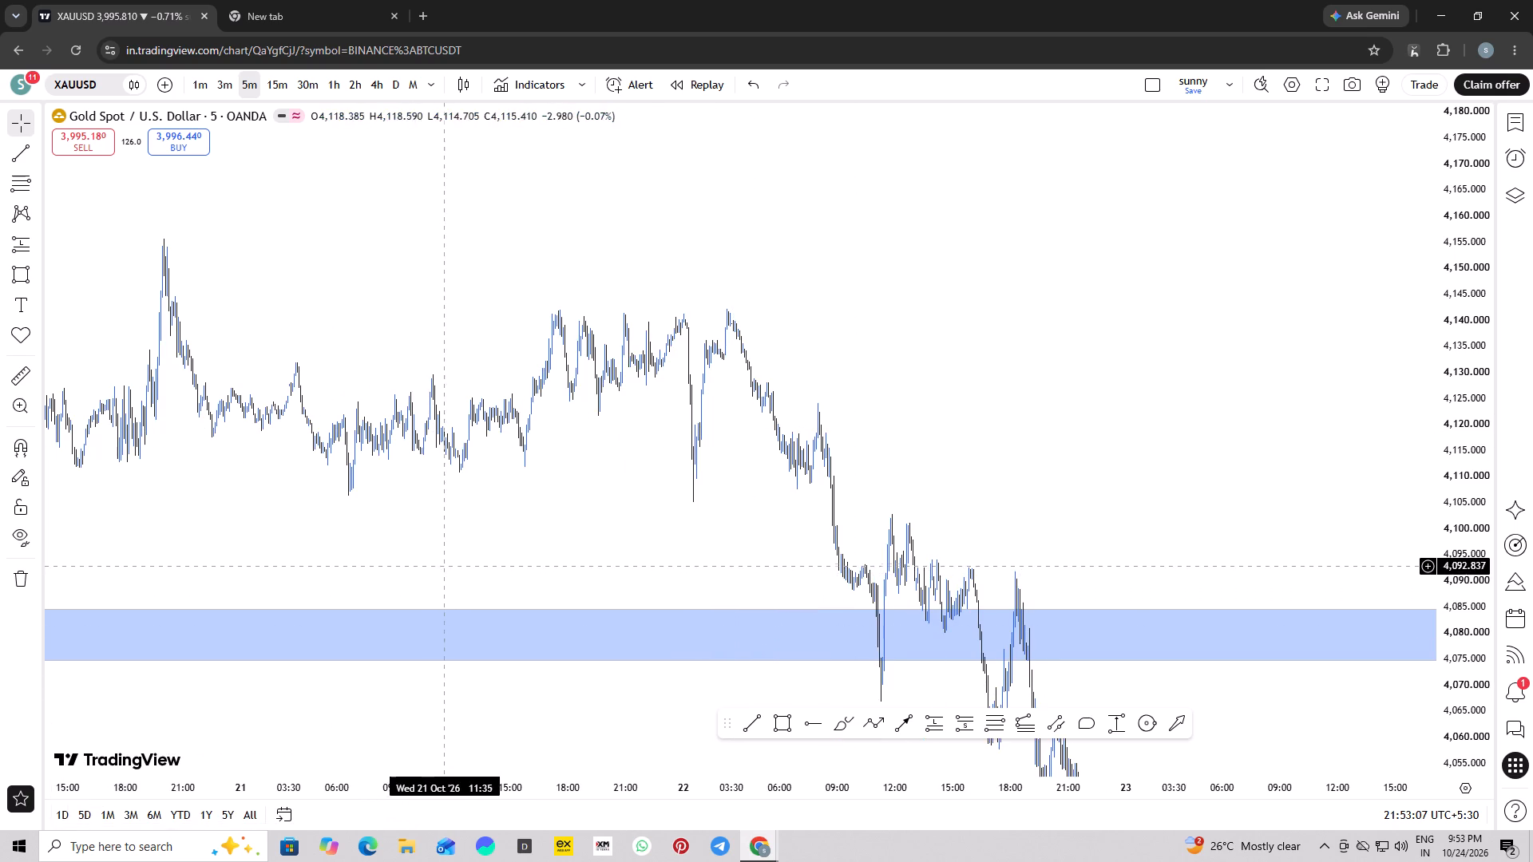
Switch the XAUUSD chart back to the 15-minute timeframe.
scroll(449, 563, "down", 4)
left_click_drag(628, 504, 748, 696)
scroll(723, 666, "up", 2)
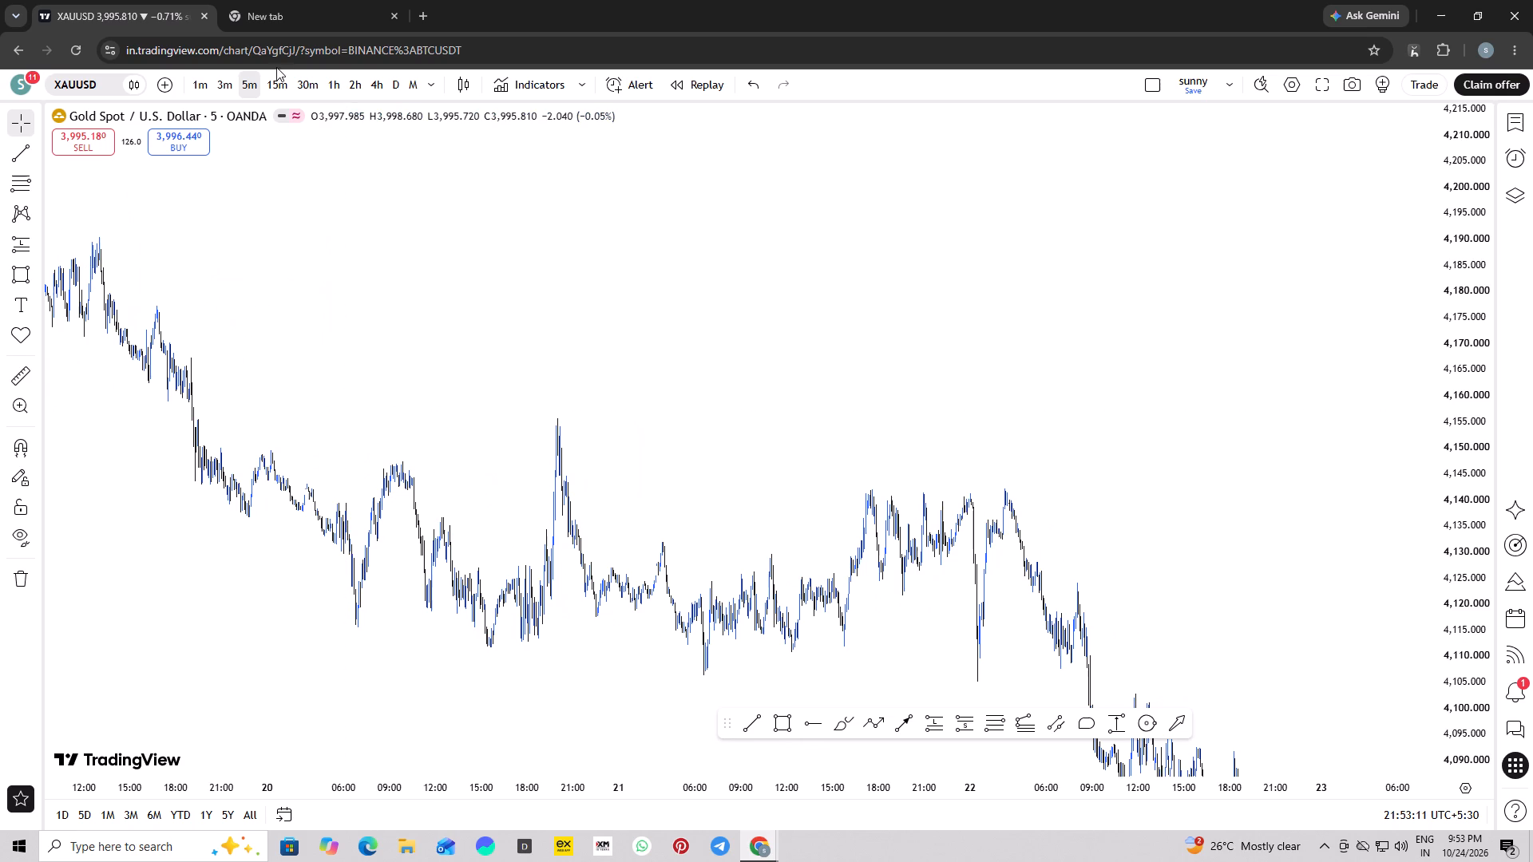
left_click(282, 91)
Examine the 15-minute price action from 9 to 22 October around the thin zone near 4,080.
scroll(874, 536, "up", 3)
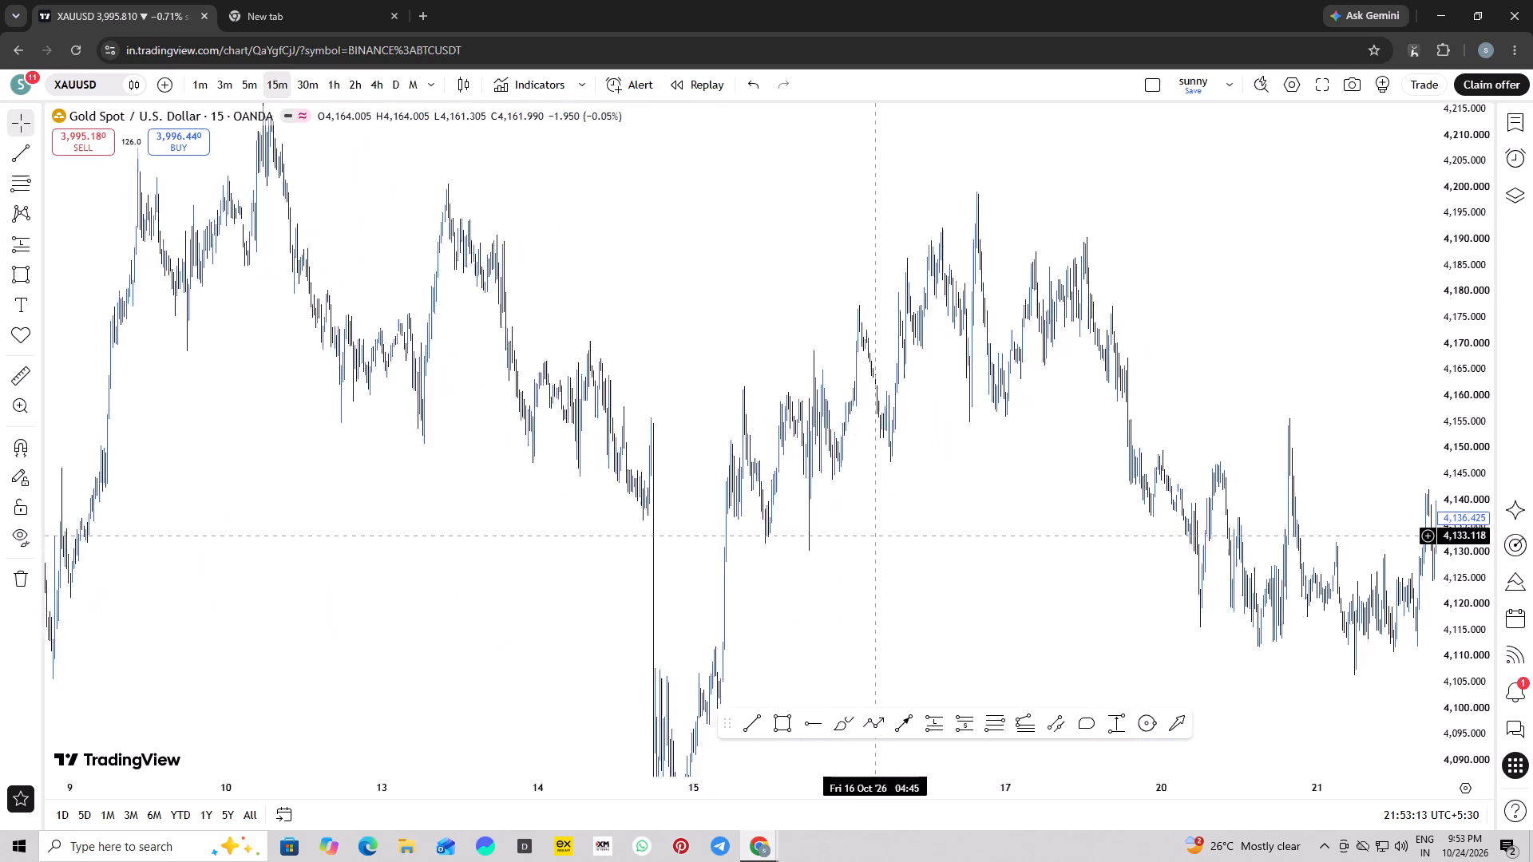
scroll(874, 536, "up", 1)
left_click_drag(771, 575, 1139, 549)
scroll(1115, 573, "up", 3)
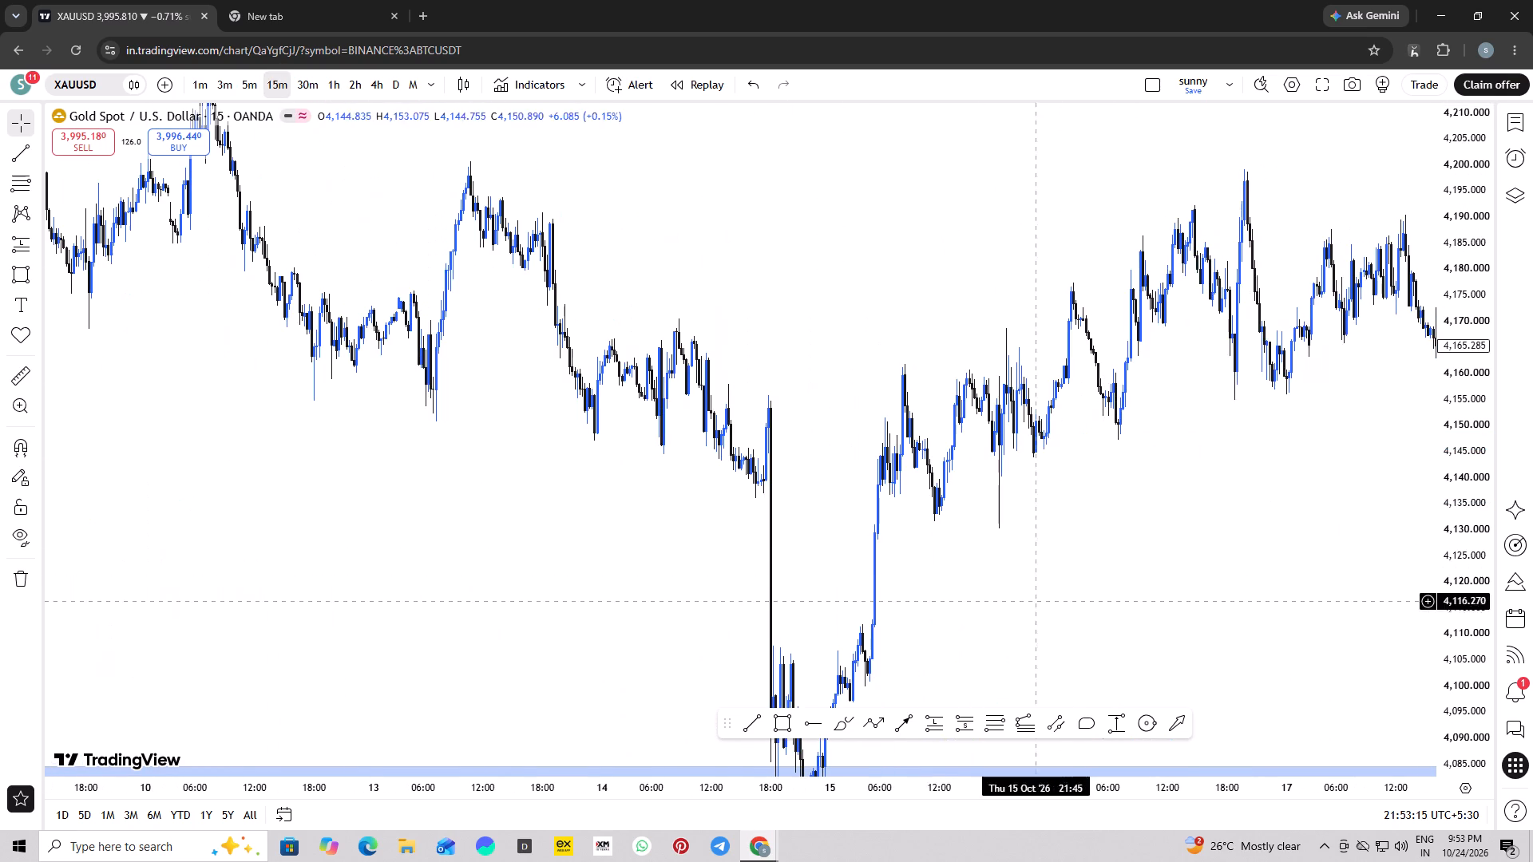
left_click_drag(893, 562, 1229, 582)
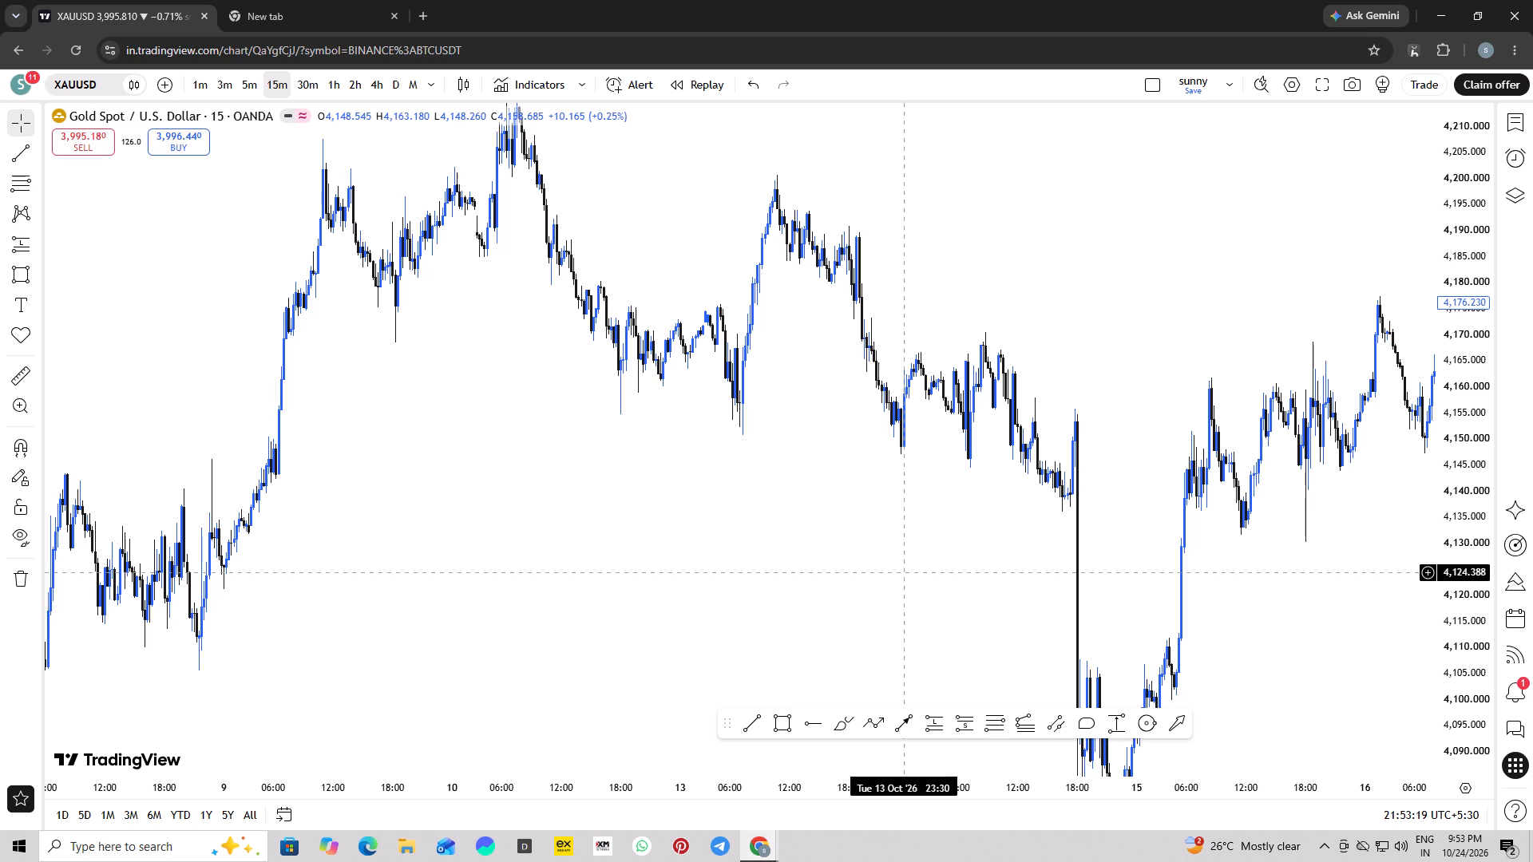
left_click_drag(969, 573, 675, 384)
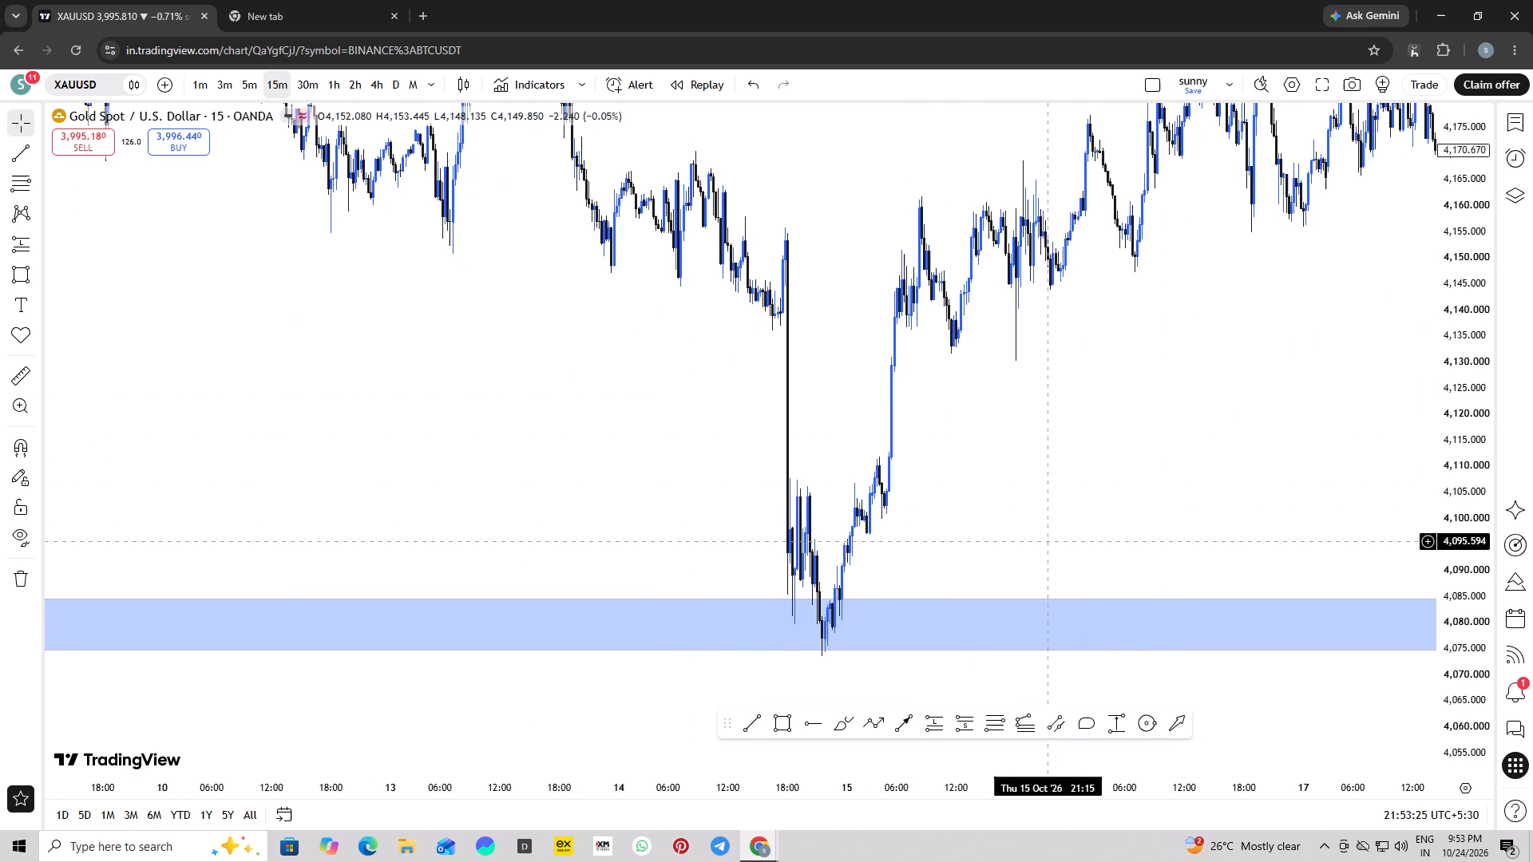
left_click_drag(949, 425, 283, 379)
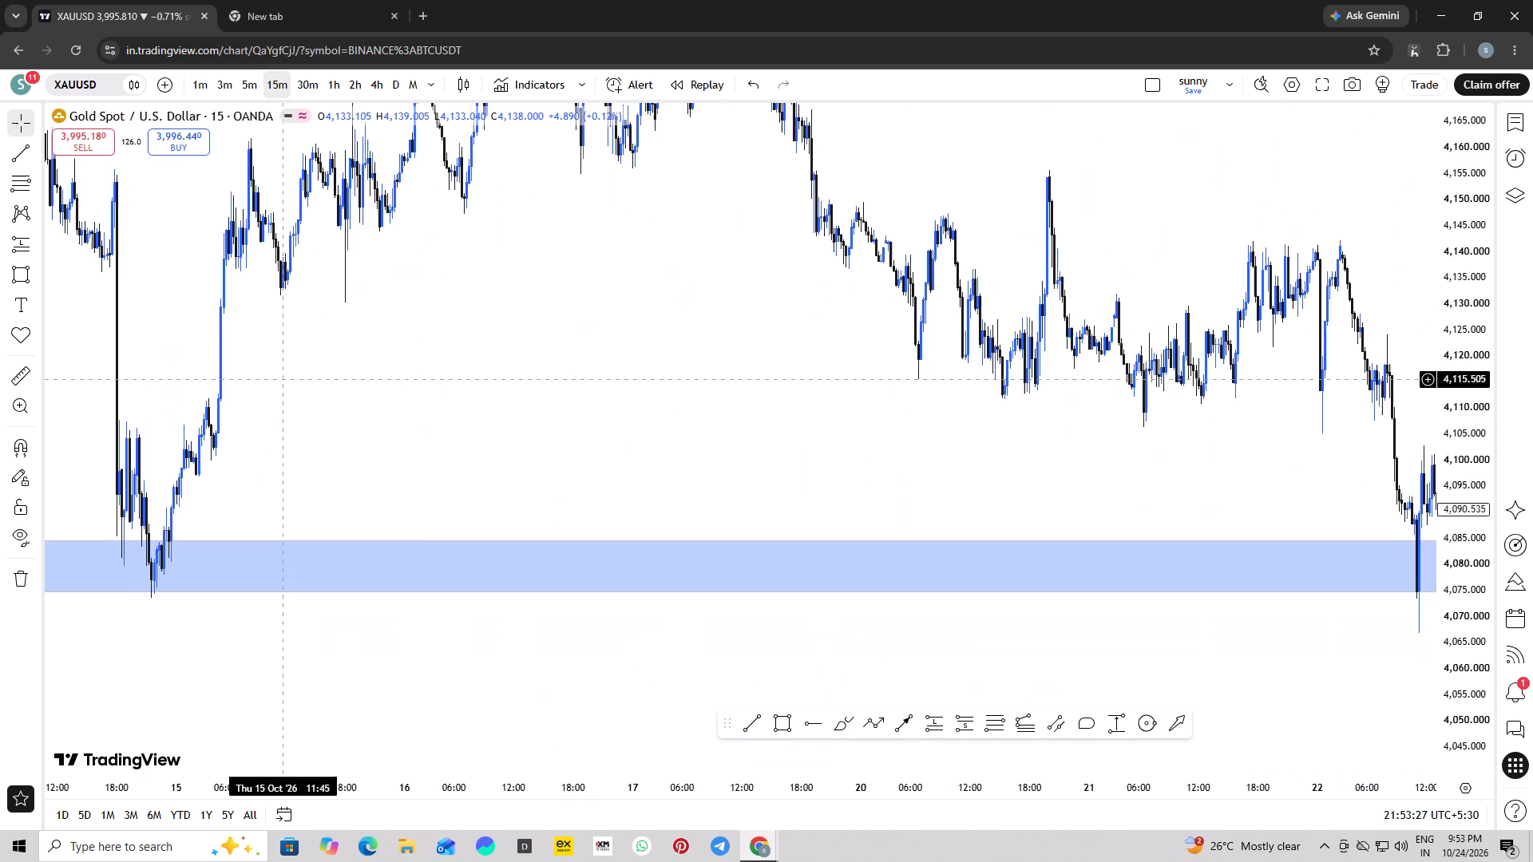
left_click_drag(283, 379, 16, 389)
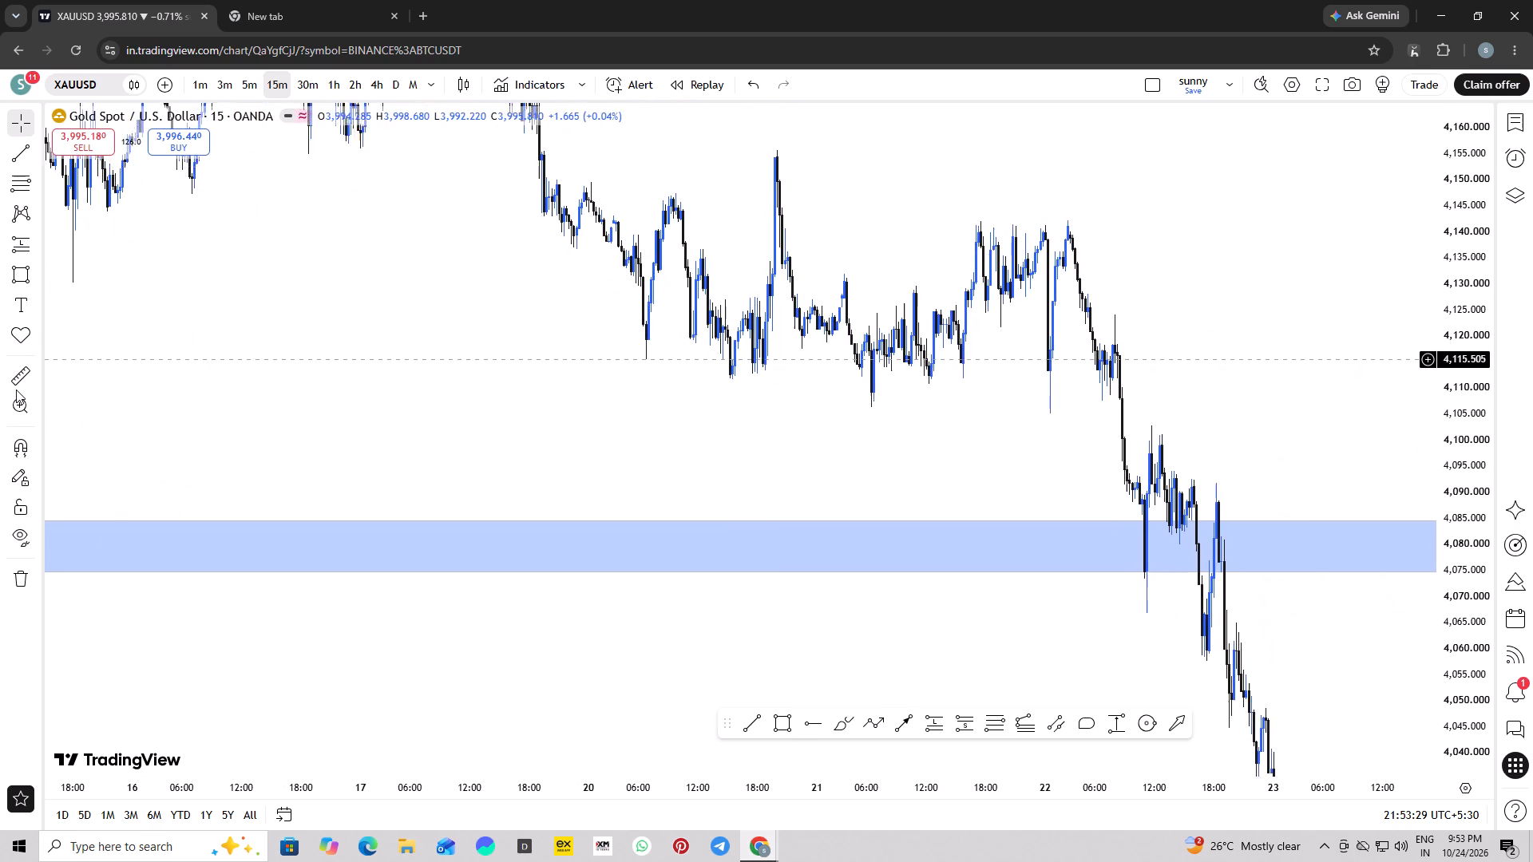
left_click_drag(16, 389, 16, 390)
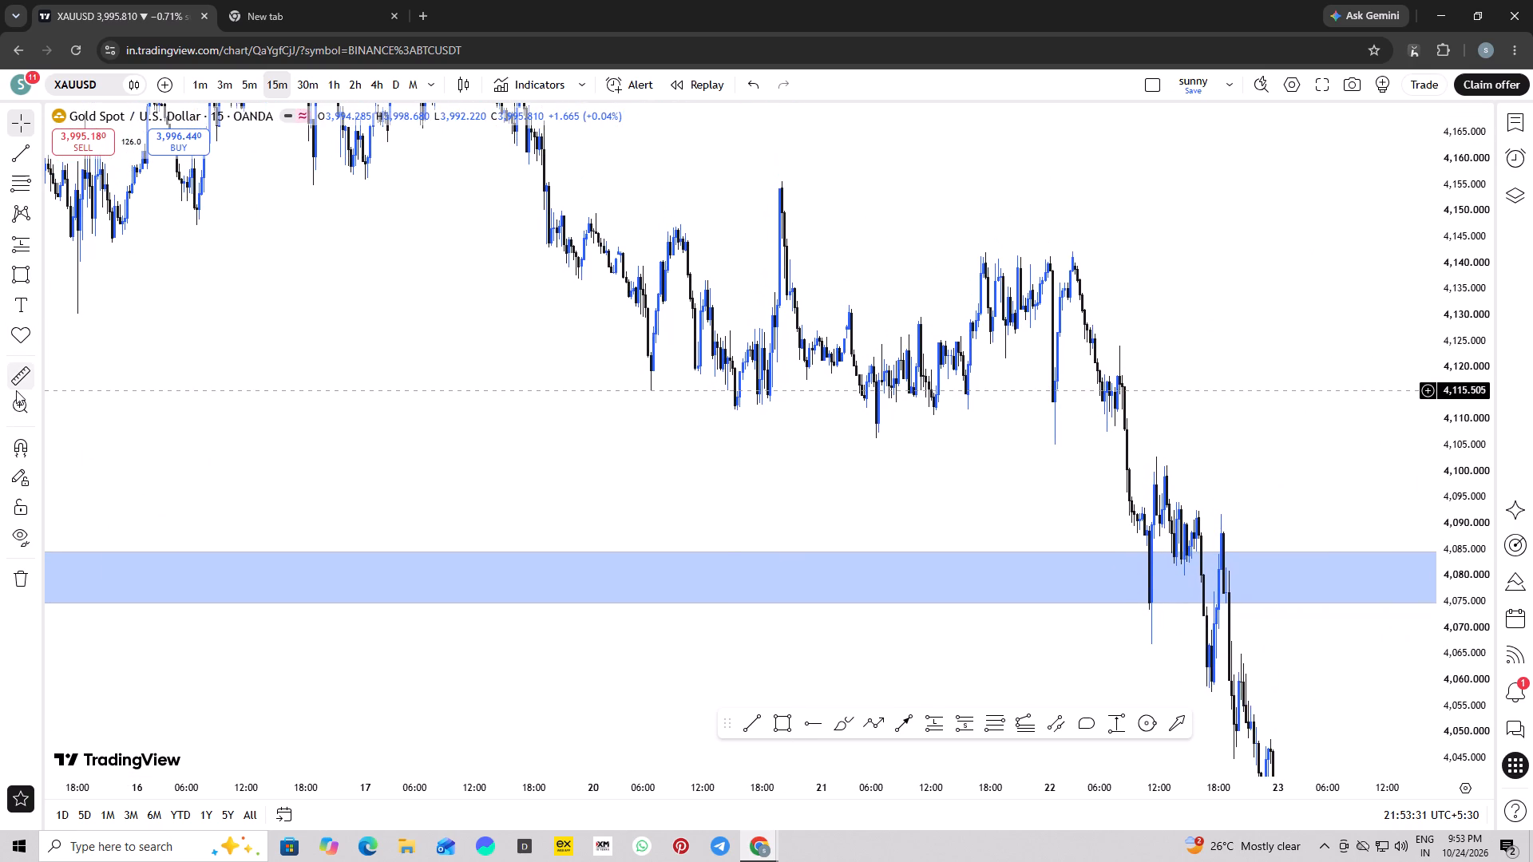
left_click_drag(16, 390, 307, 398)
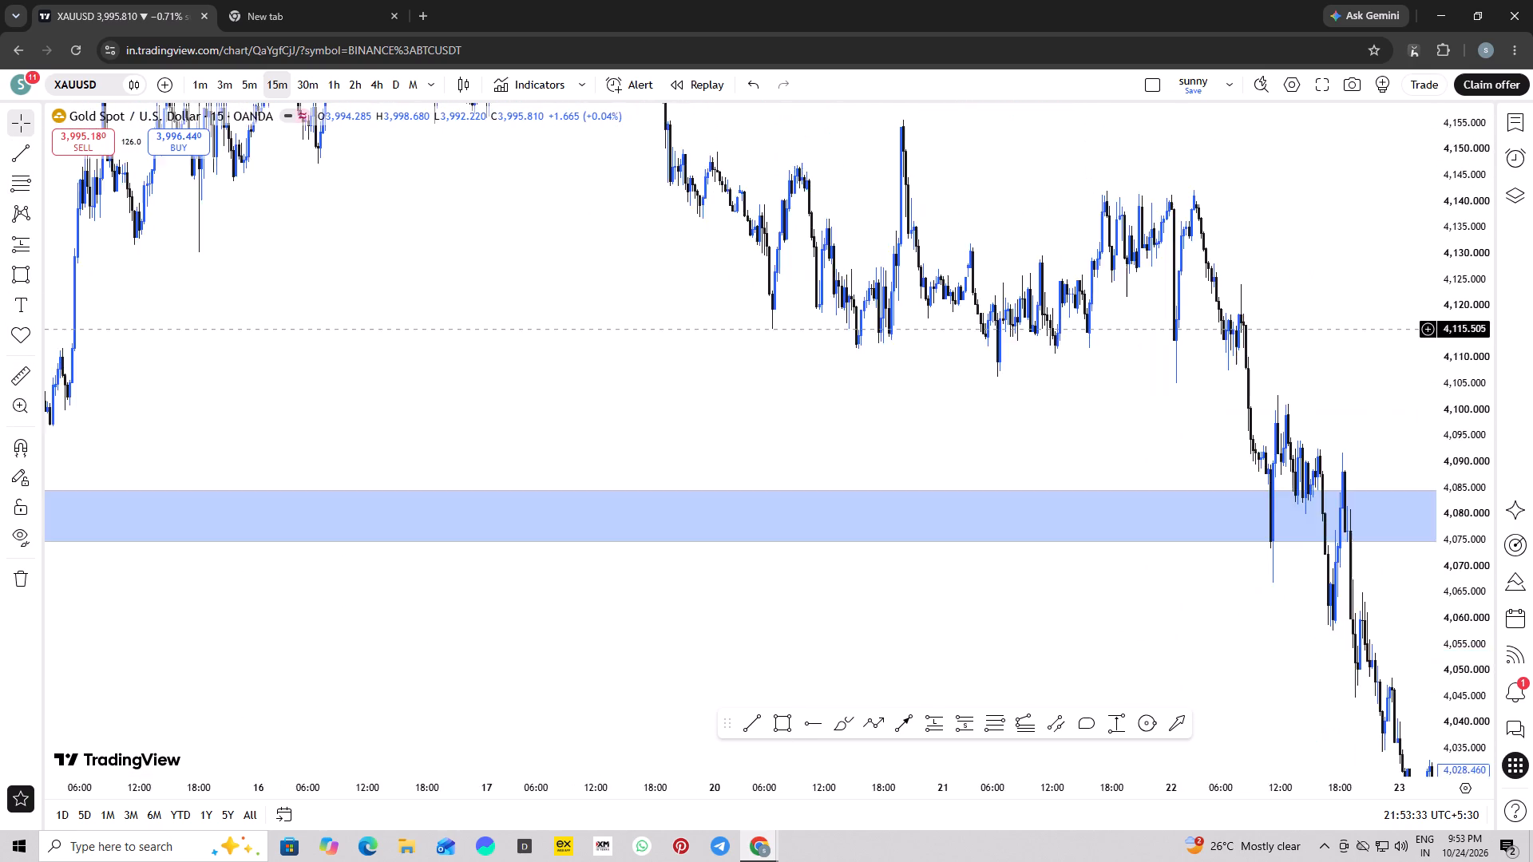
left_click_drag(307, 398, 719, 622)
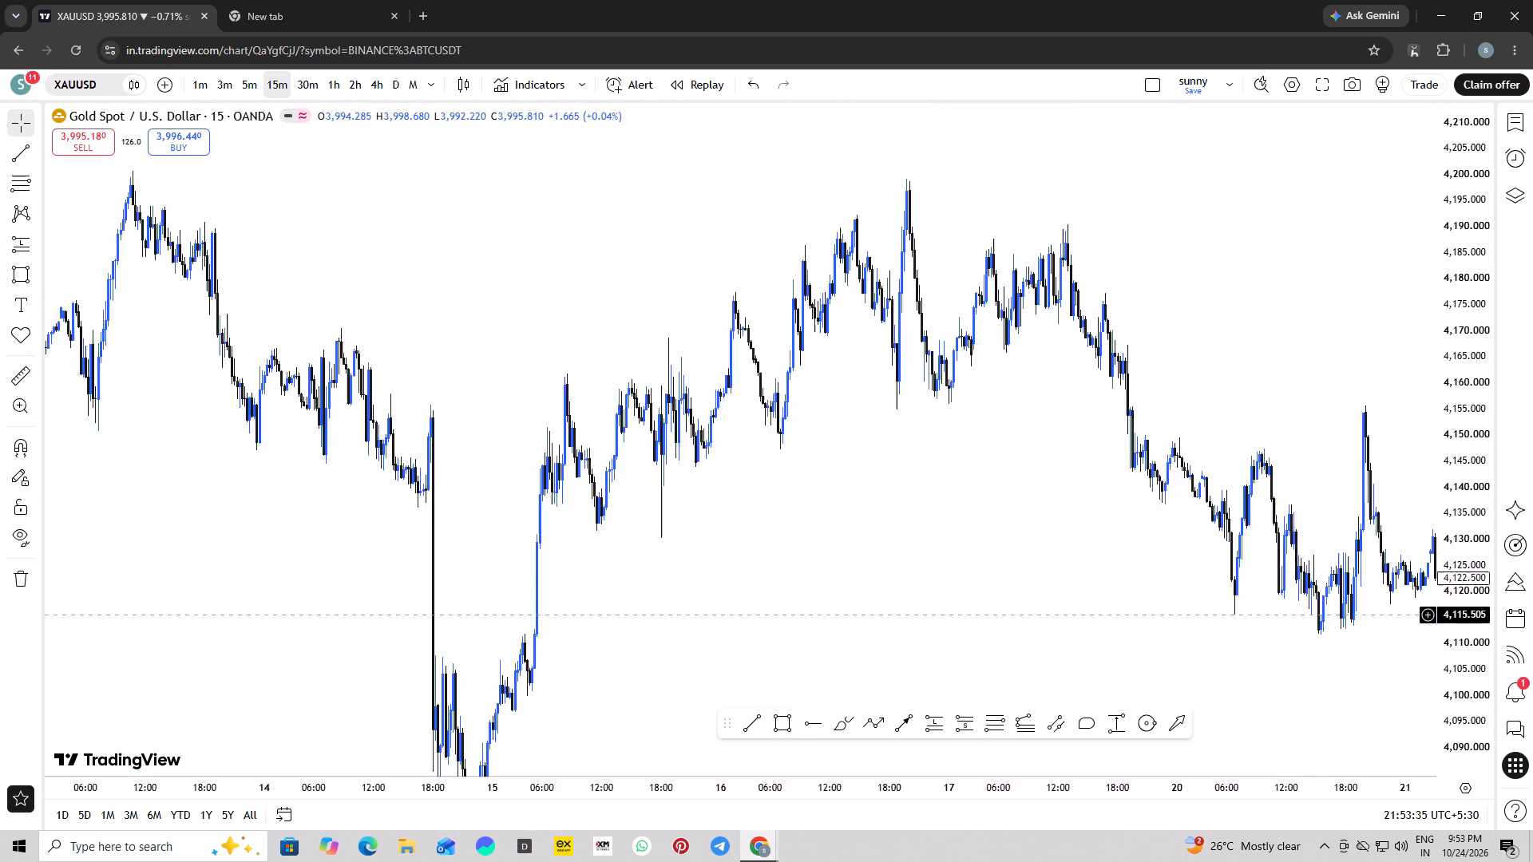
left_click_drag(719, 622, 741, 554)
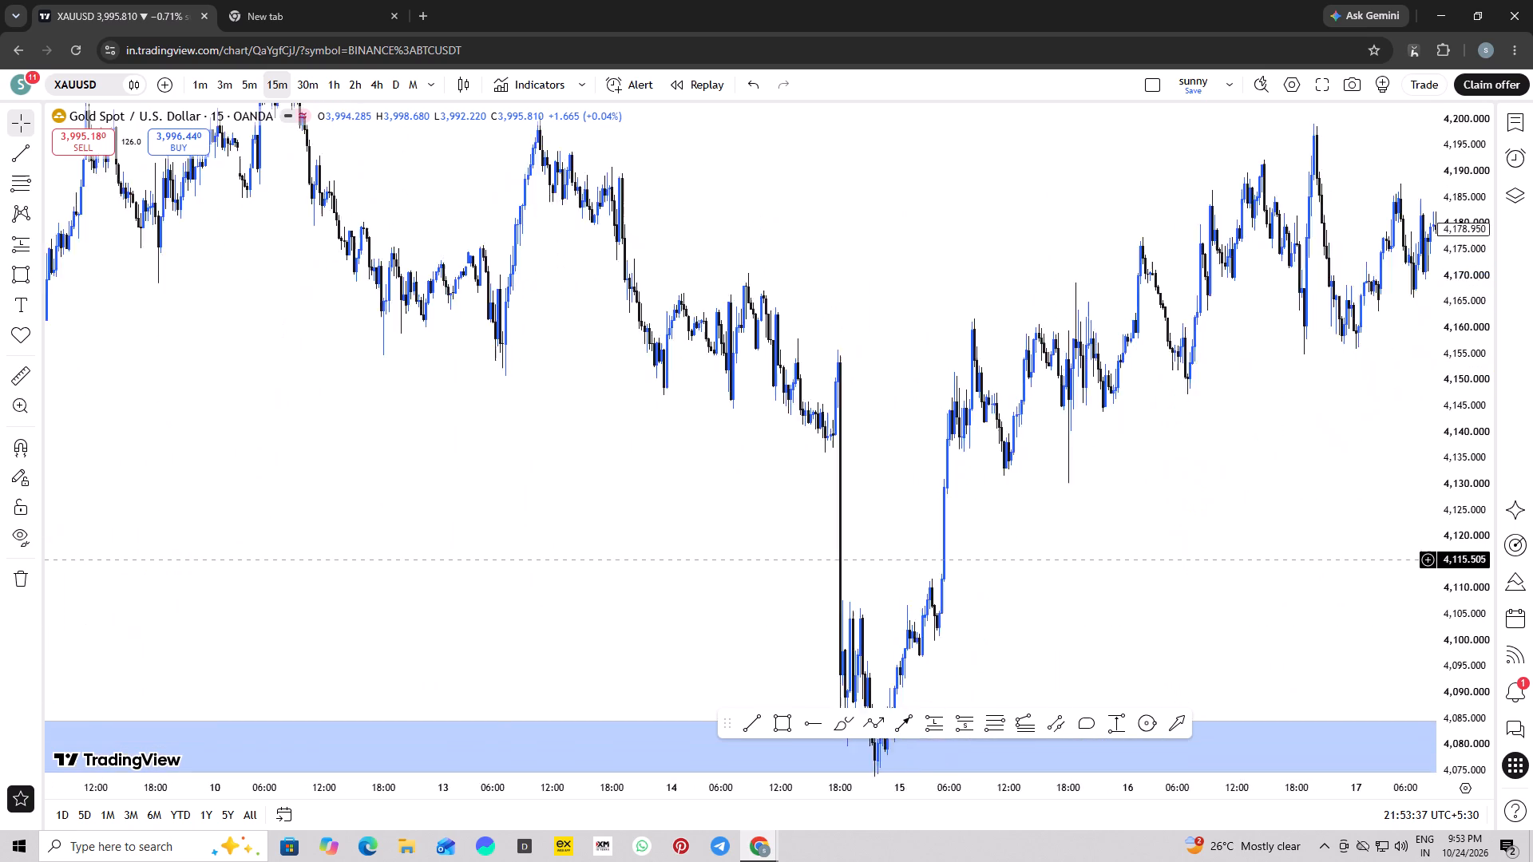
left_click_drag(741, 554, 323, 631)
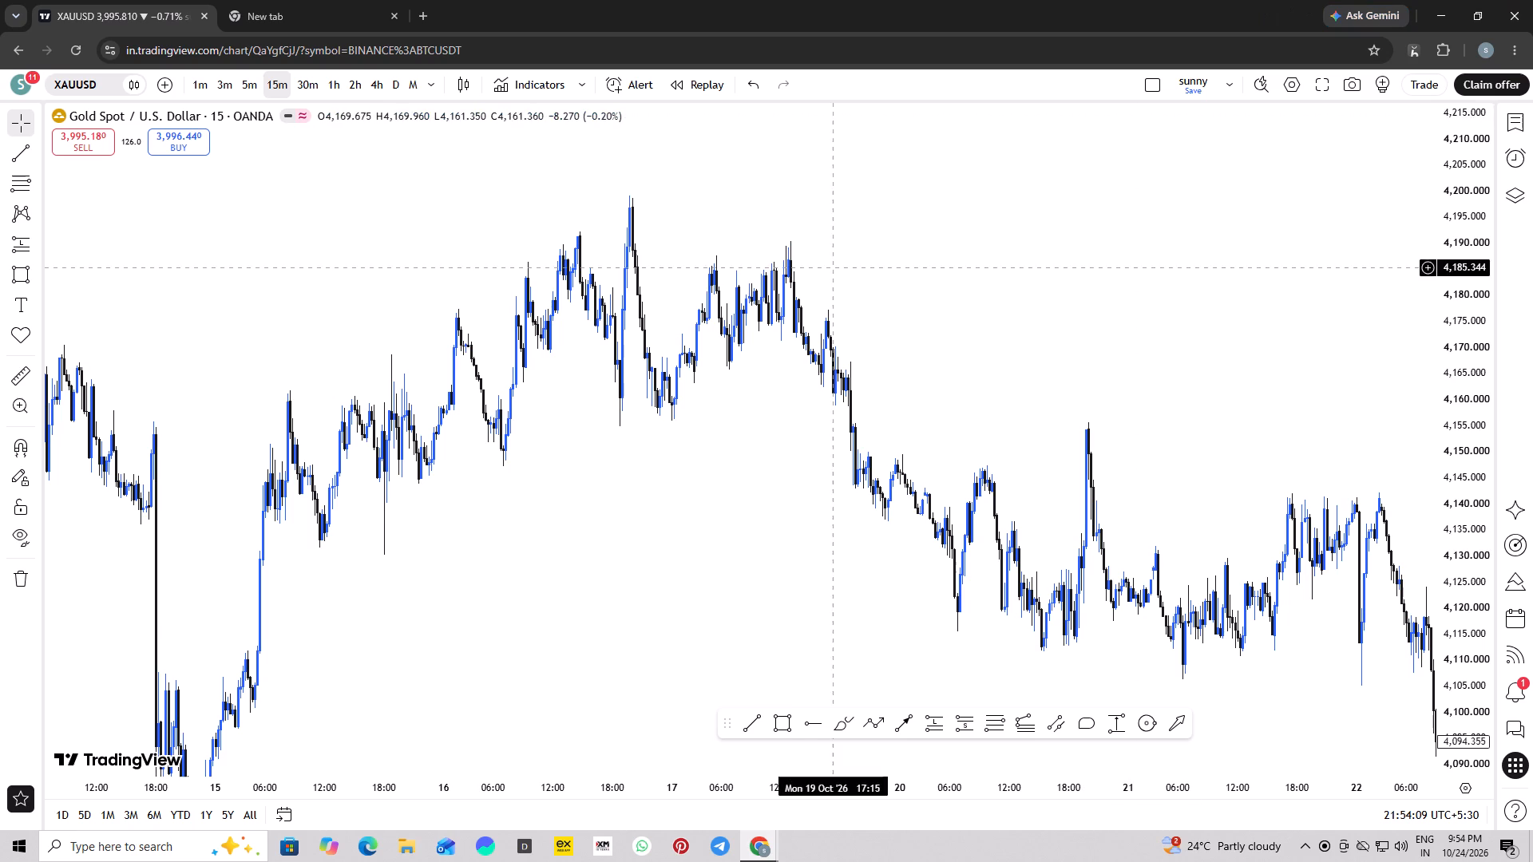
Switch the XAUUSD chart to the 1-minute timeframe and reset its view to the latest candles.
right_click(439, 180)
left_click(505, 200)
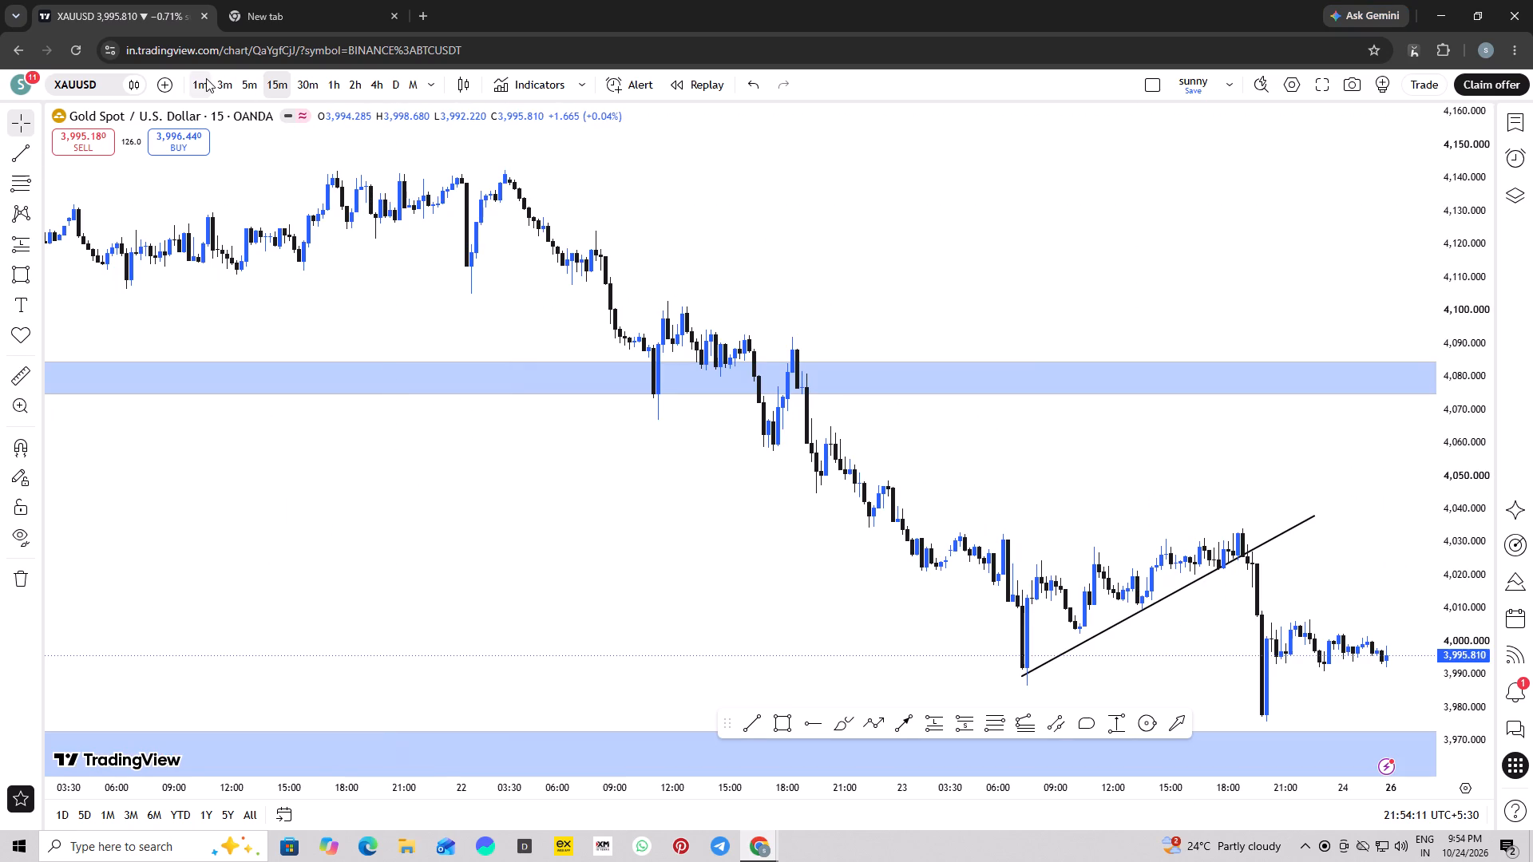
left_click(204, 80)
right_click(755, 209)
left_click(785, 231)
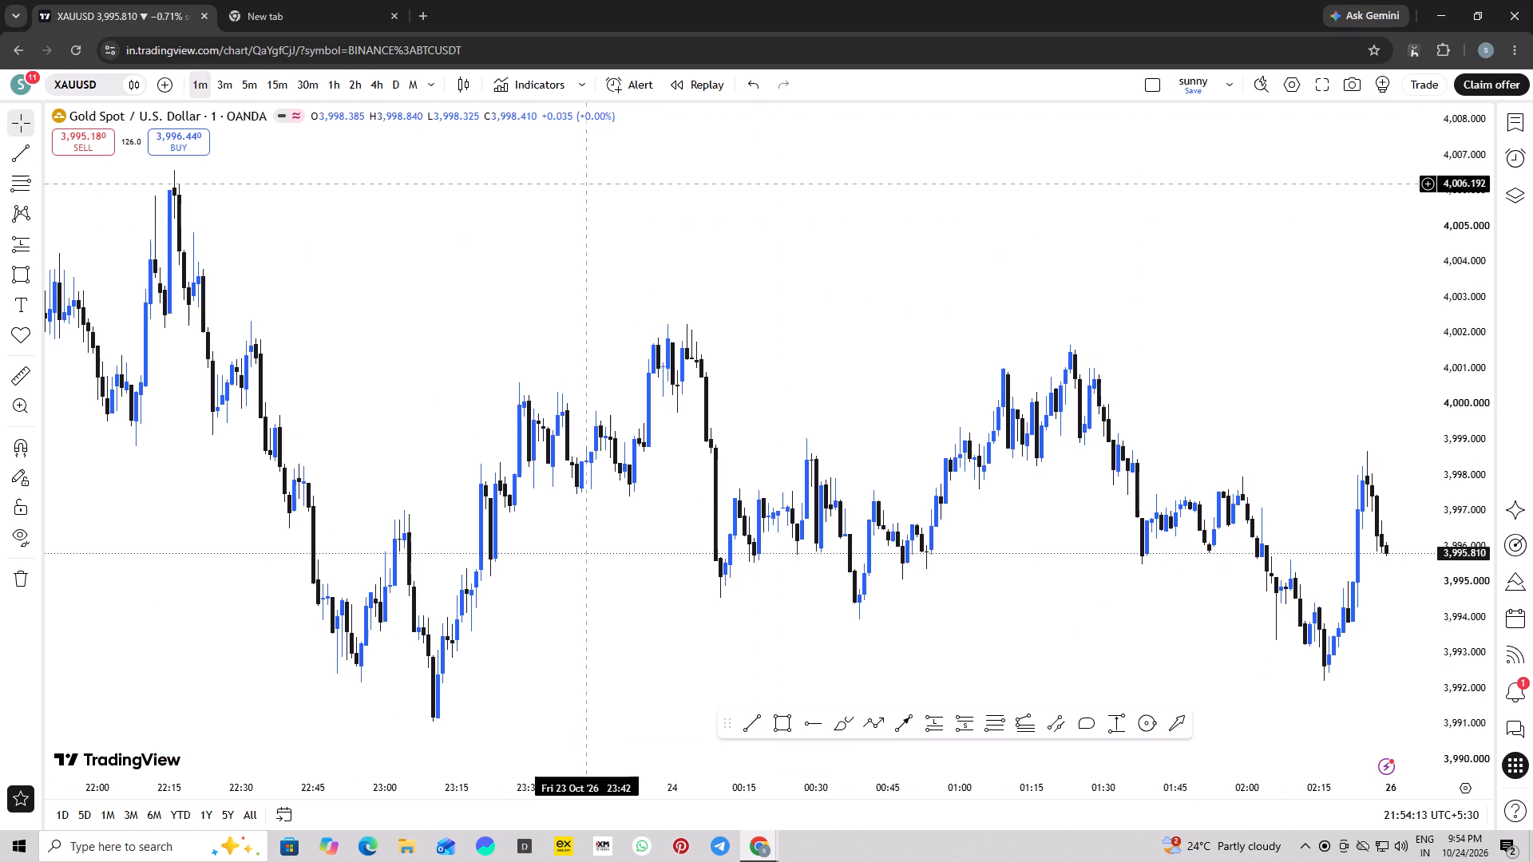
right_click(586, 184)
left_click(628, 197)
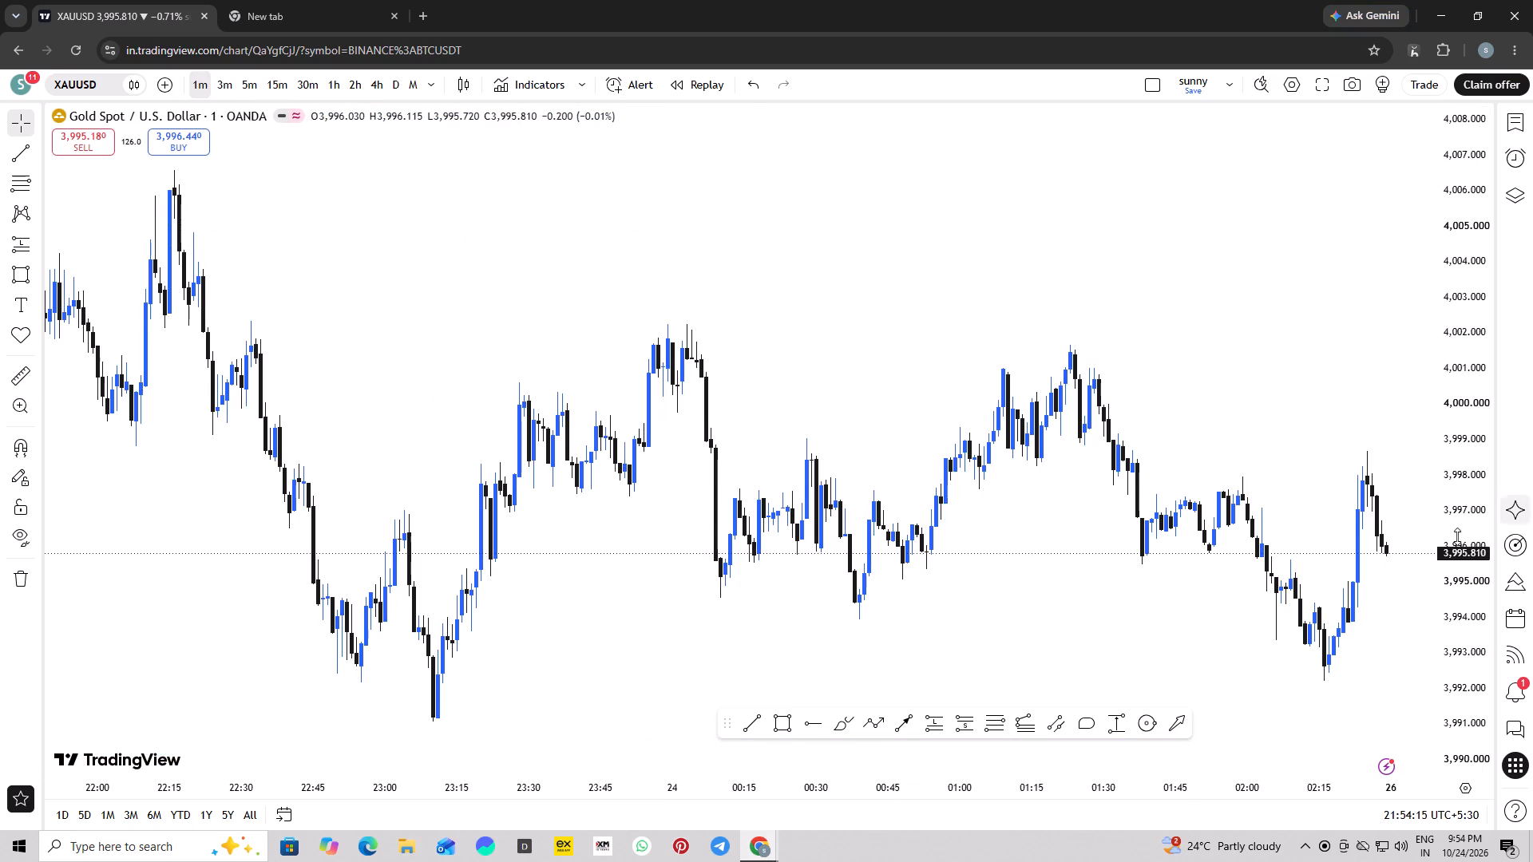
scroll(1444, 579, "up", 2)
left_click_drag(1378, 645, 1169, 480)
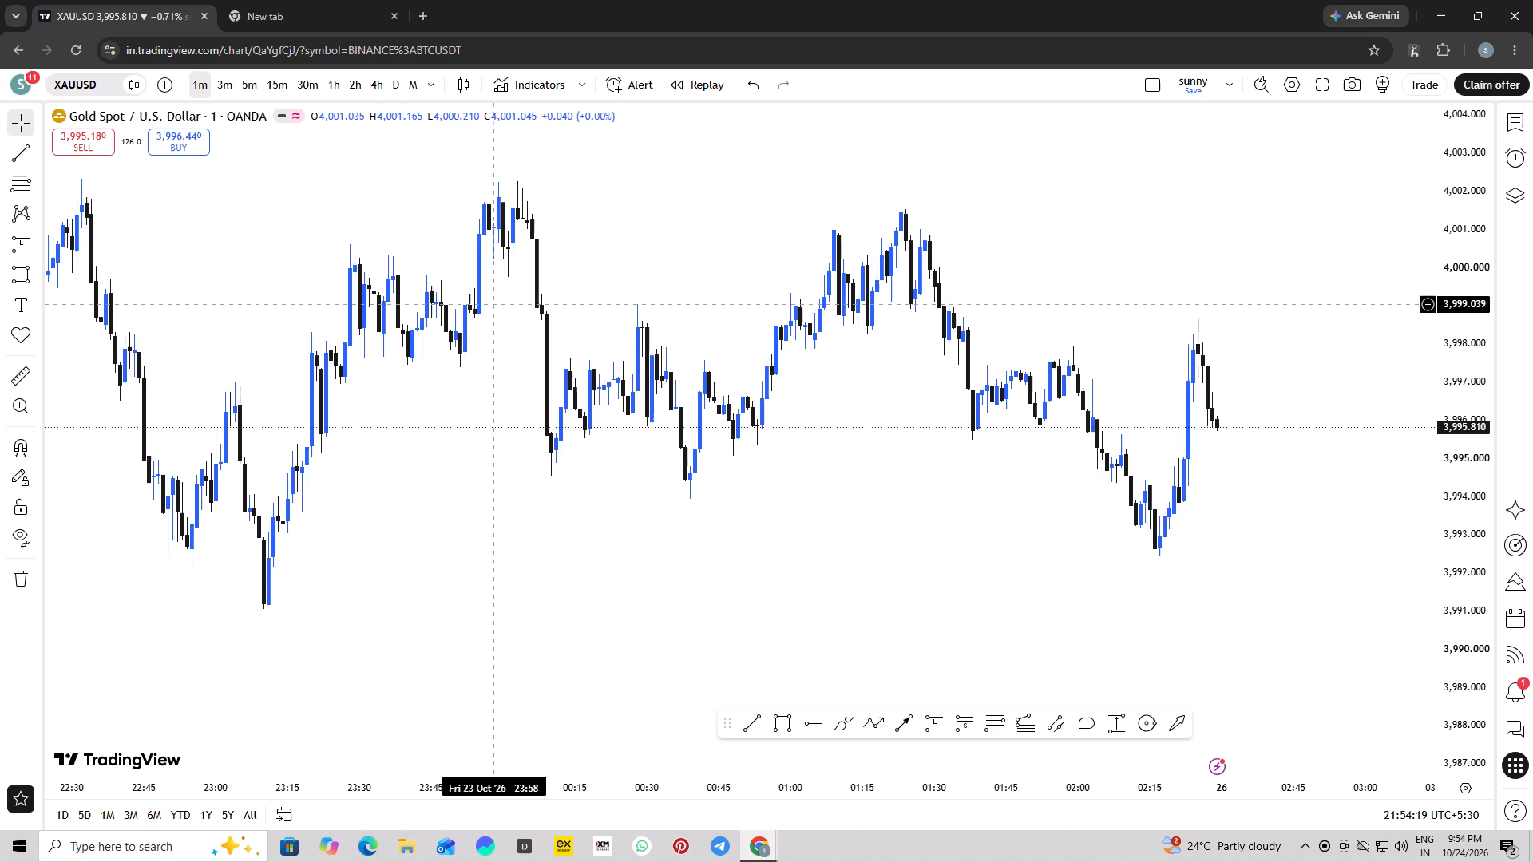
Switch the XAUUSD chart to the 4-hour timeframe, reset its view and examine the latest candles between the two blue zones.
left_click(366, 81)
right_click(430, 201)
left_click(446, 211)
scroll(610, 393, "up", 3)
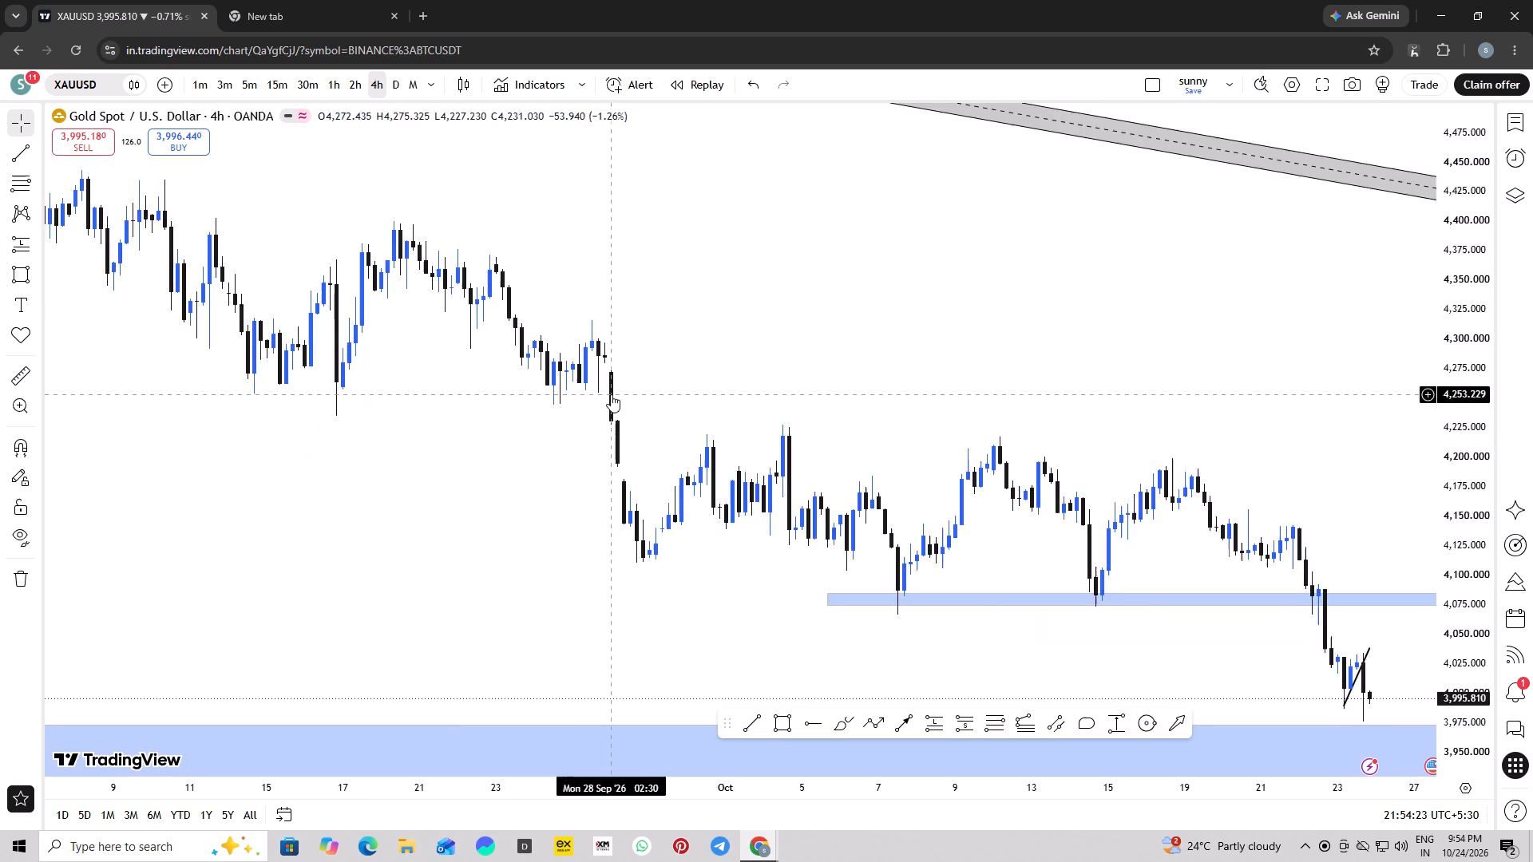
scroll(611, 396, "up", 3)
scroll(1478, 686, "up", 2)
left_click_drag(1424, 683, 1343, 417)
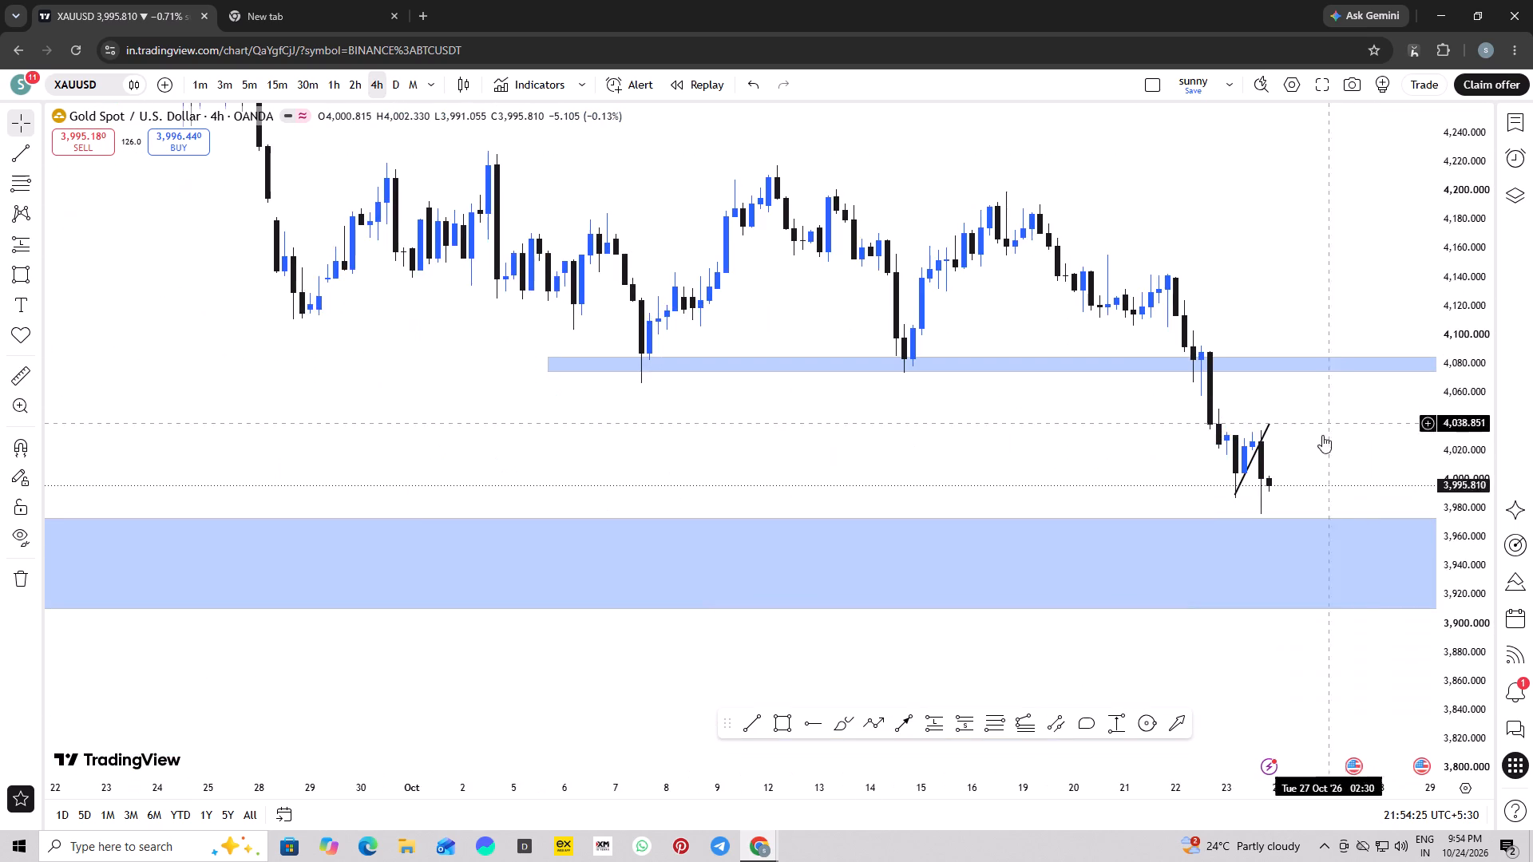
scroll(1141, 543, "down", 6)
scroll(886, 492, "down", 1)
Switch the XAUUSD chart to the daily timeframe and reset its view.
left_click(393, 85)
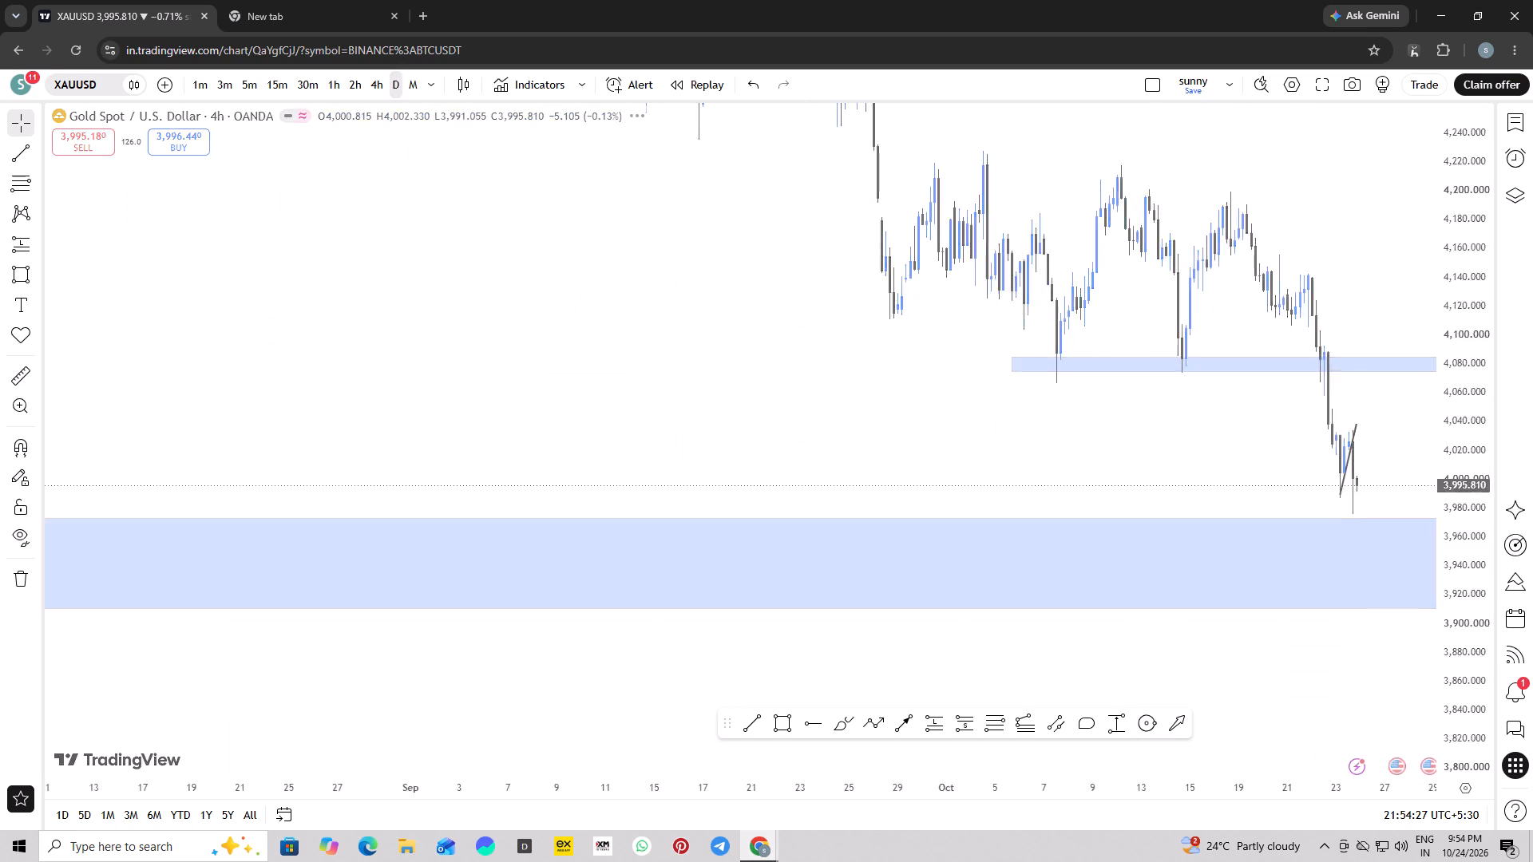
right_click(450, 239)
double_click(517, 250)
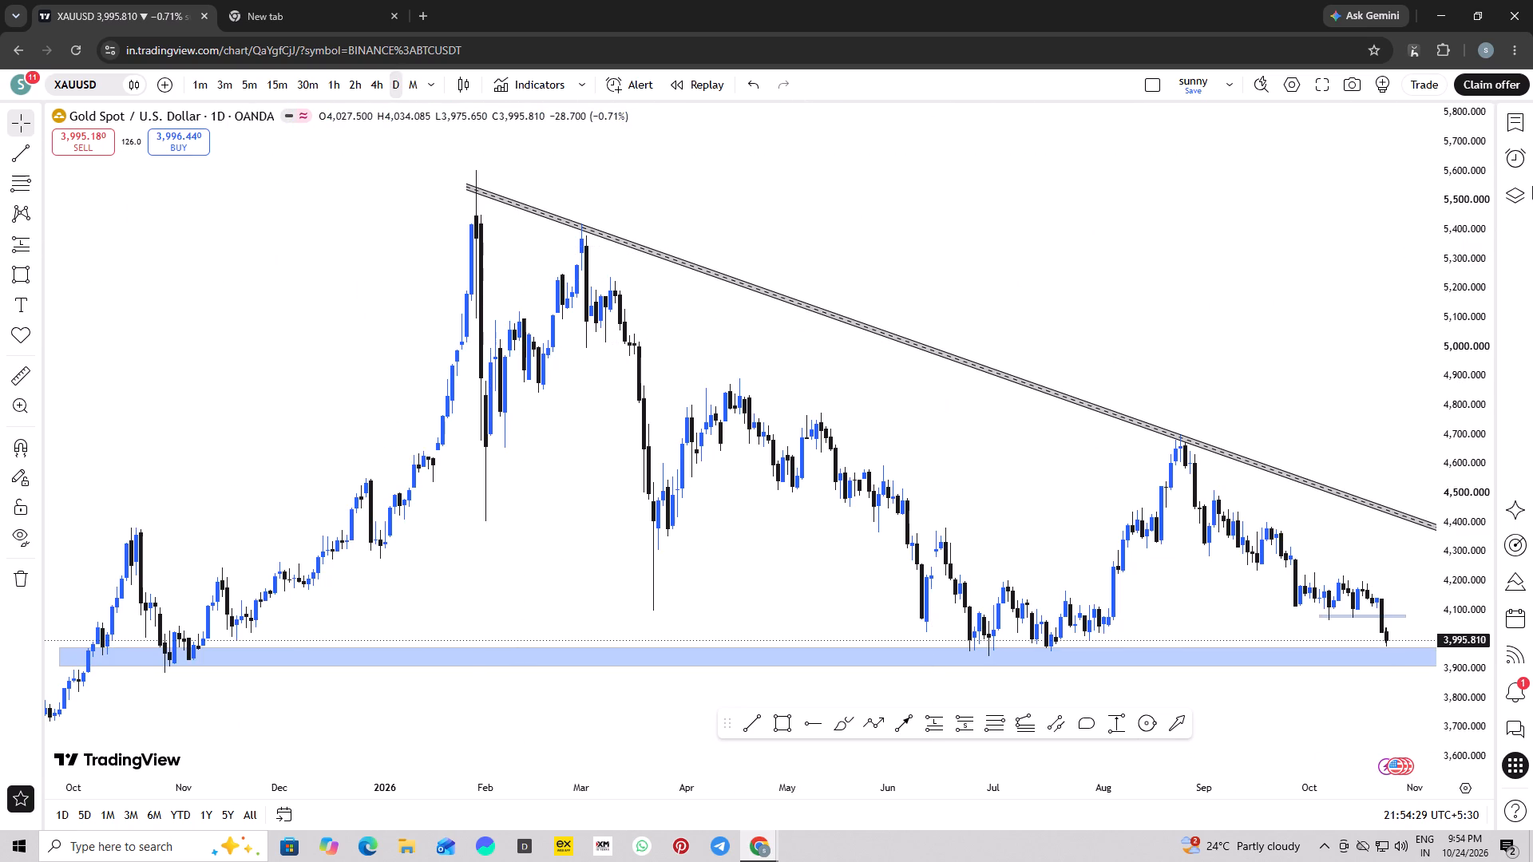
Open the watchlist, load silver (XAGUSD) and examine its latest daily candles around the lower support line and the 56.973 level.
left_click(1512, 128)
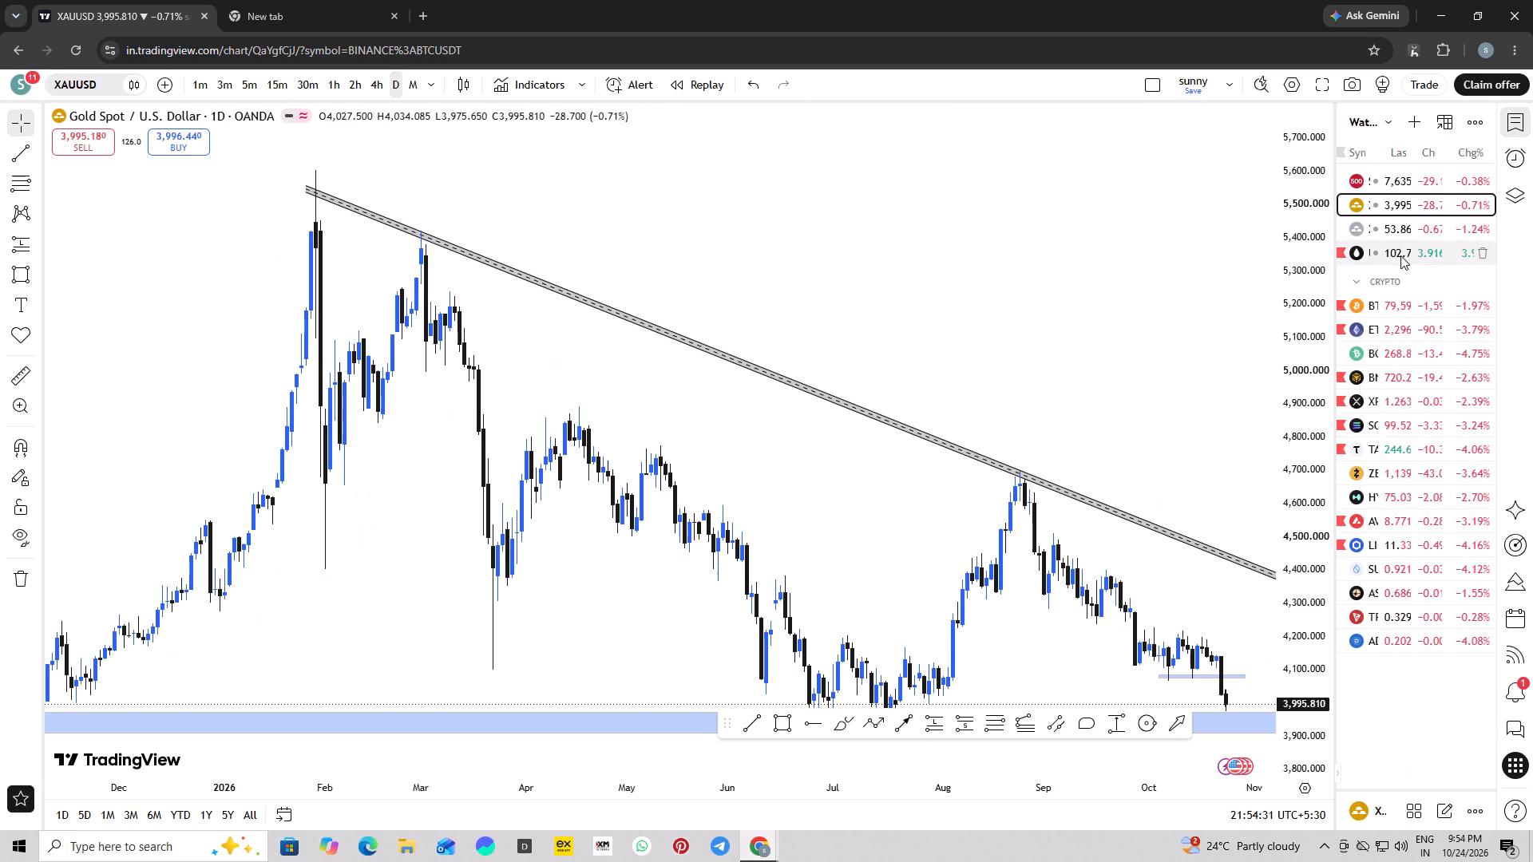
left_click(1403, 220)
left_click_drag(1206, 530, 1205, 317)
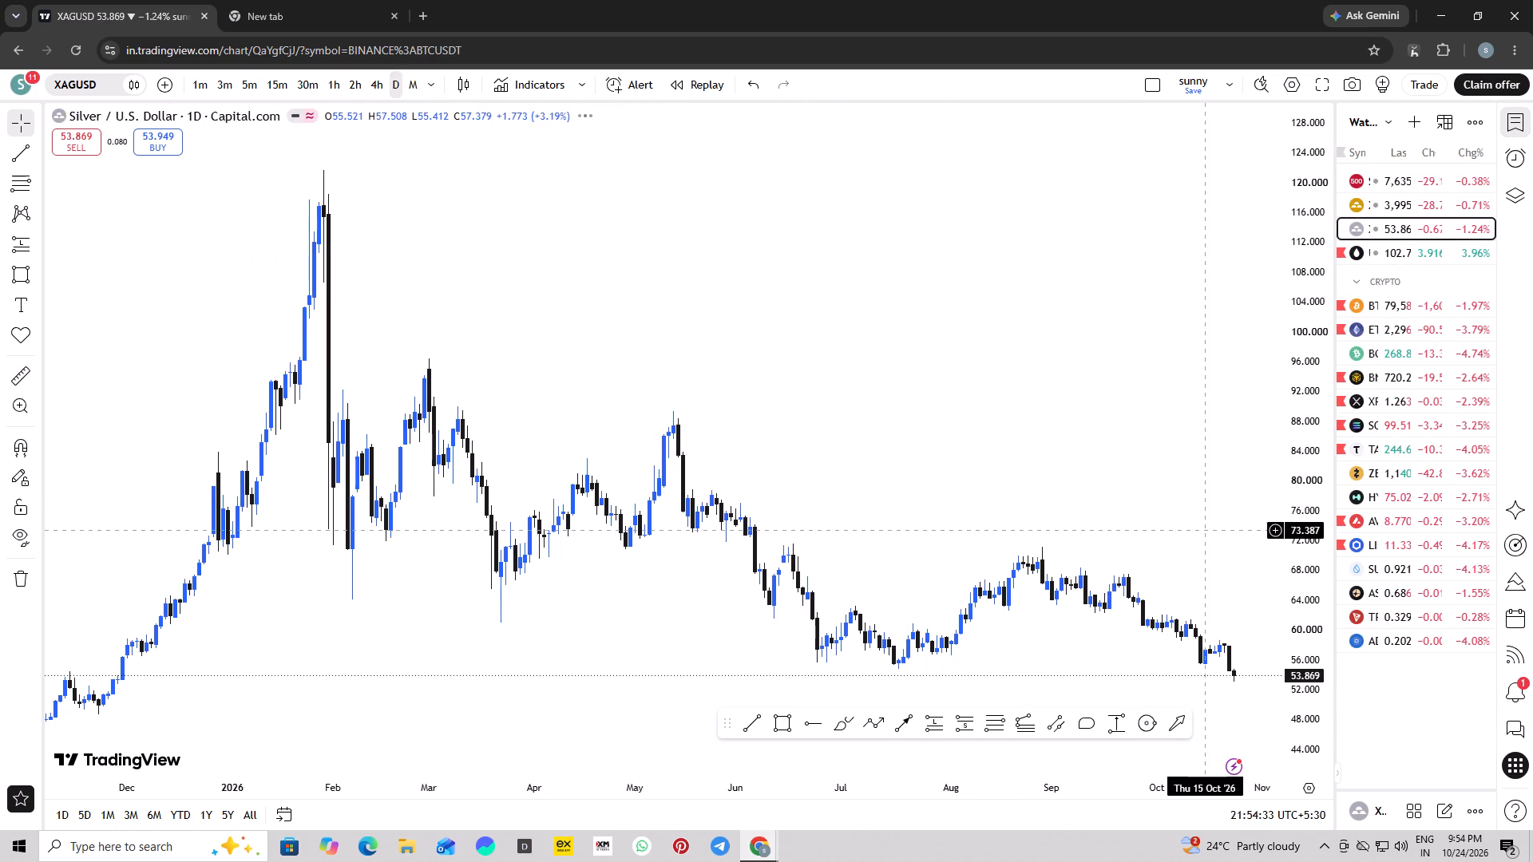
left_click_drag(1205, 317, 1206, 304)
scroll(1321, 595, "up", 9)
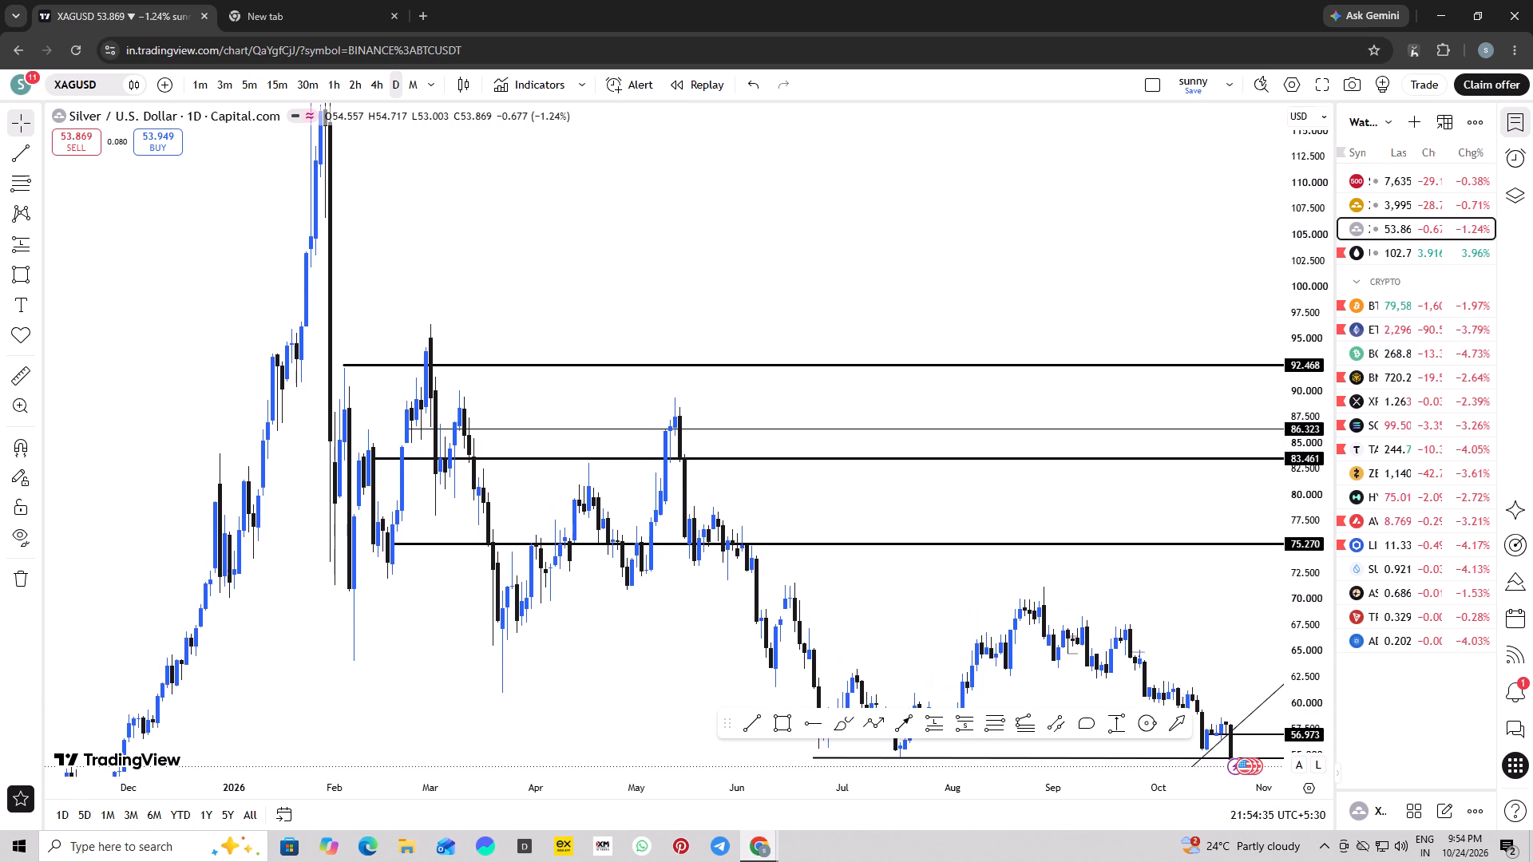
left_click_drag(1209, 609, 1201, 269)
scroll(1151, 556, "up", 3)
scroll(1300, 468, "up", 6)
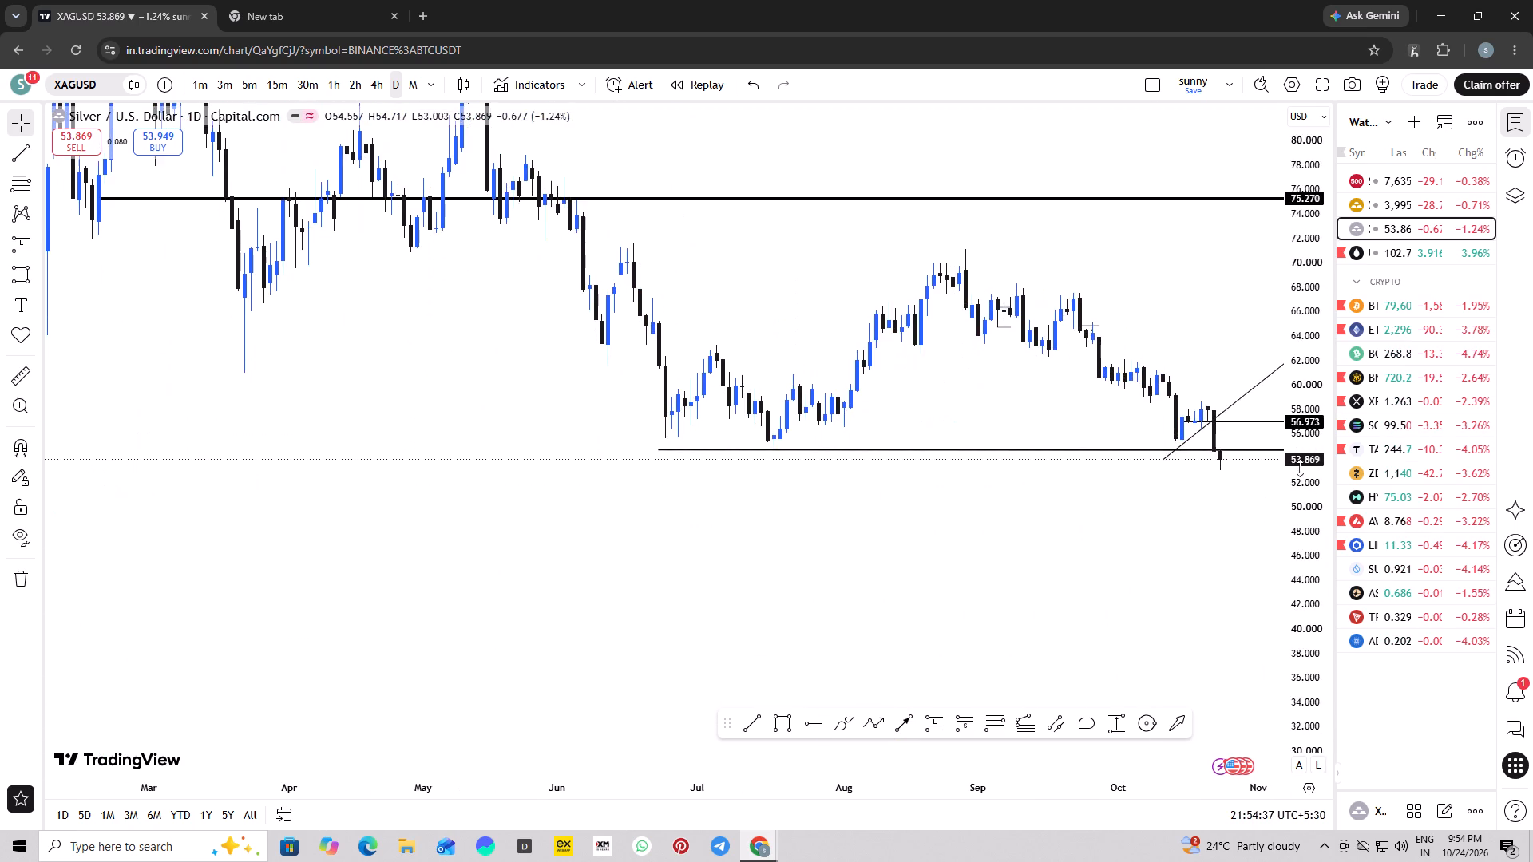
scroll(1300, 468, "up", 17)
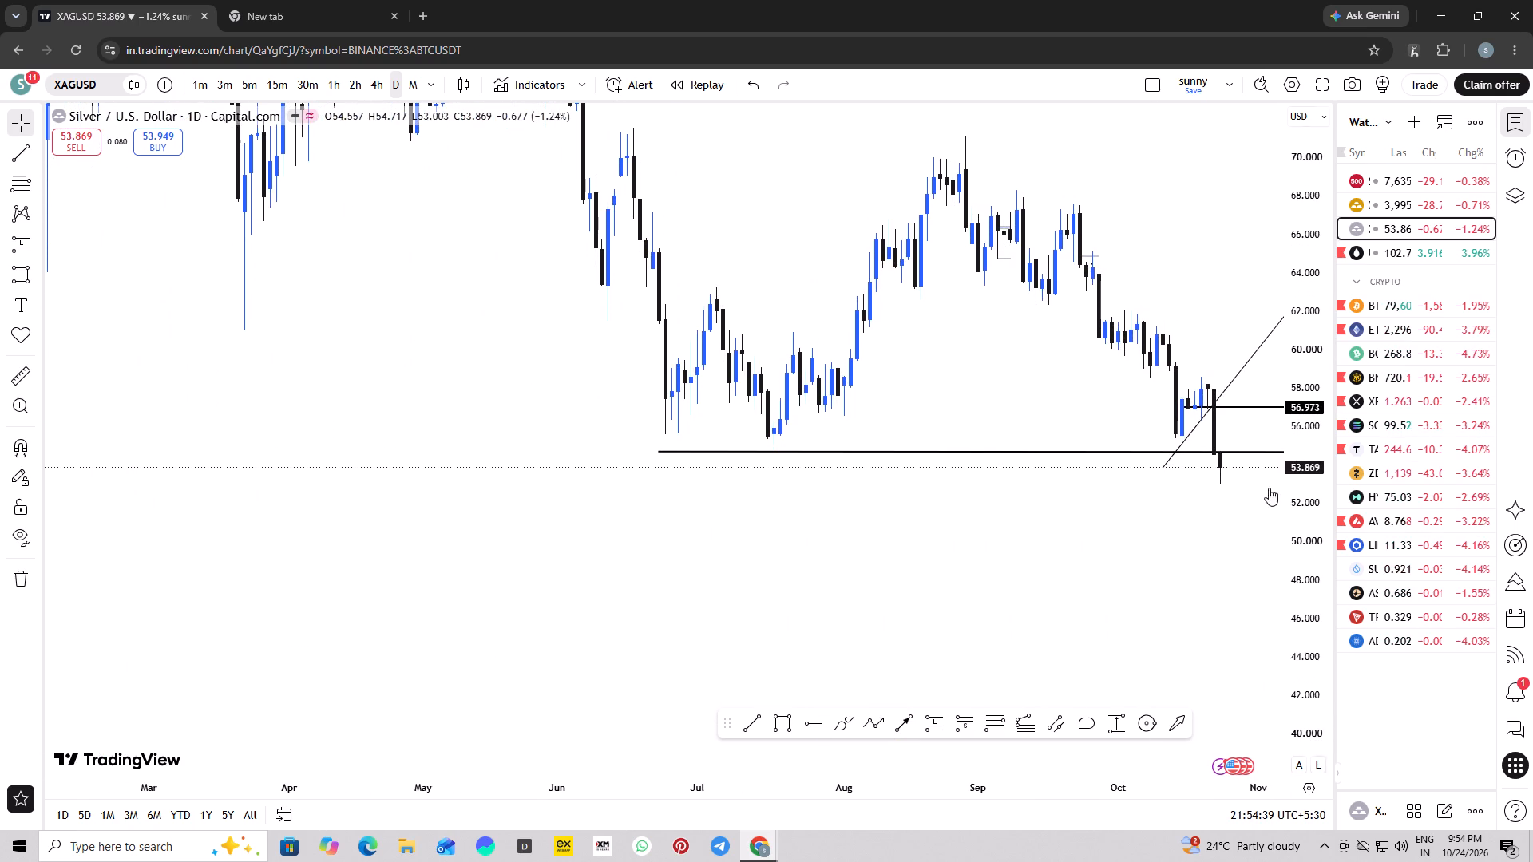
left_click_drag(1104, 535, 1104, 544)
scroll(1104, 544, "down", 4)
left_click_drag(1089, 573, 1119, 606)
scroll(1100, 611, "up", 2)
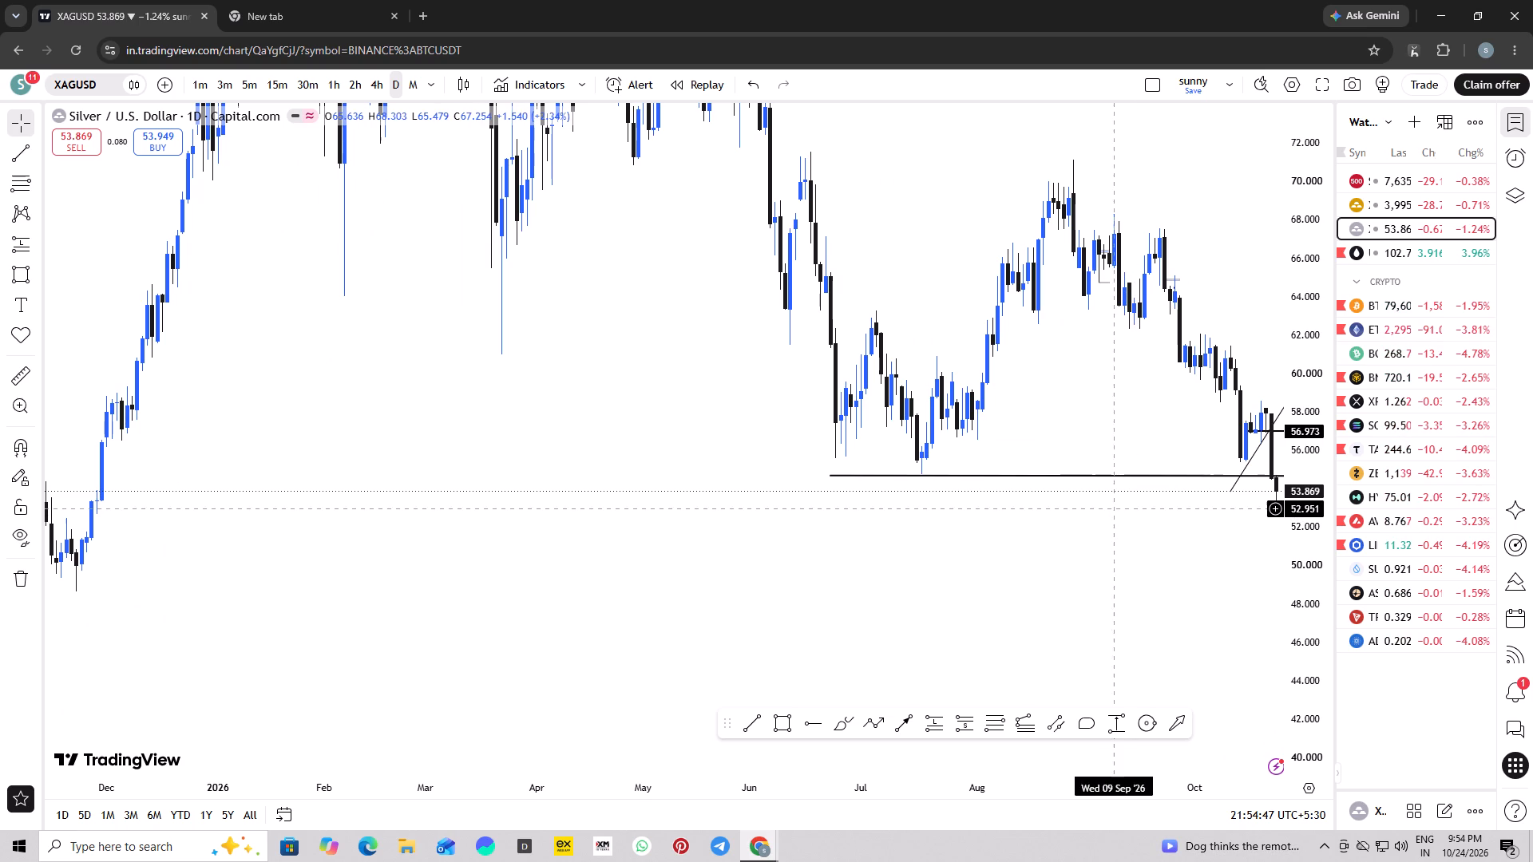
Load BTCUSDT from the watchlist and examine its daily price action around the blue zone and the marked levels.
triple_click(1370, 315)
triple_click(1371, 314)
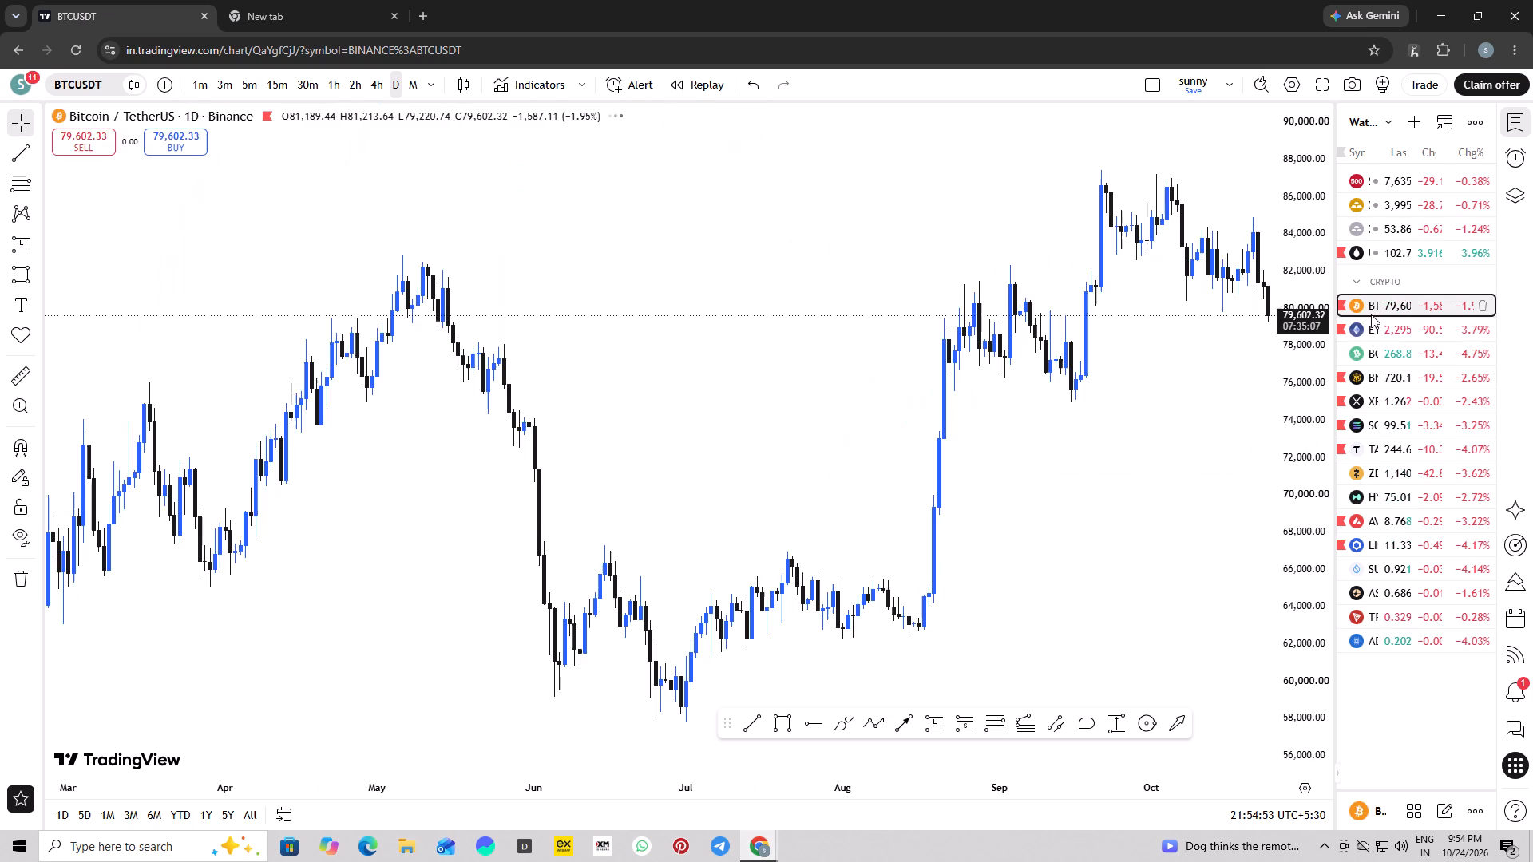
double_click(1371, 314)
scroll(955, 544, "up", 3)
left_click_drag(976, 524, 923, 524)
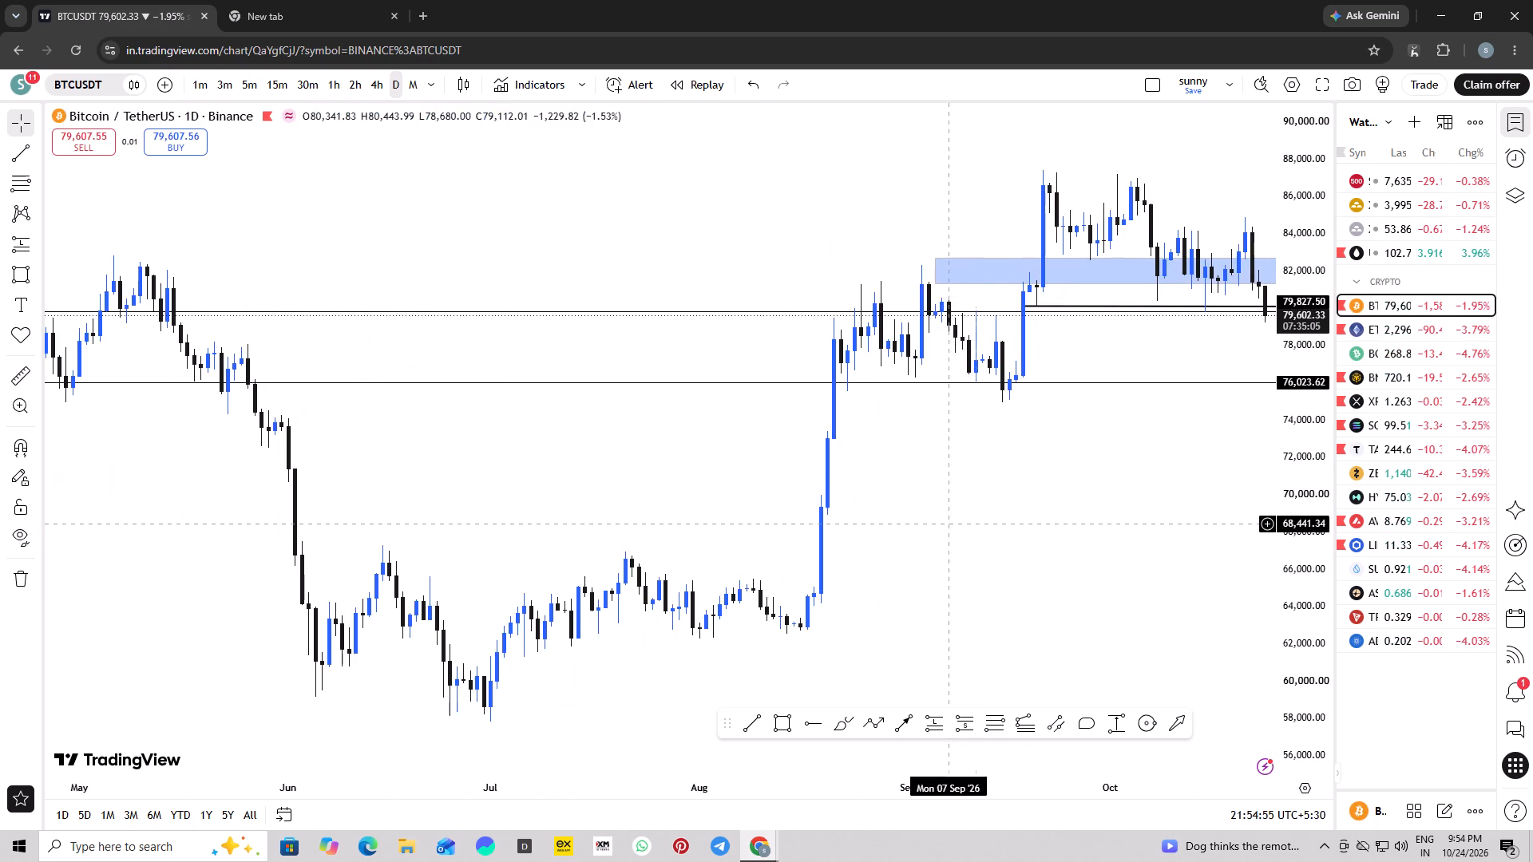
left_click_drag(923, 524, 913, 524)
scroll(1281, 390, "down", 7)
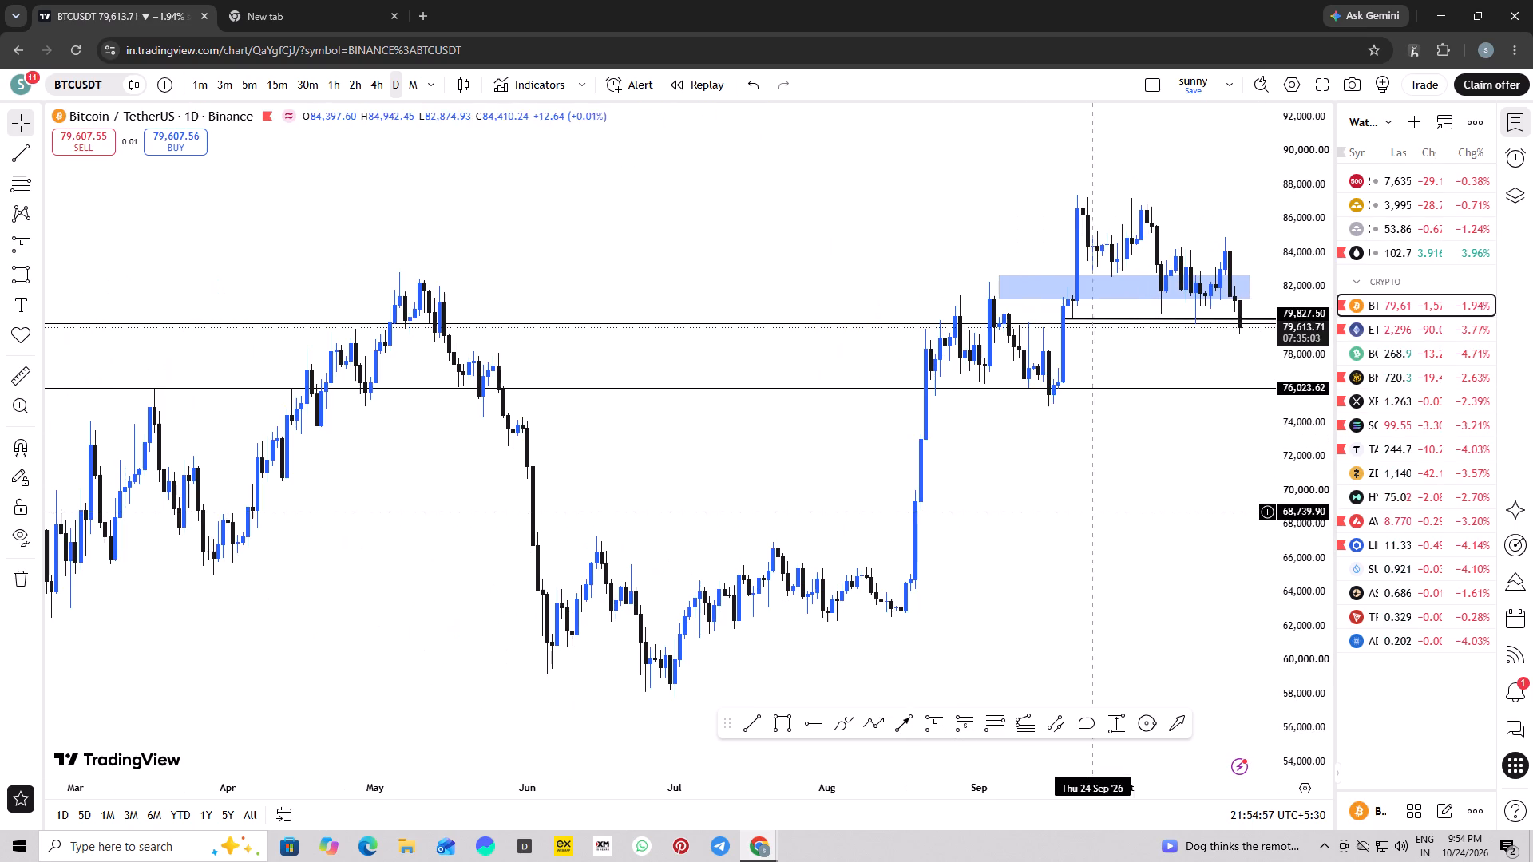
left_click(971, 433)
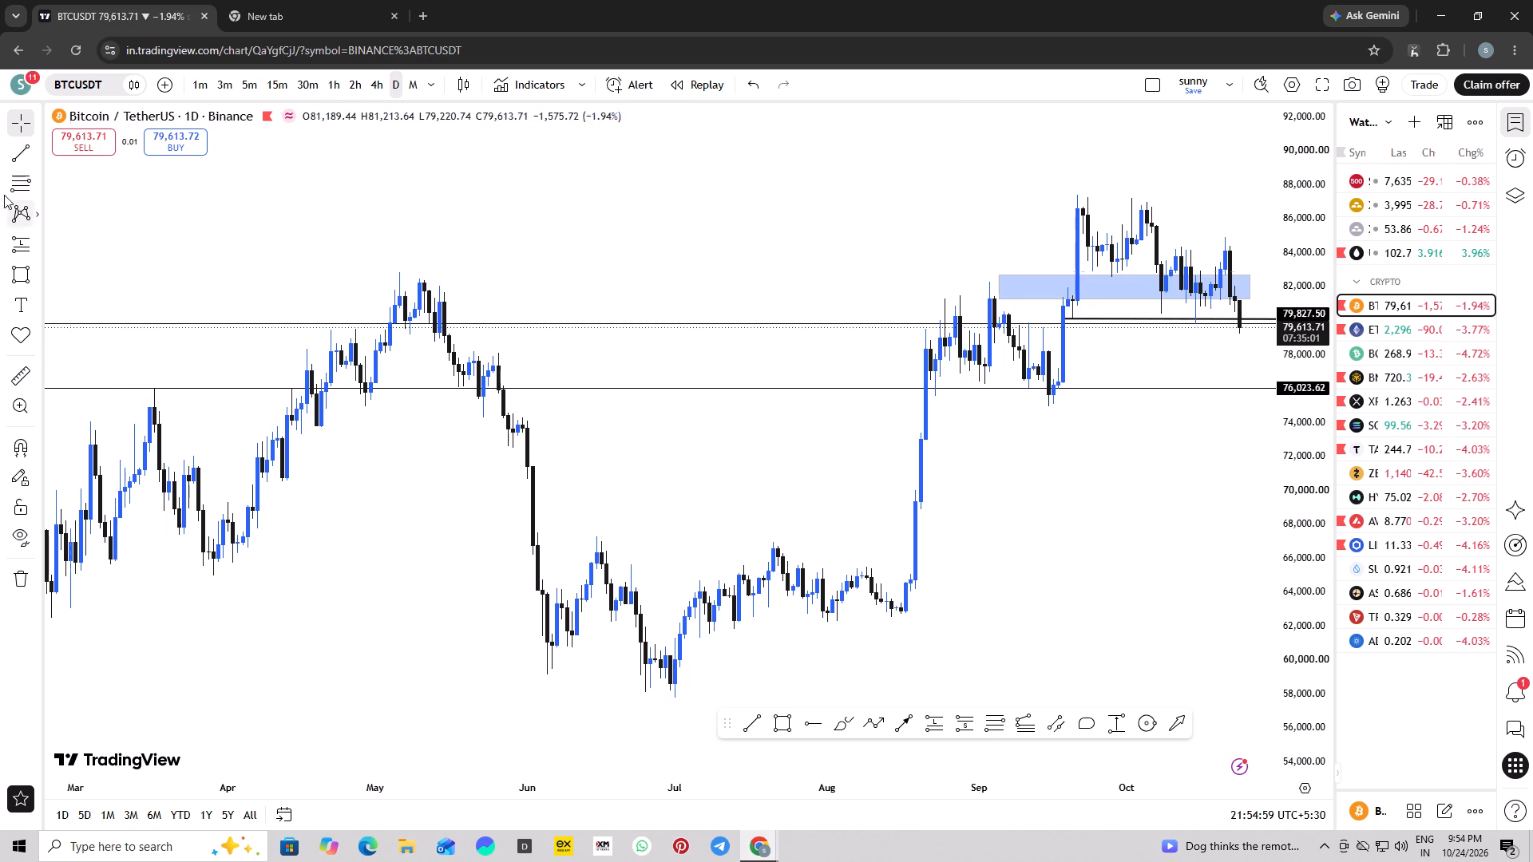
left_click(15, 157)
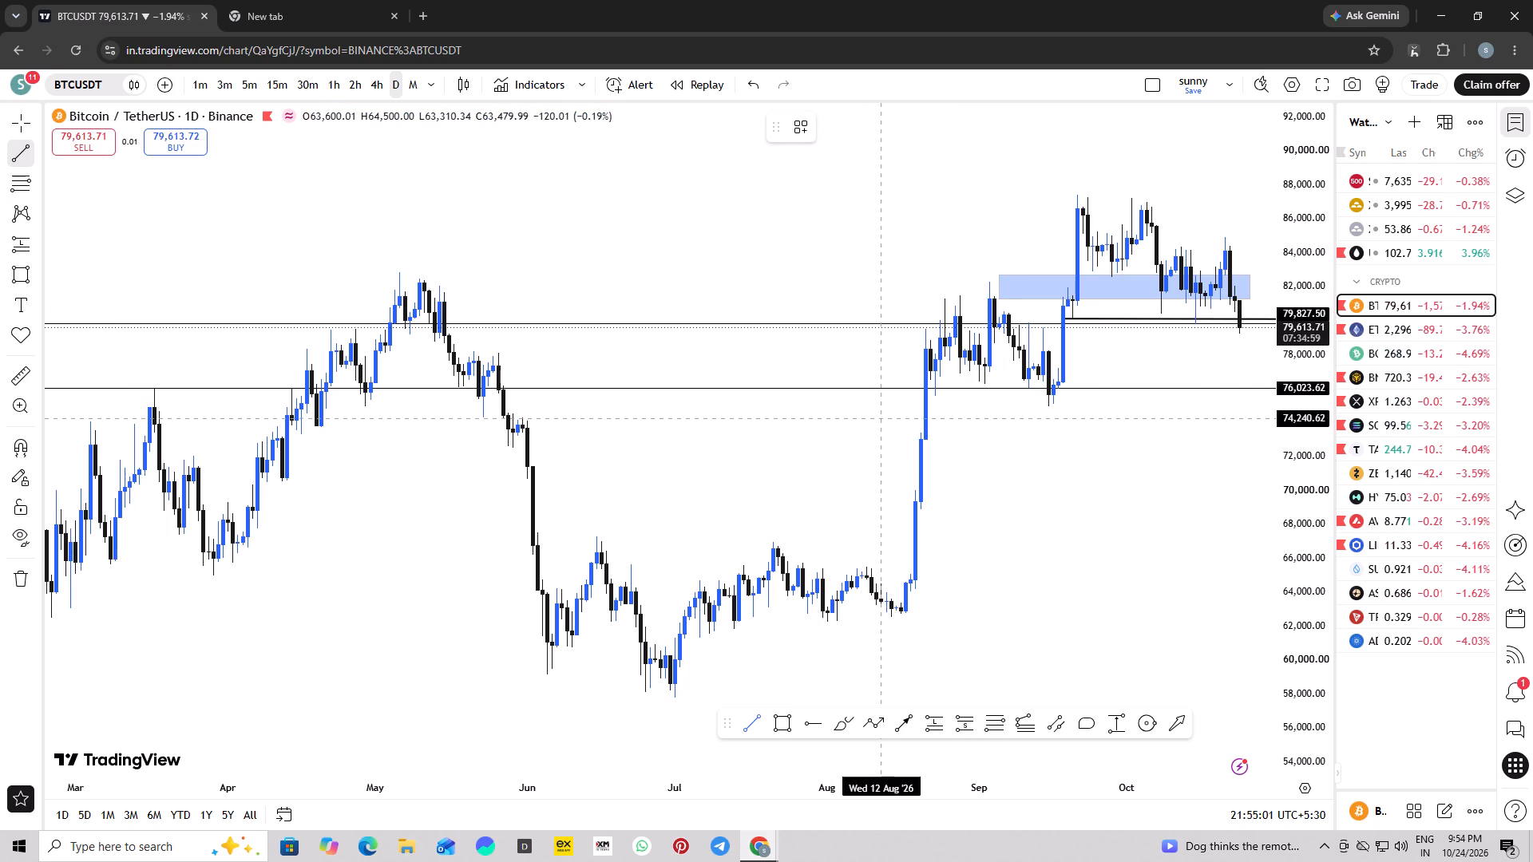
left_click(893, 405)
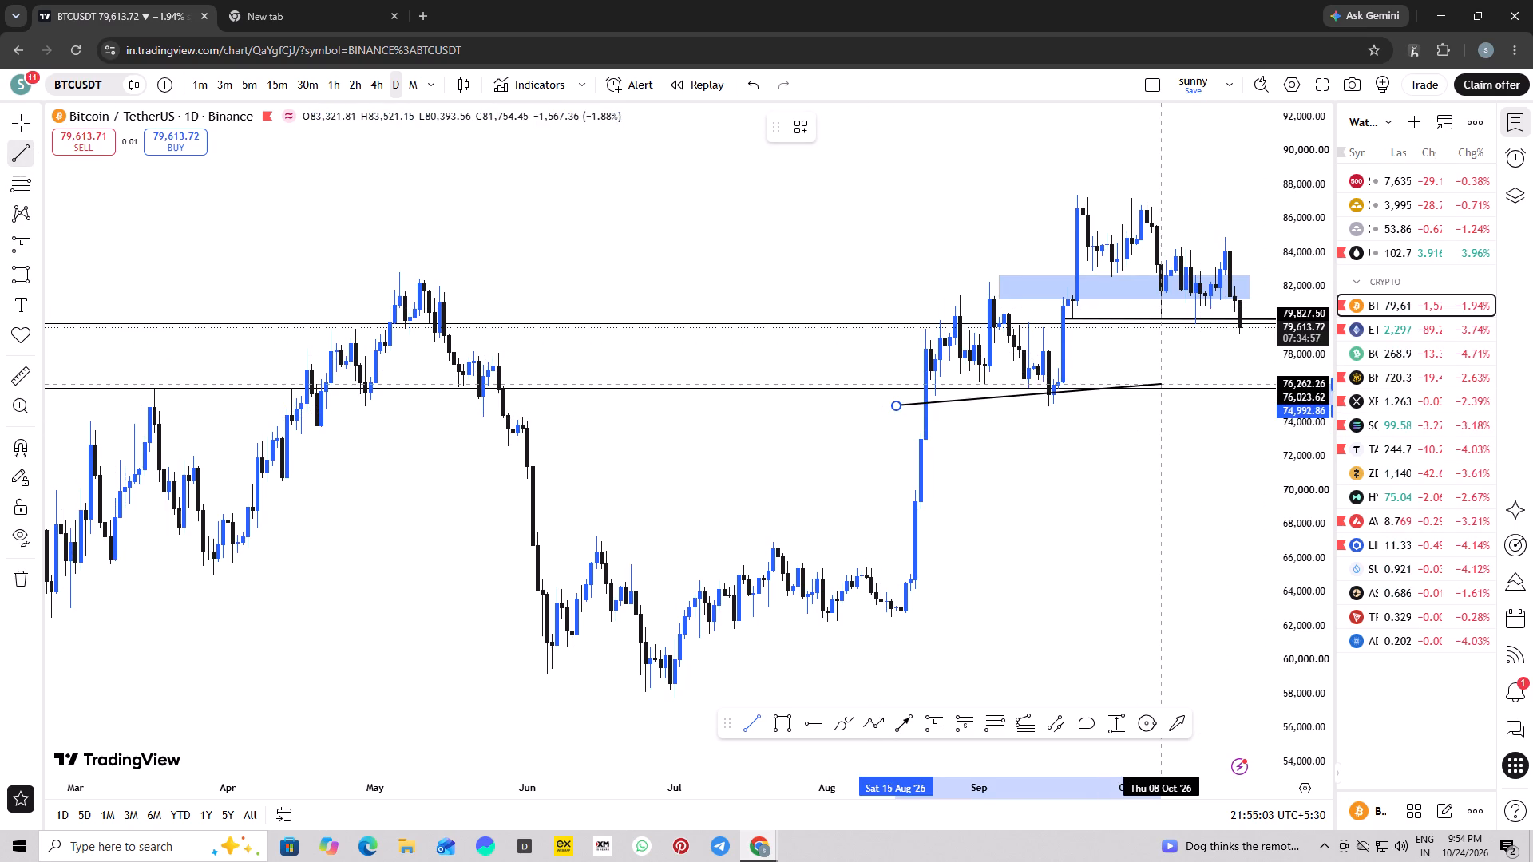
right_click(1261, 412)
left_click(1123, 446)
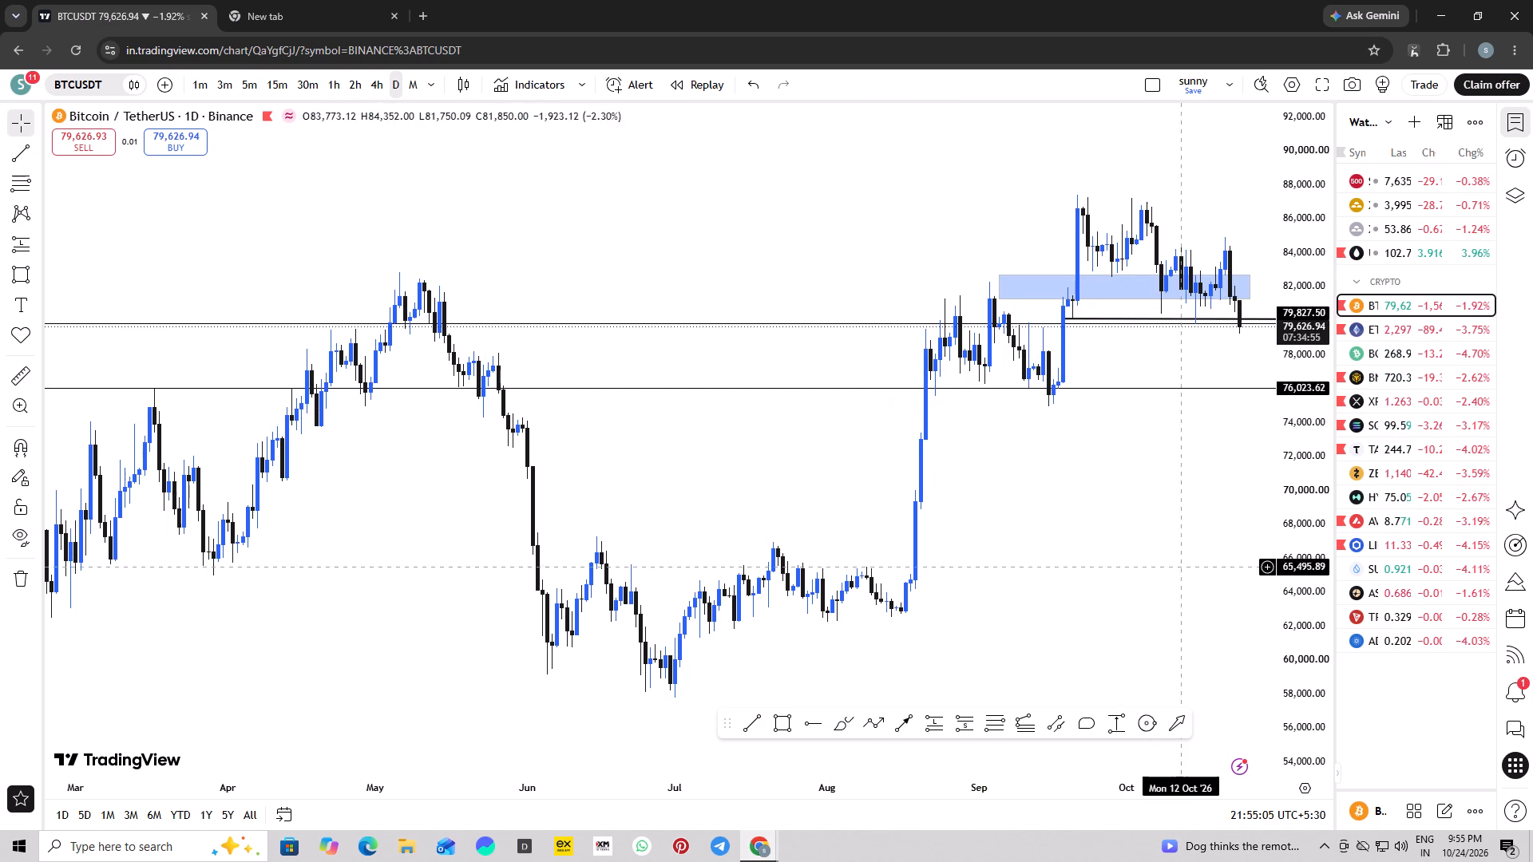
Move the thick support line below the BTCUSDT blue zone to about 80,100, starting at 17 September.
left_click_drag(1180, 573, 1096, 624)
scroll(1071, 646, "up", 3)
scroll(978, 619, "up", 2)
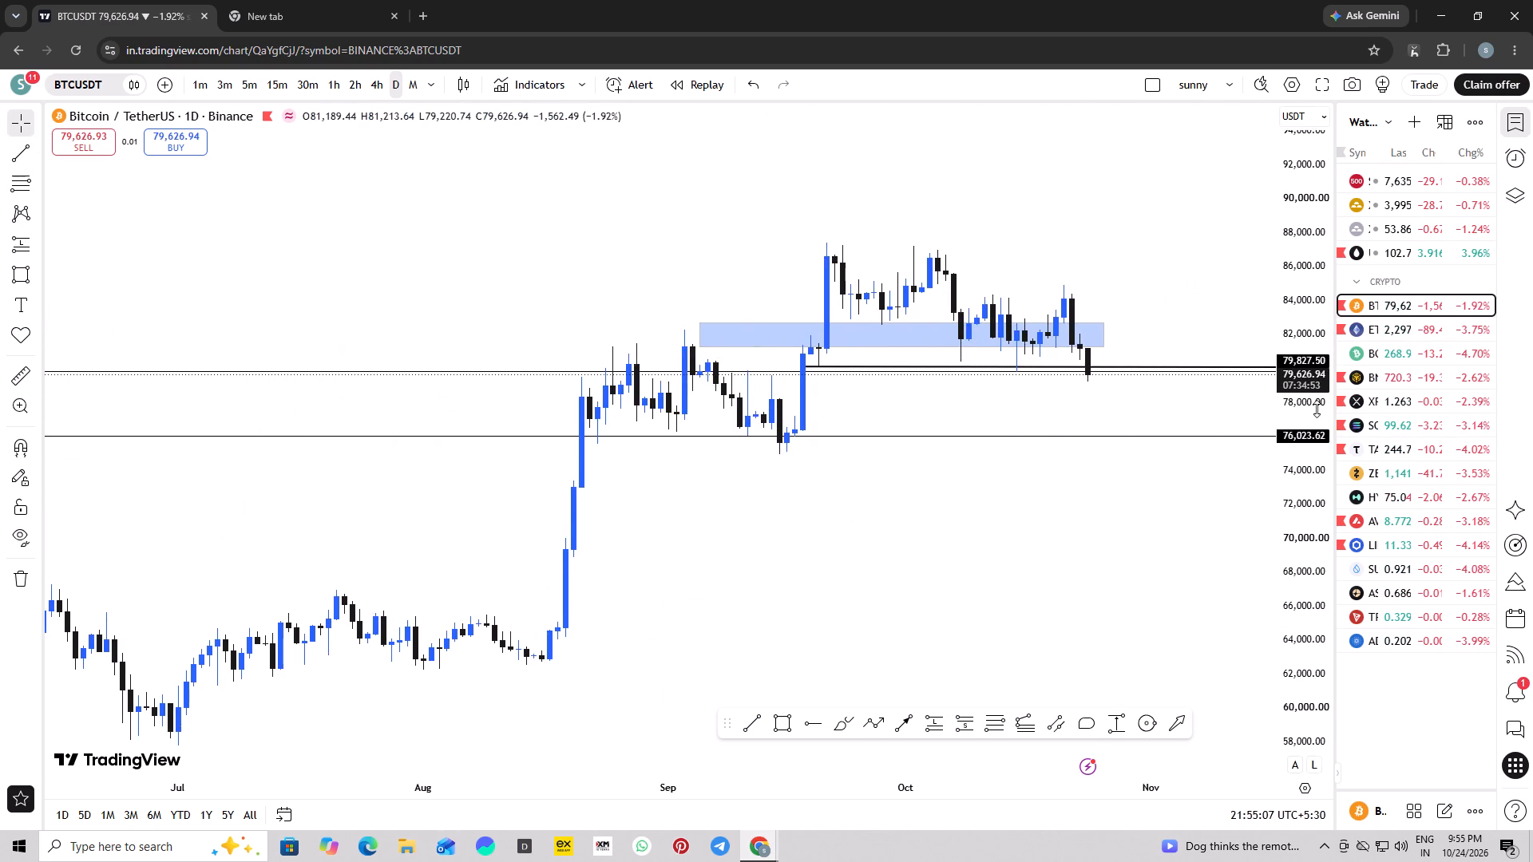
scroll(1316, 409, "up", 19)
left_click_drag(1158, 354, 1099, 424)
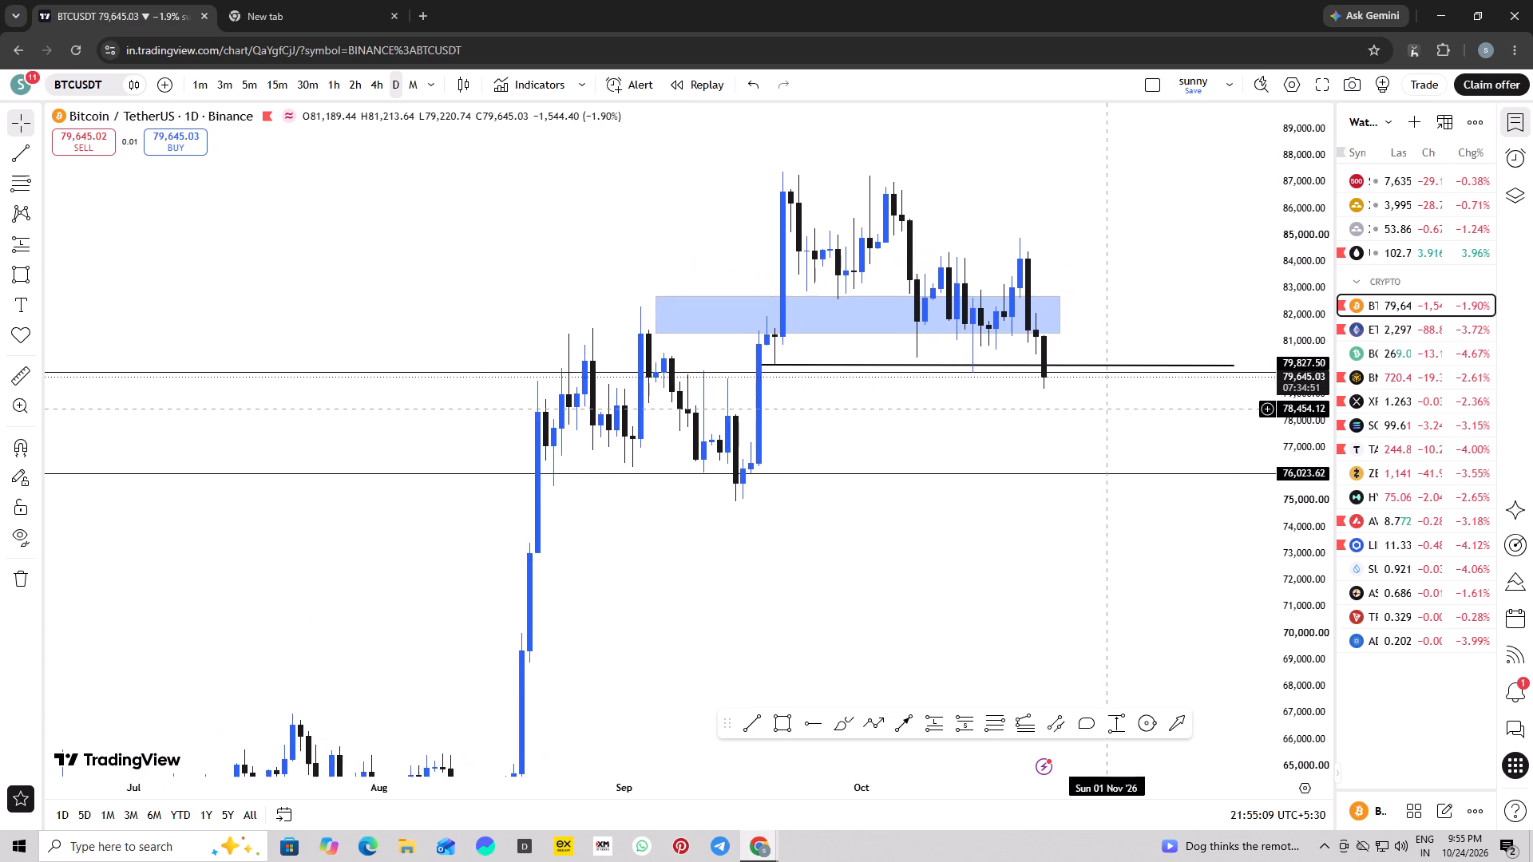
scroll(1317, 401, "up", 6)
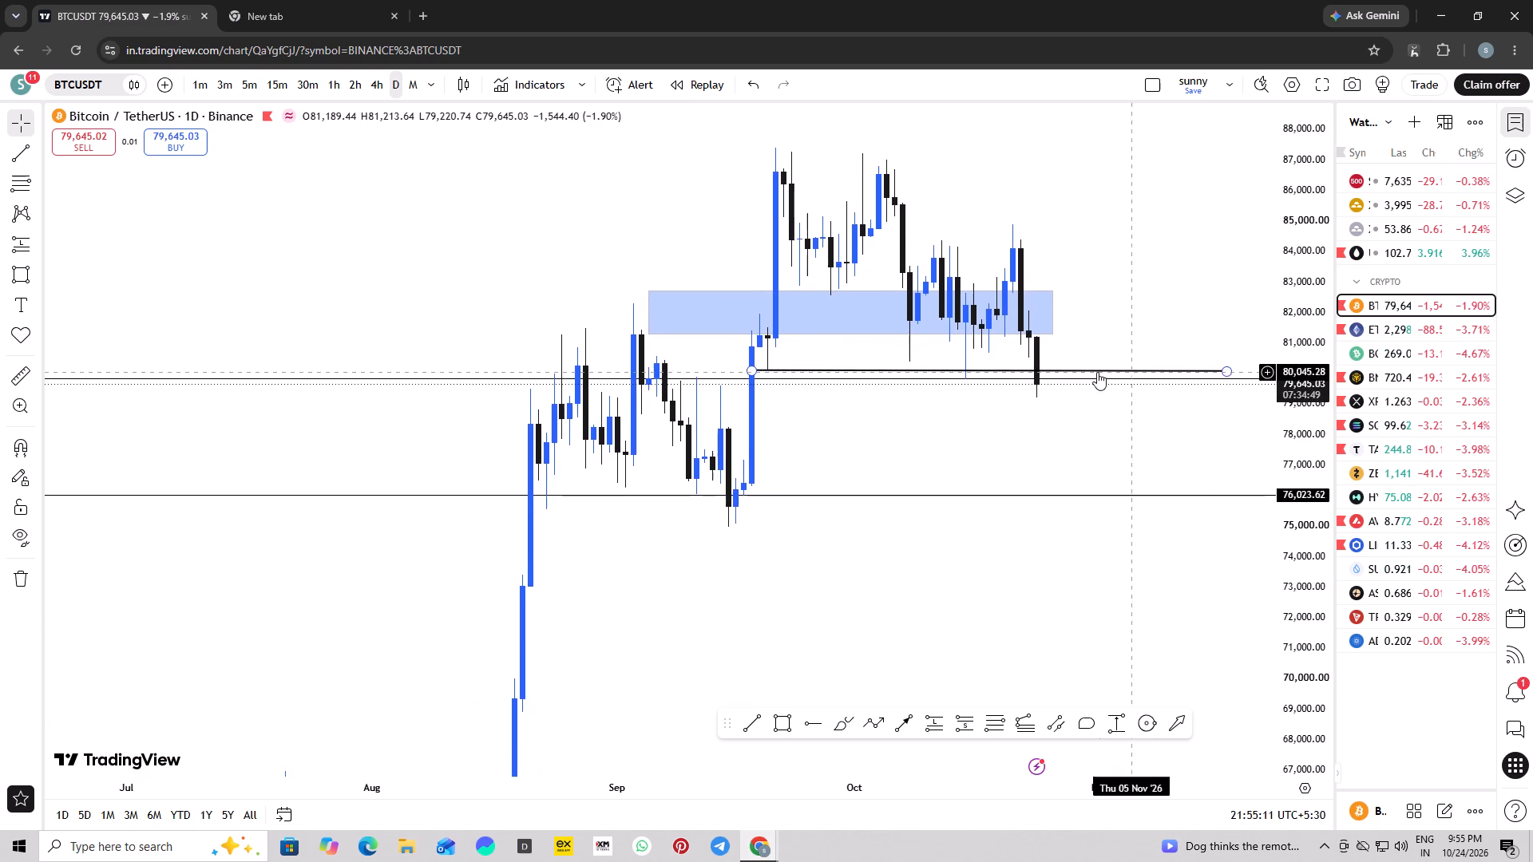
left_click_drag(901, 370, 898, 373)
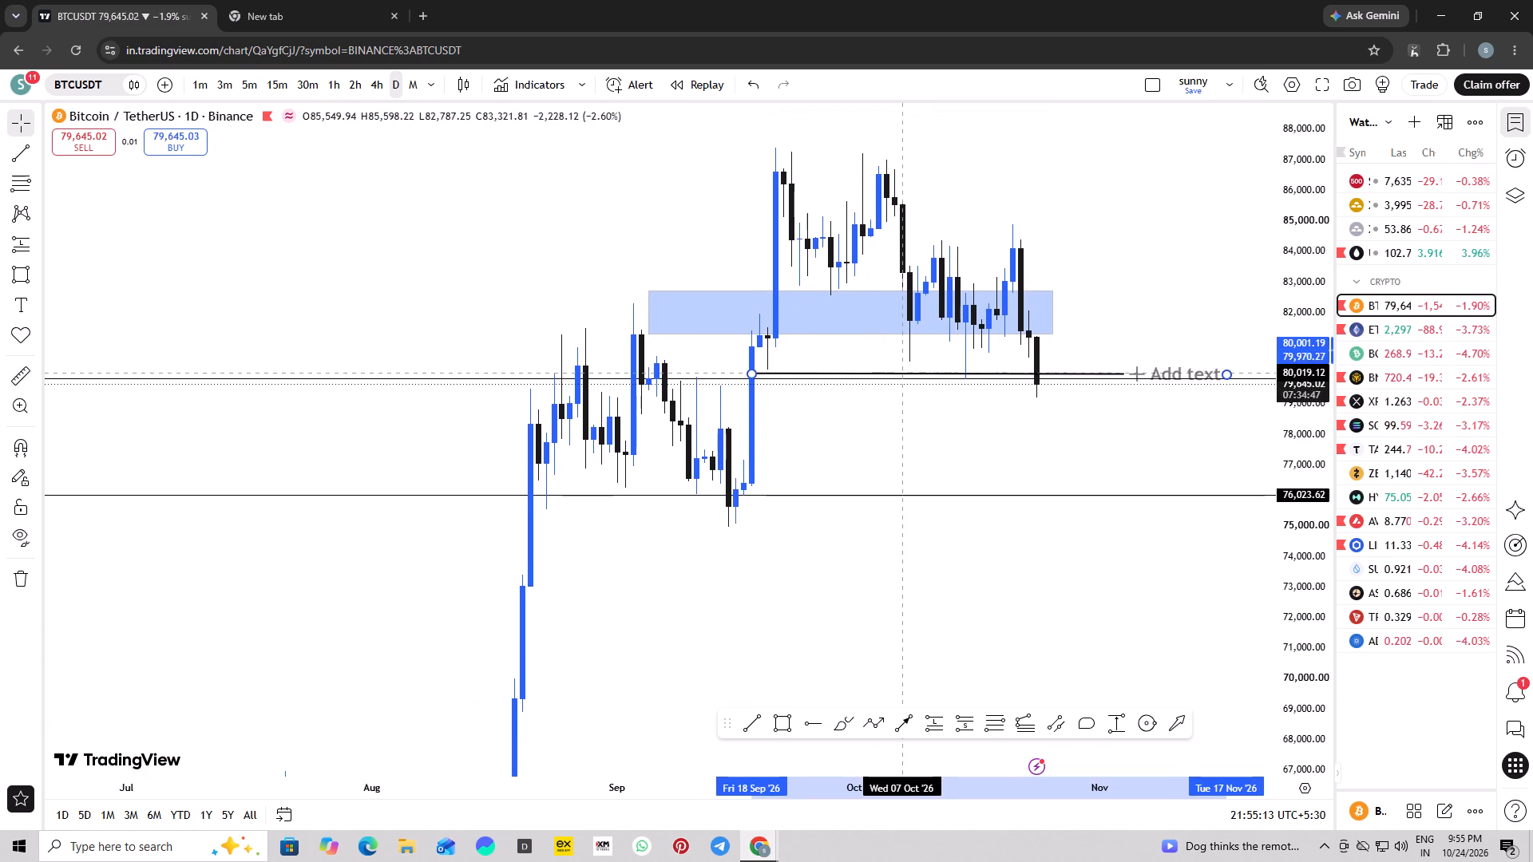
left_click_drag(898, 373, 891, 369)
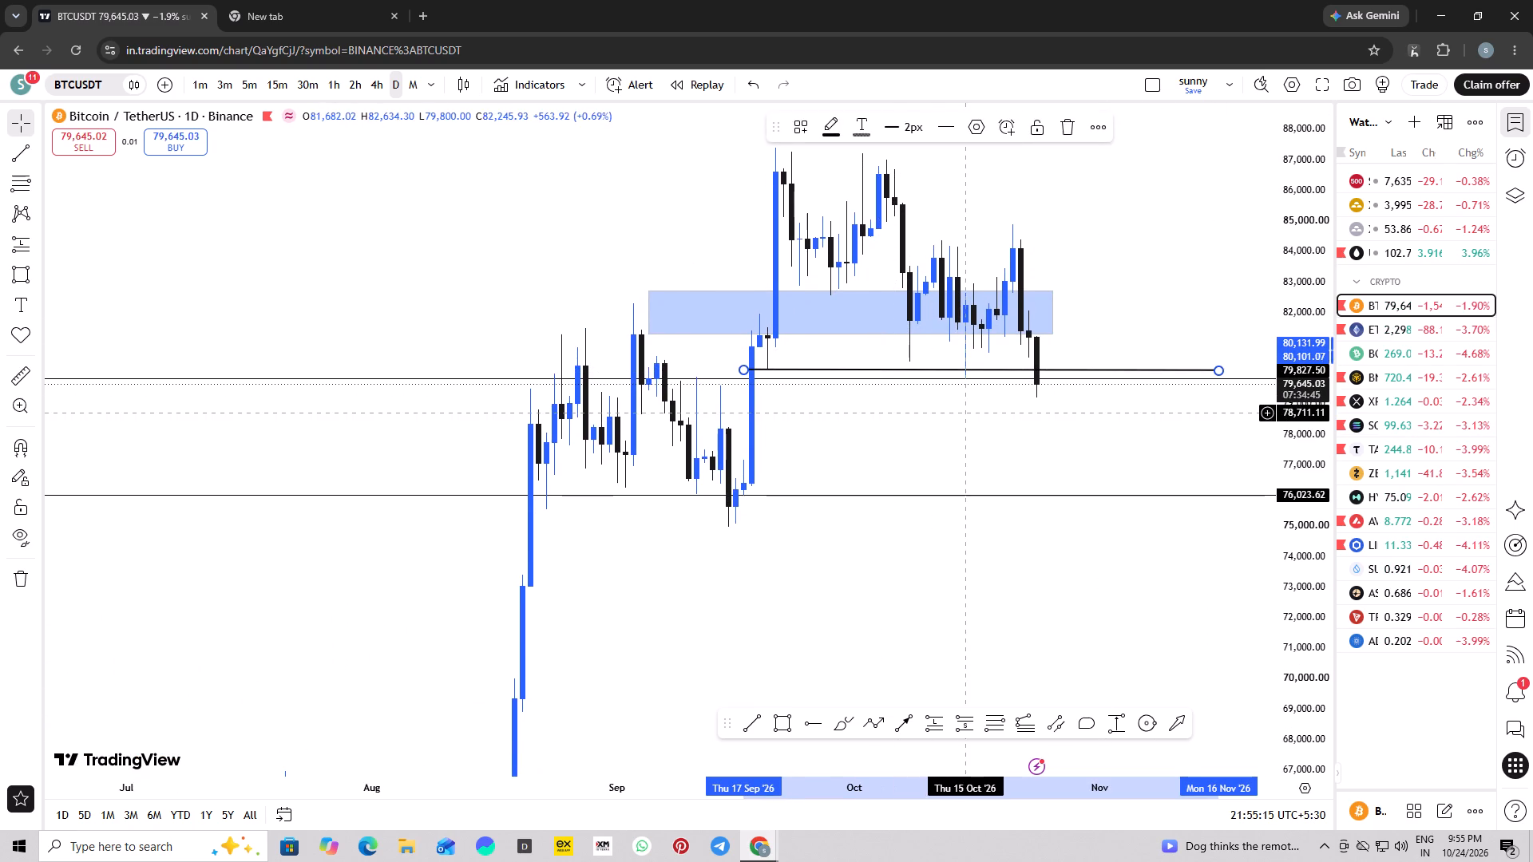
left_click(967, 413)
left_click(1030, 415)
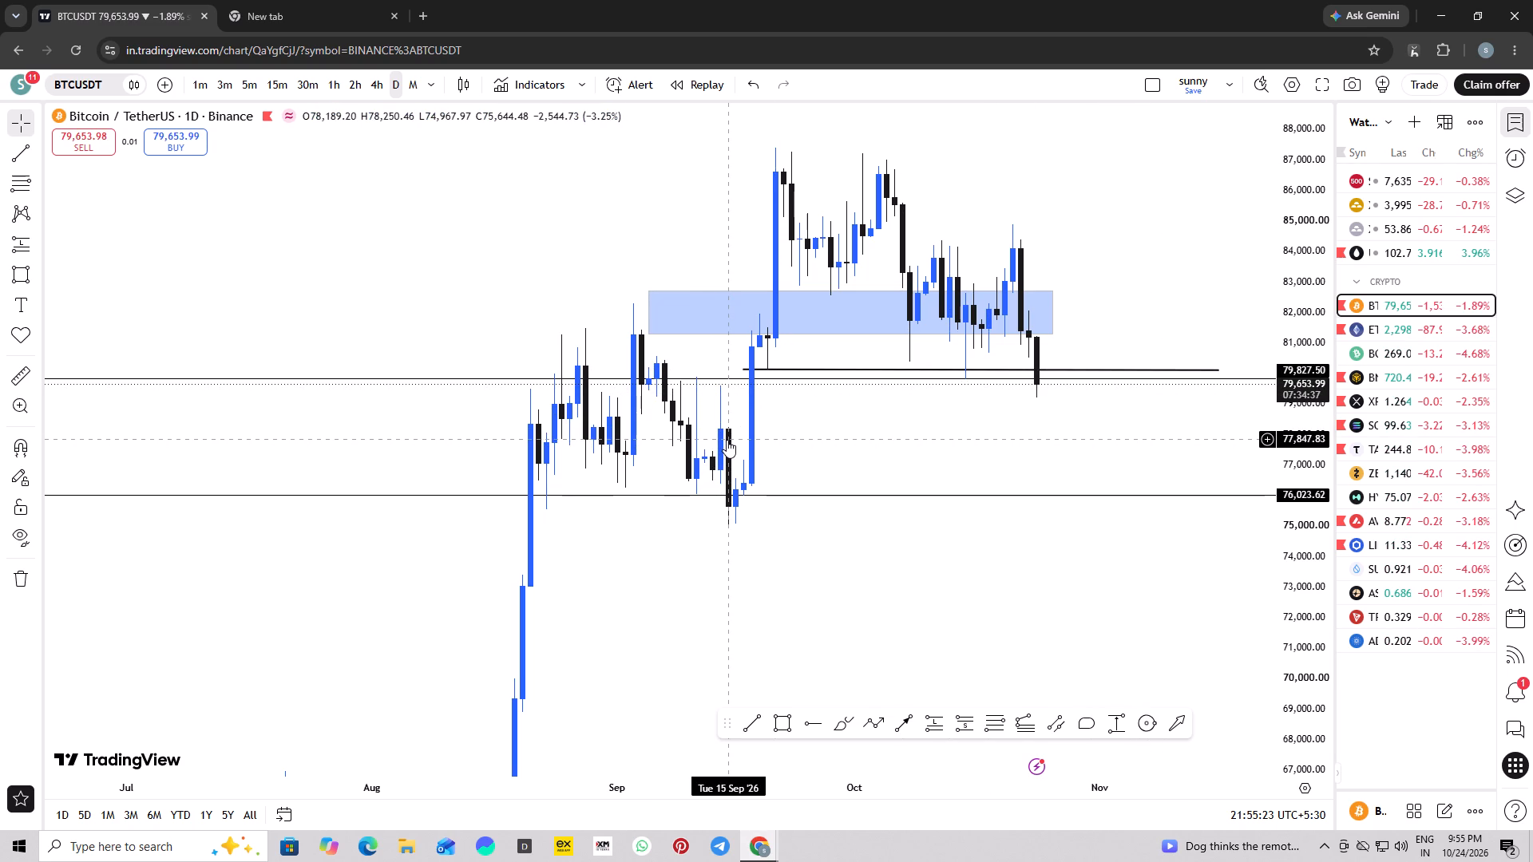
Reset the BTCUSDT view, switch to the 1-minute timeframe and examine the latest candles around the 79,827.50 level.
right_click(533, 262)
left_click(575, 289)
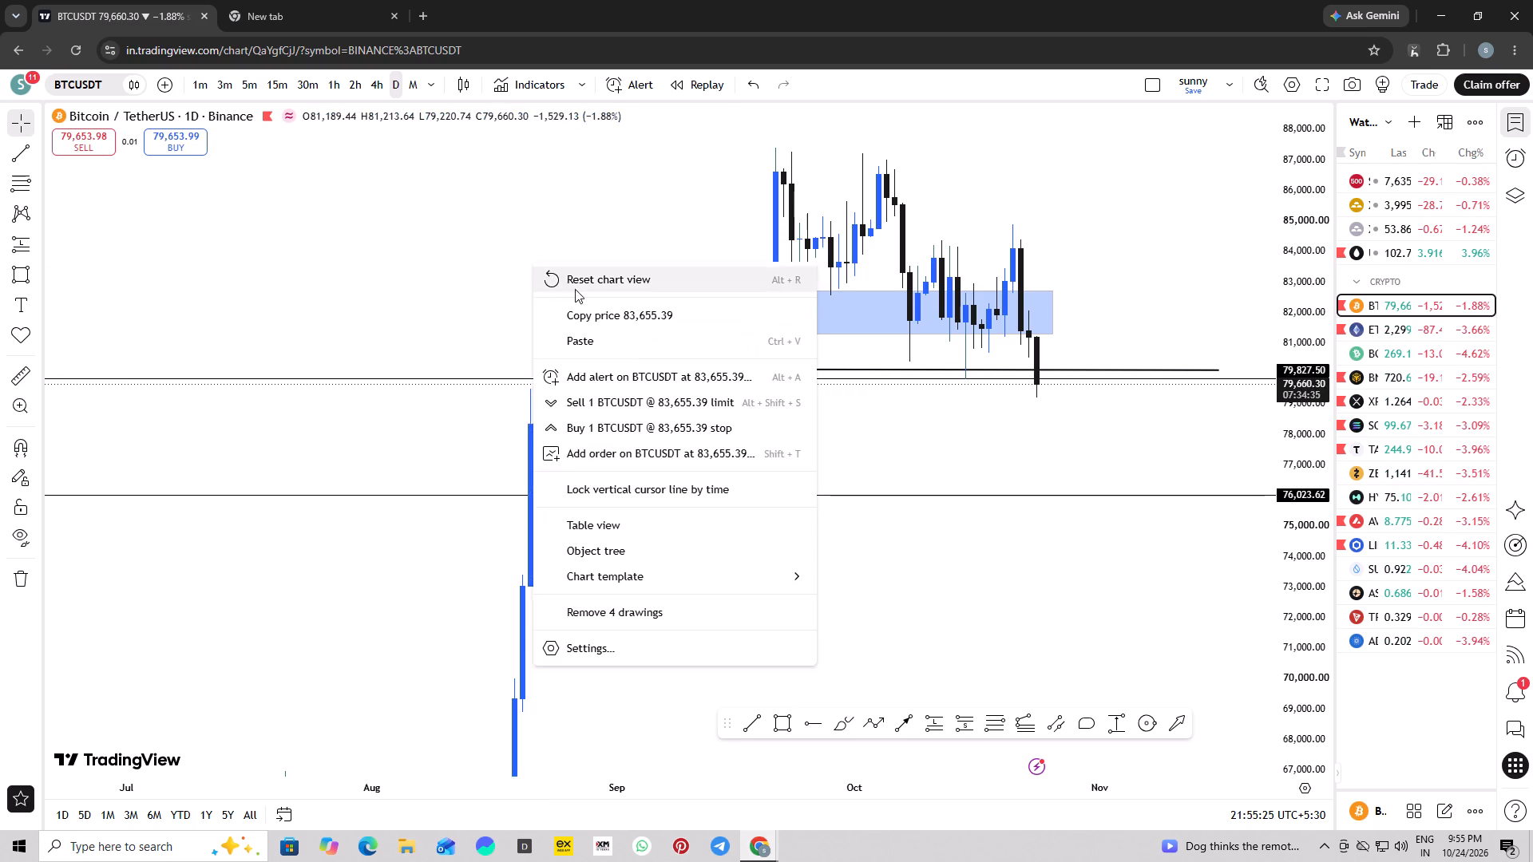
scroll(620, 332, "up", 7)
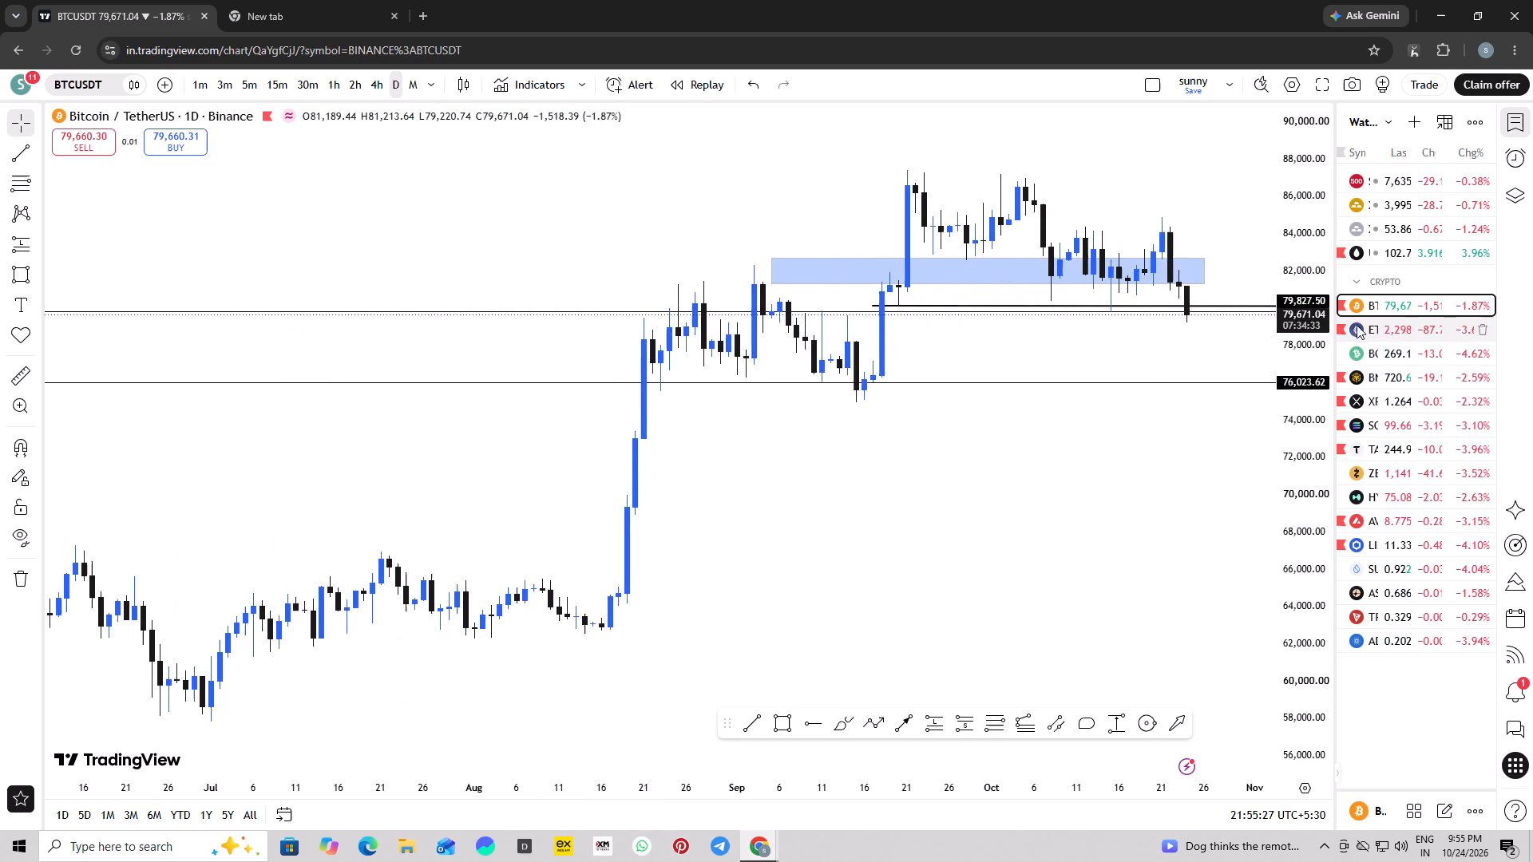
scroll(1303, 343, "up", 18)
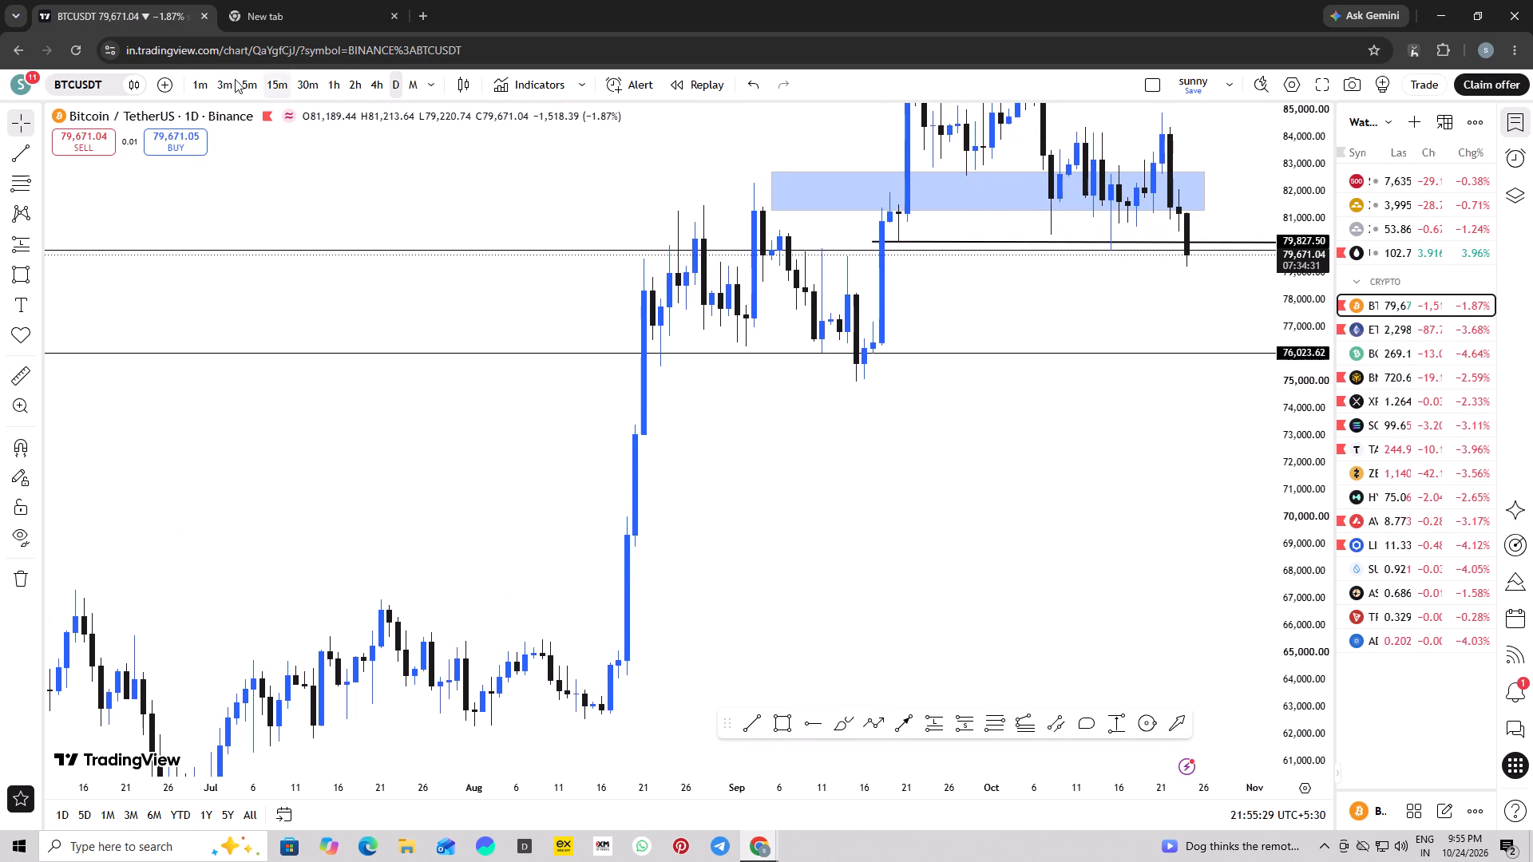
left_click(207, 75)
right_click_drag(380, 148, 388, 152)
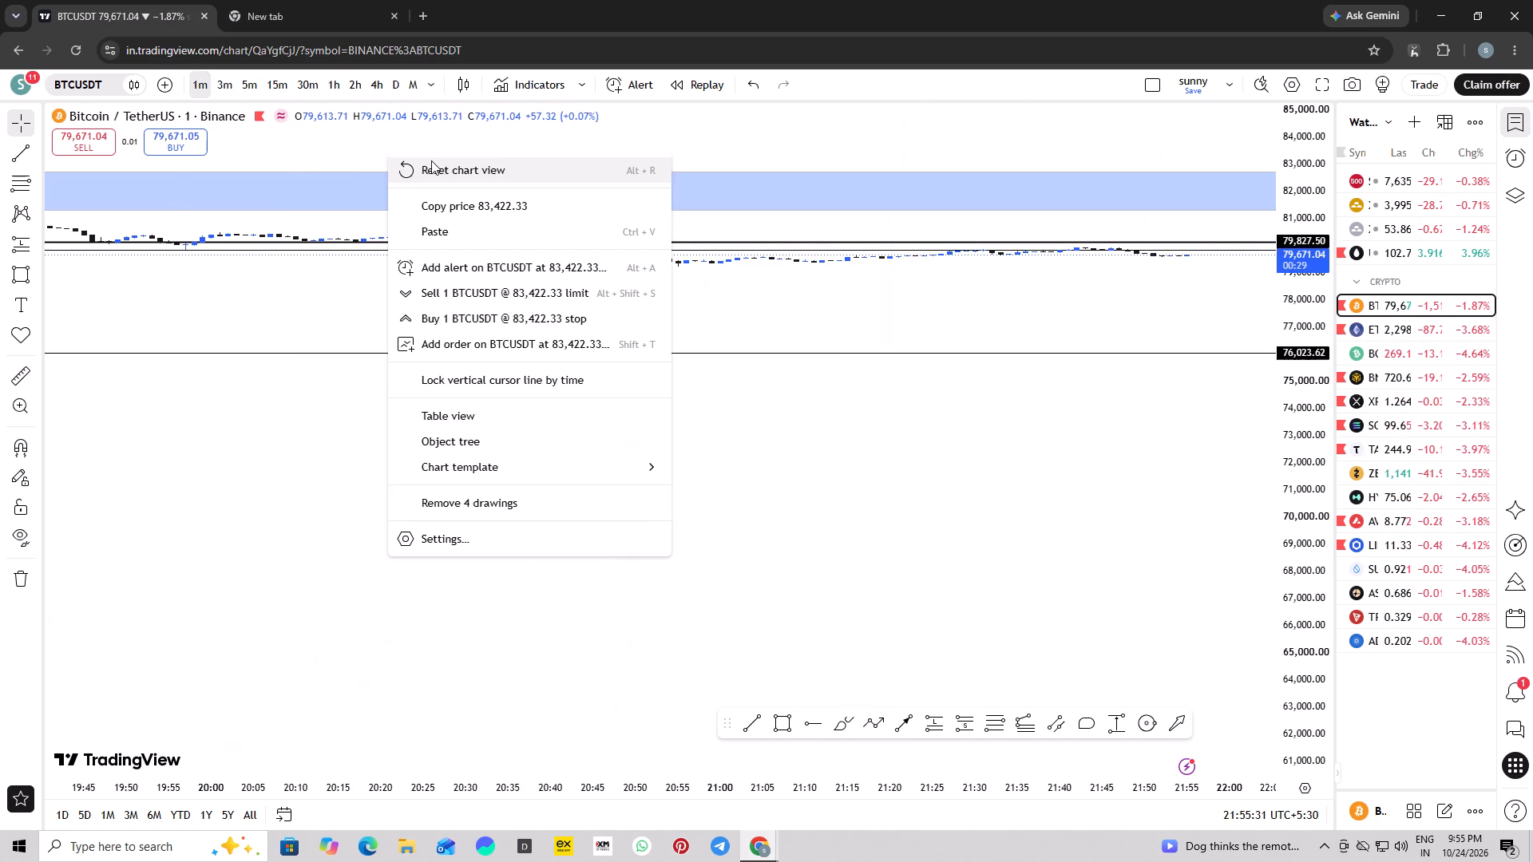
left_click(431, 160)
scroll(1012, 609, "up", 5)
scroll(1333, 591, "up", 5)
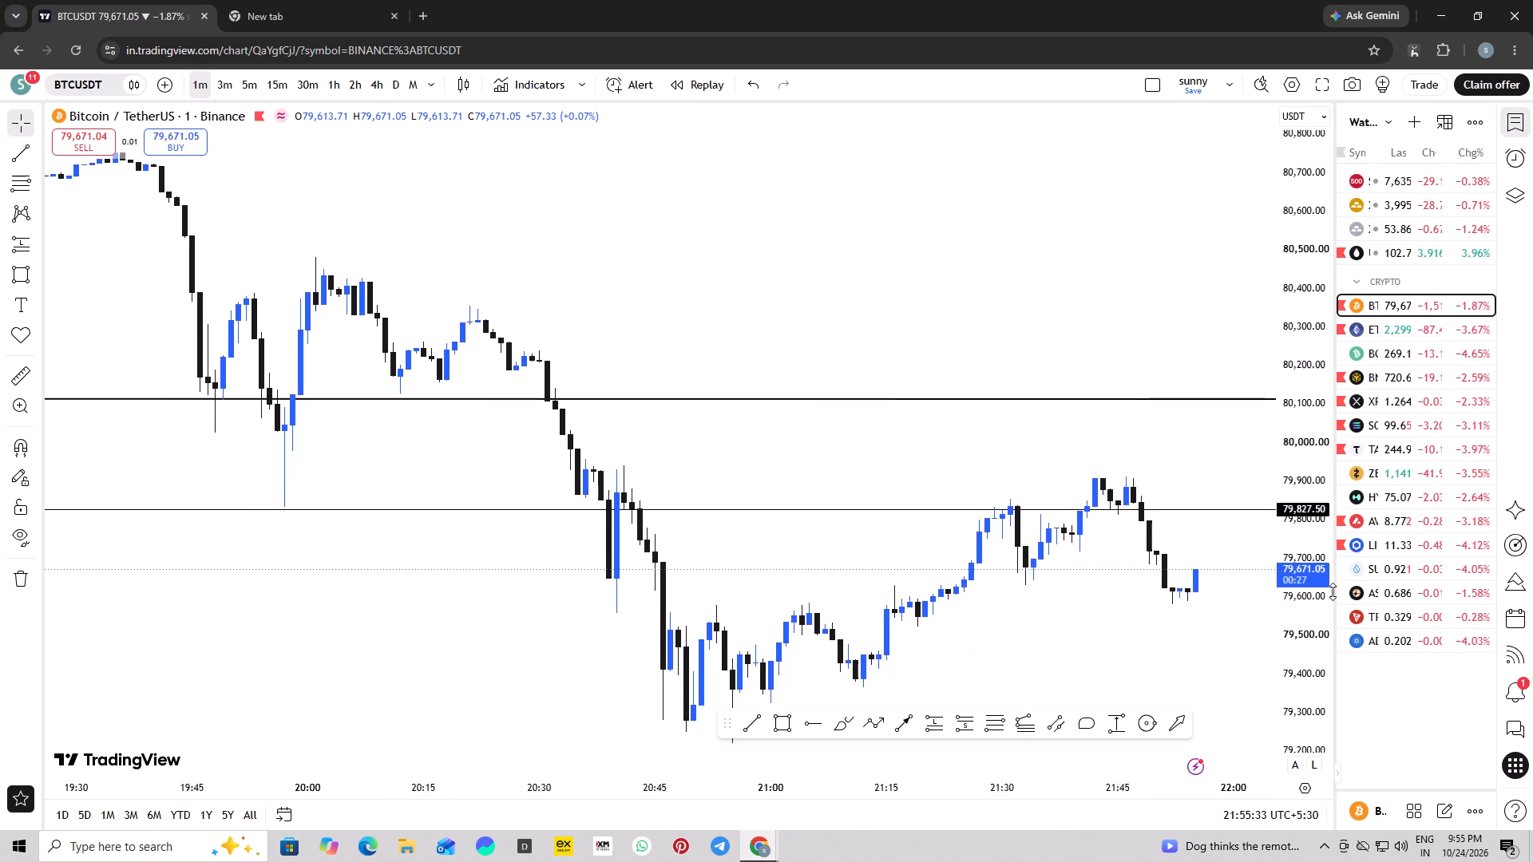
left_click_drag(1205, 623, 1125, 427)
scroll(1014, 526, "down", 1)
left_click_drag(1009, 524, 966, 618)
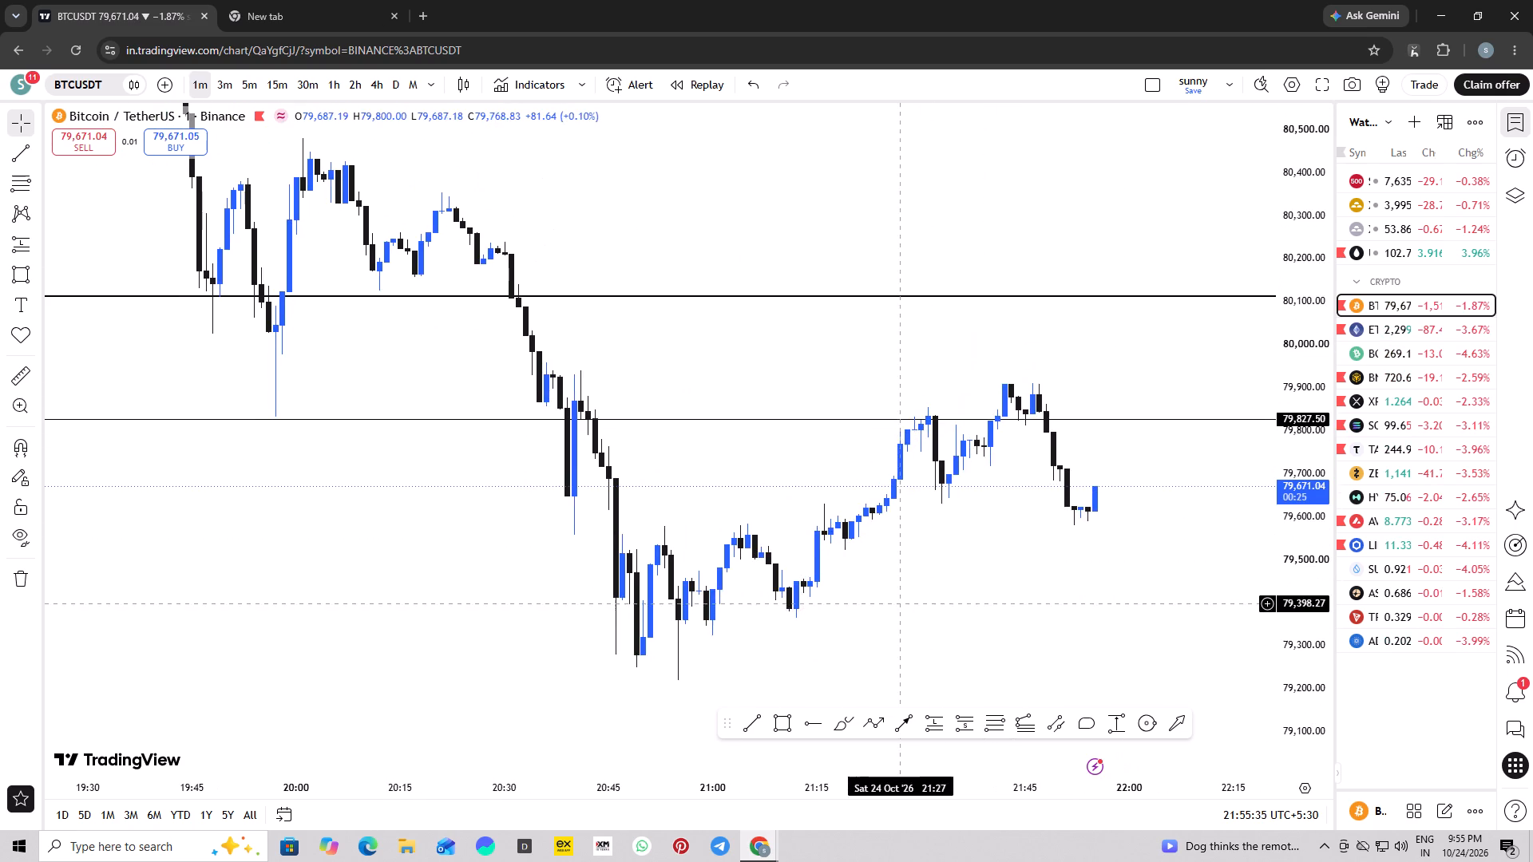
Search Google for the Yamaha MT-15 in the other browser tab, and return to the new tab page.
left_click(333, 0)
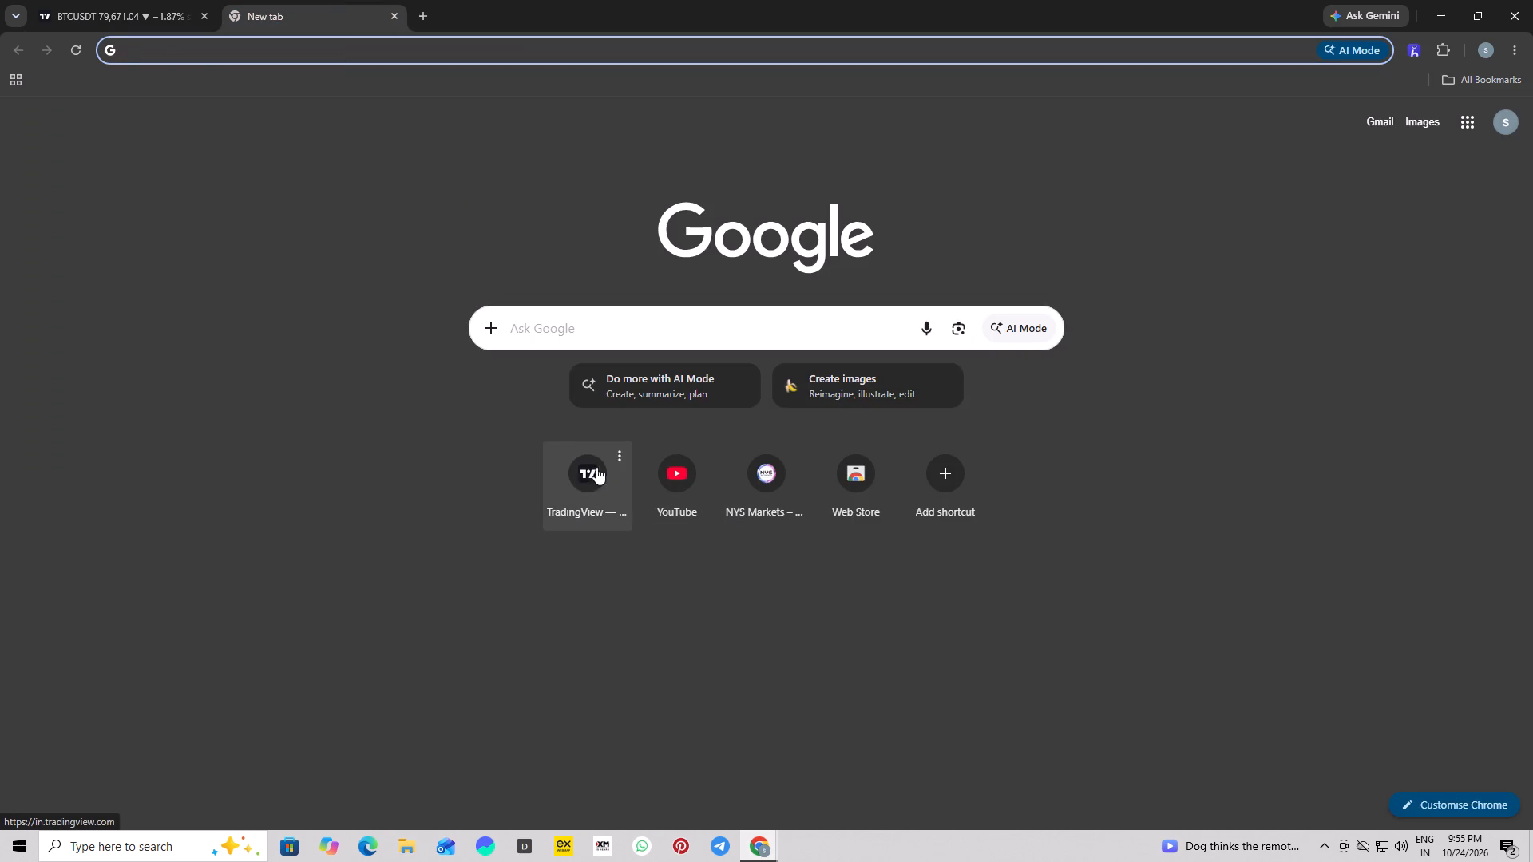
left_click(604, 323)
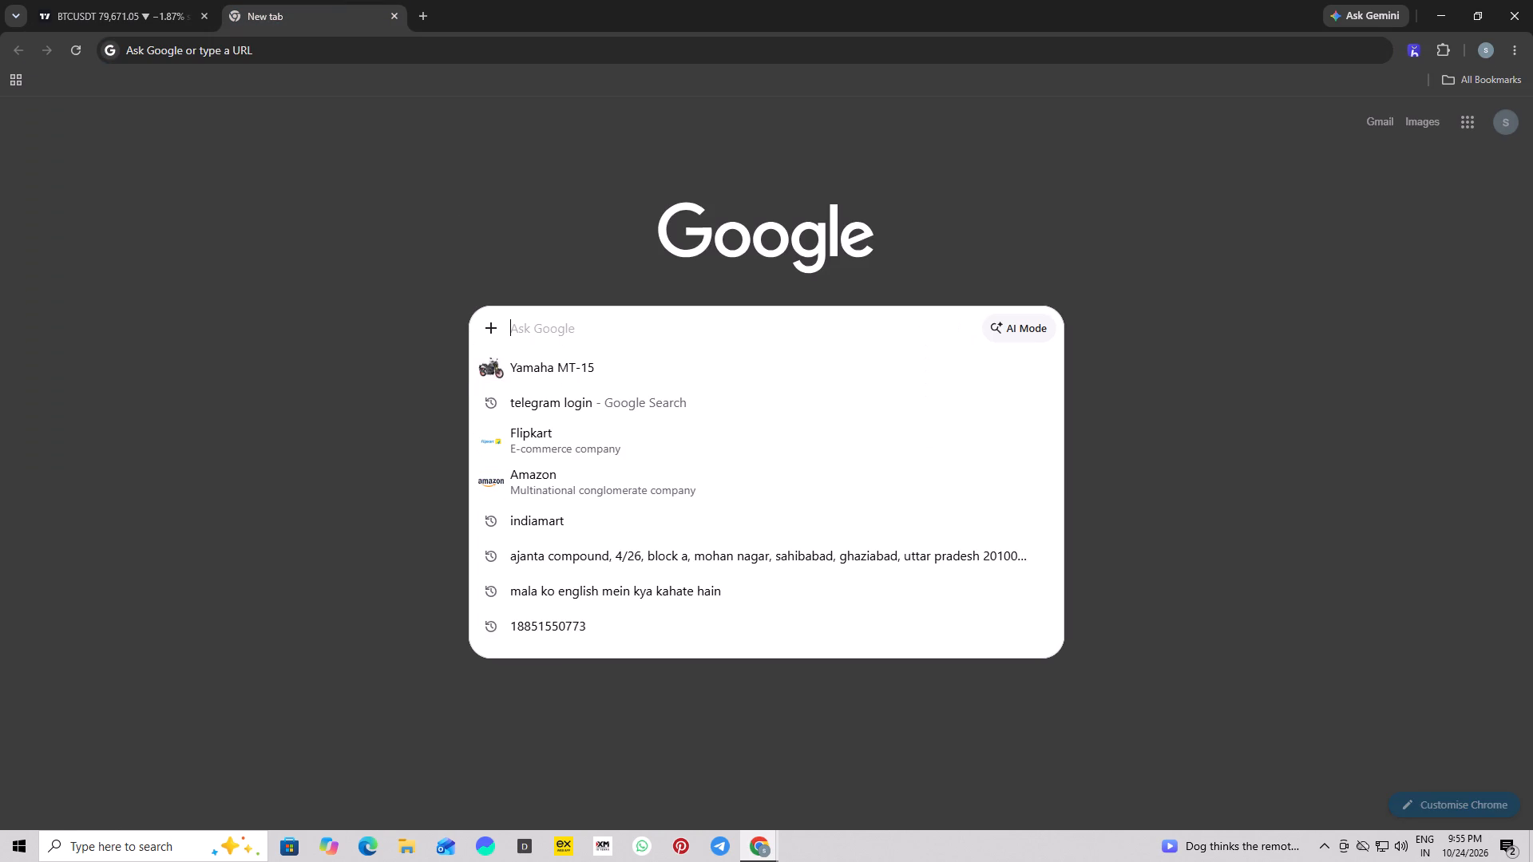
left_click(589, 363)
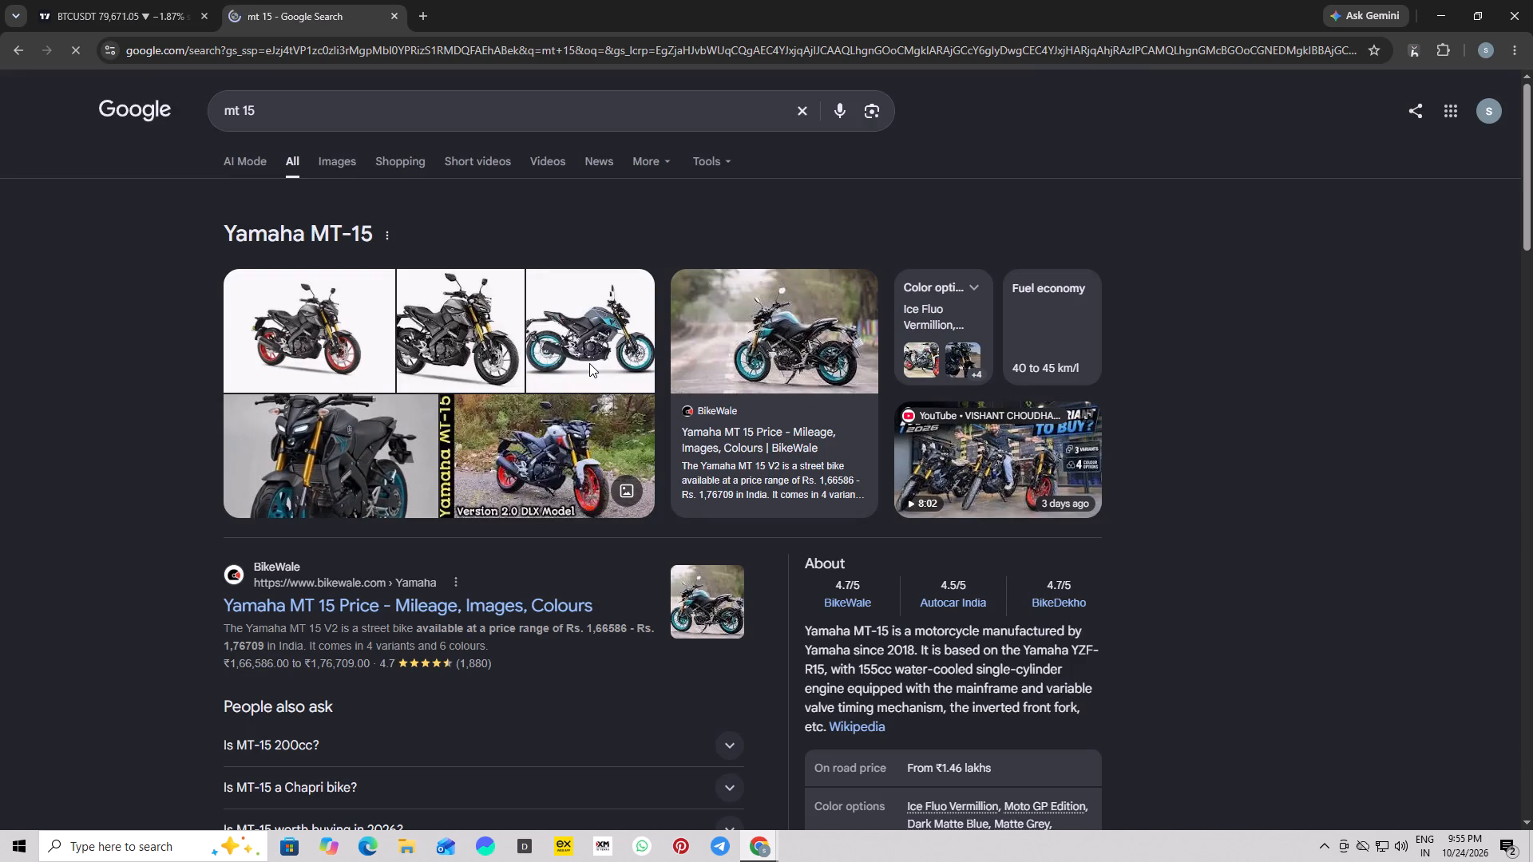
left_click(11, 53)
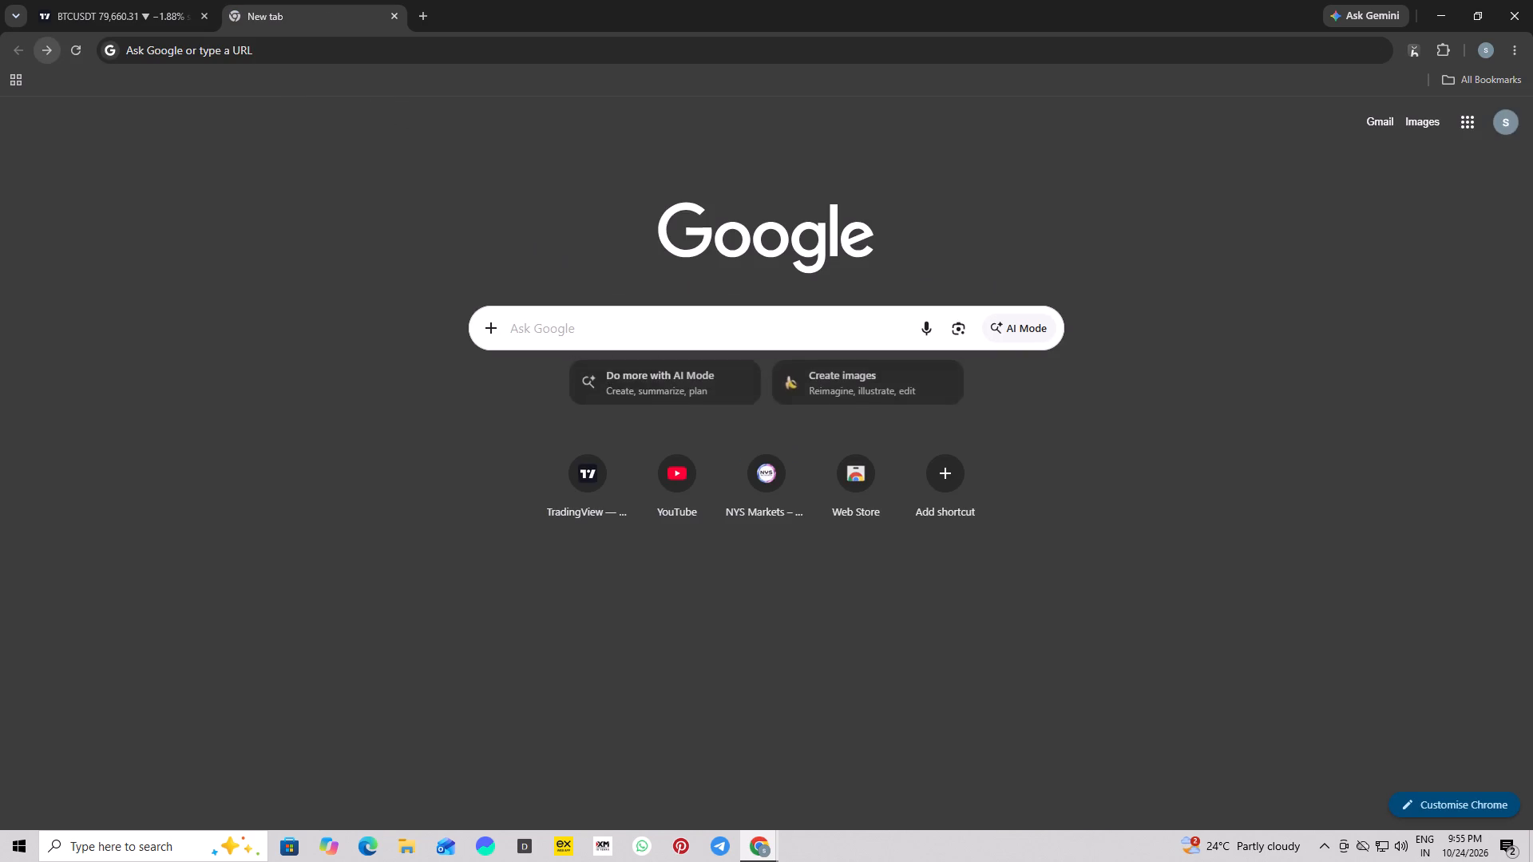
Start another Google search from the new tab page.
left_click(770, 330)
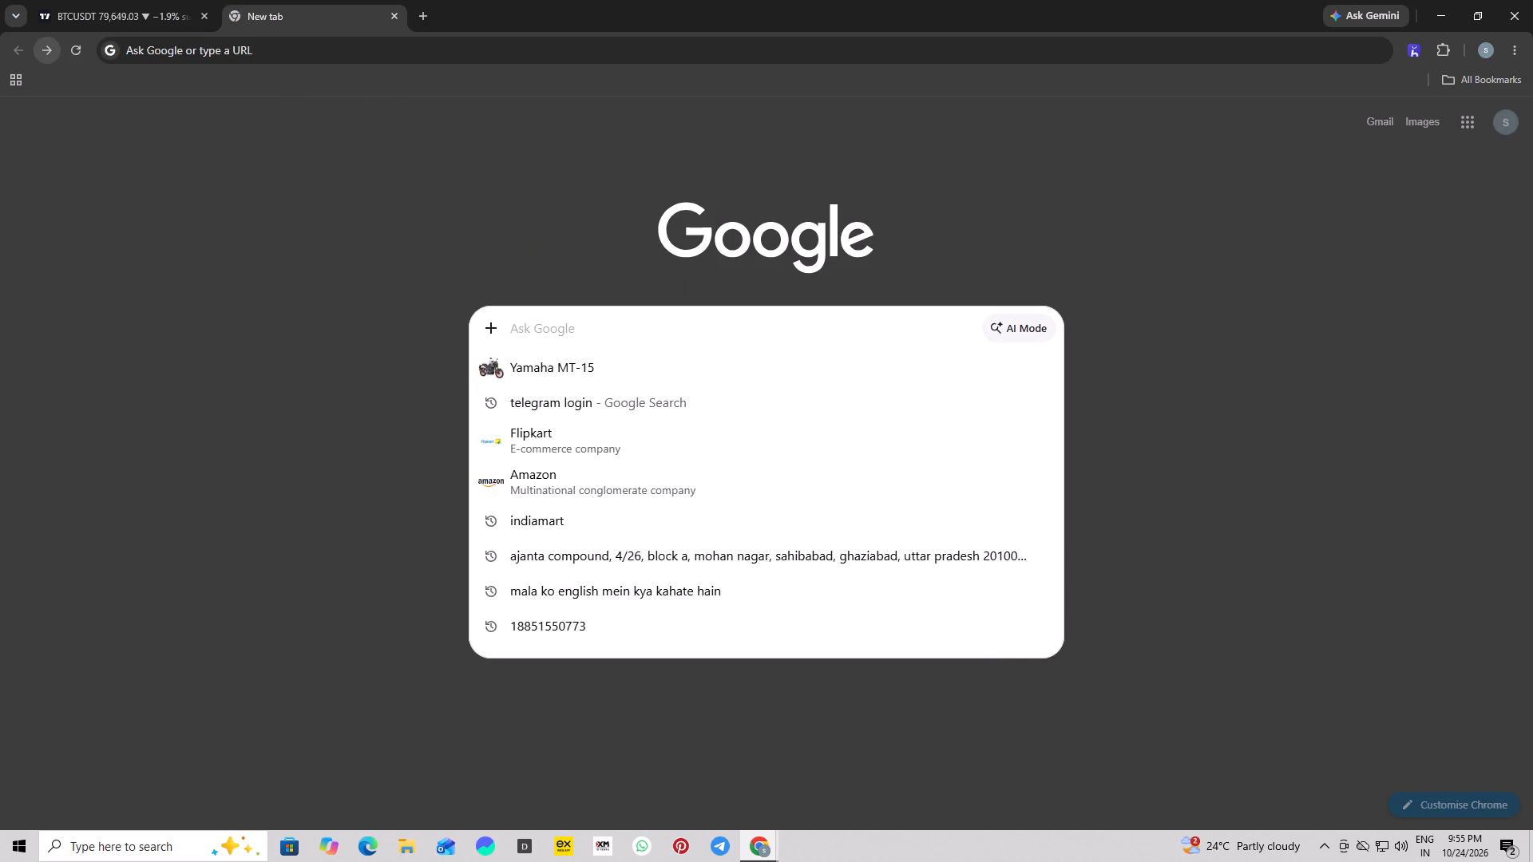